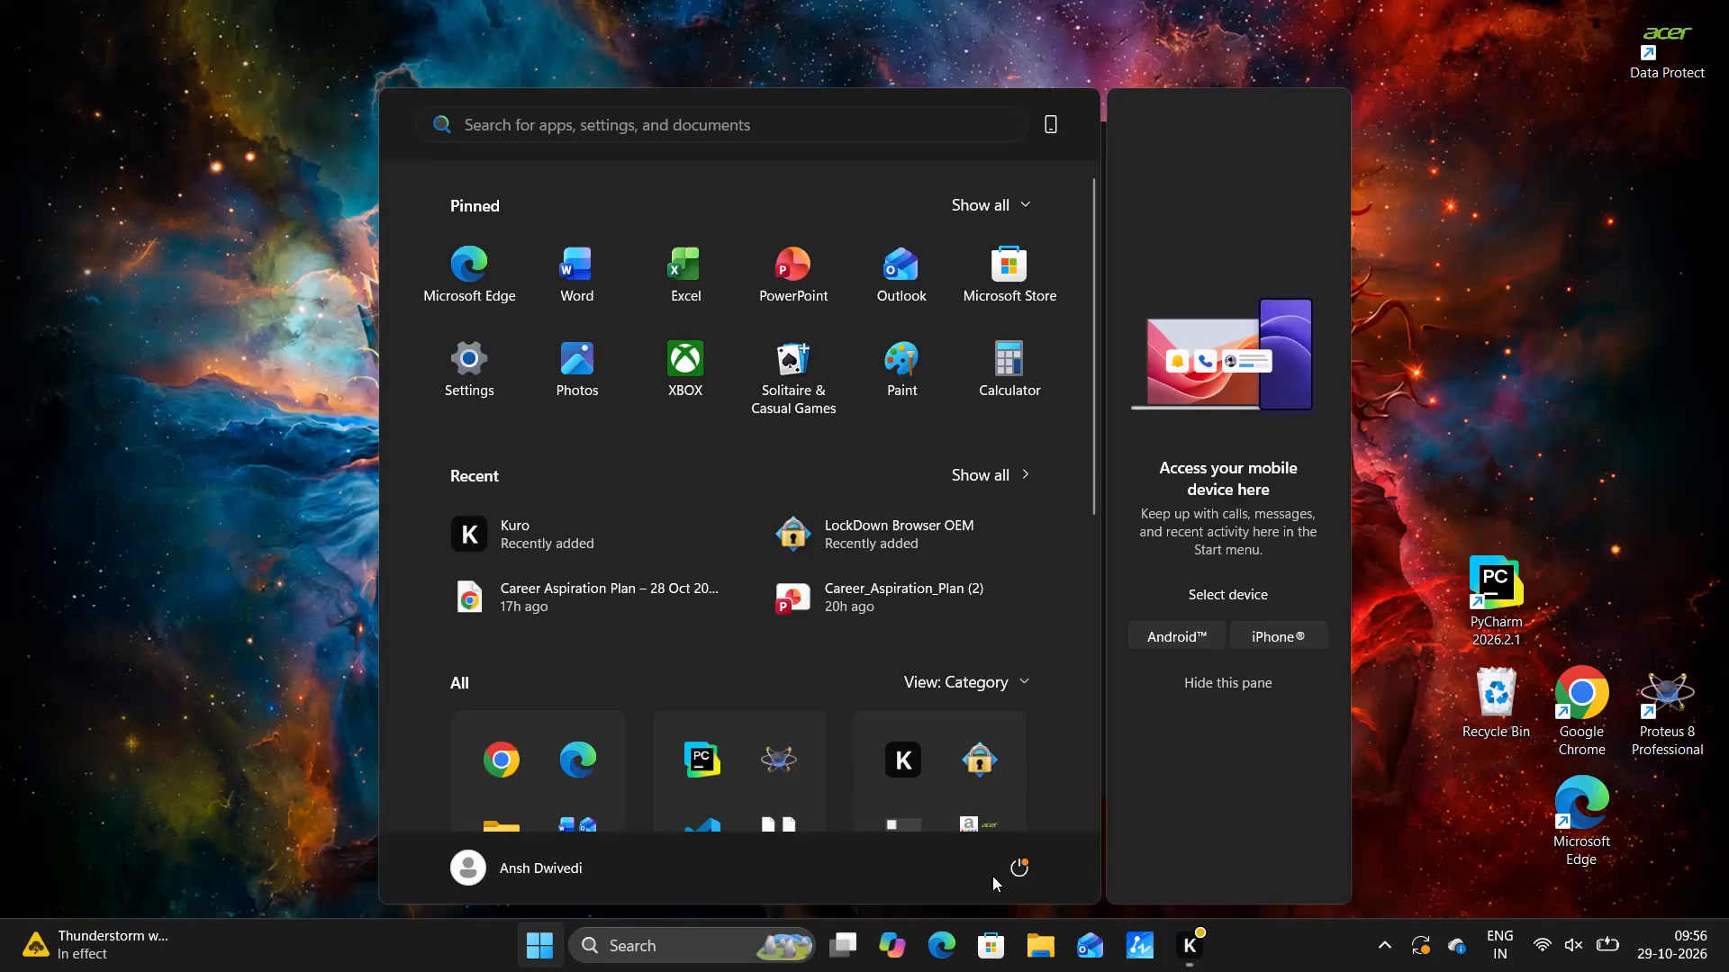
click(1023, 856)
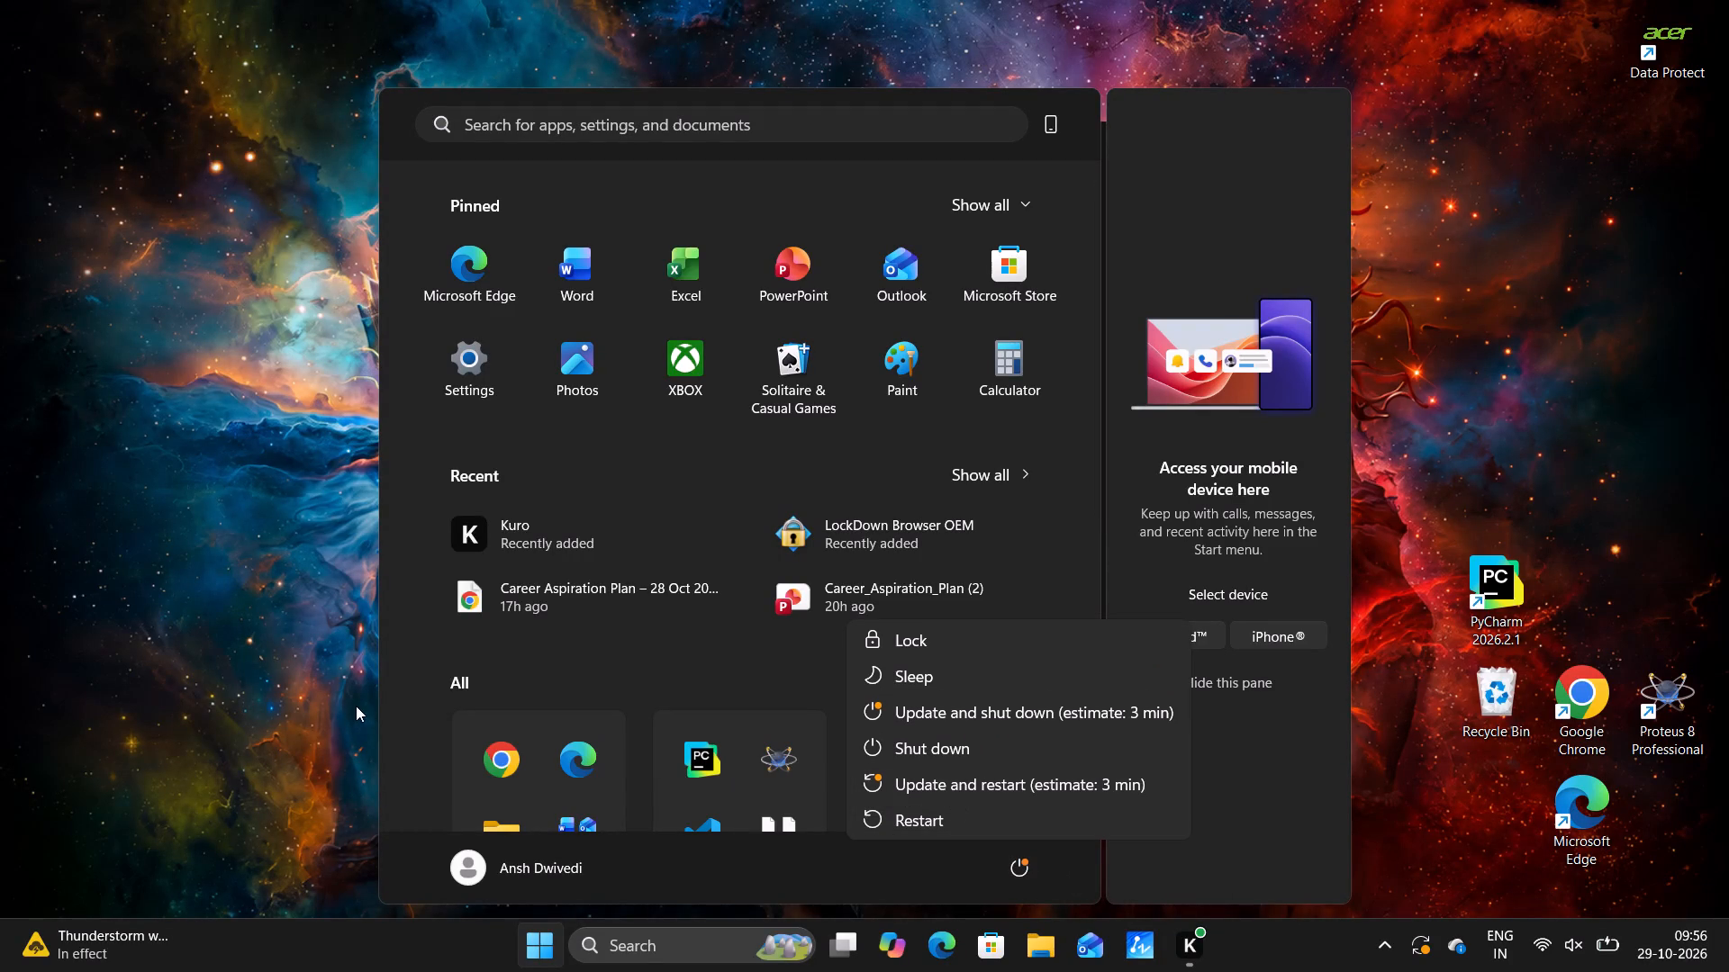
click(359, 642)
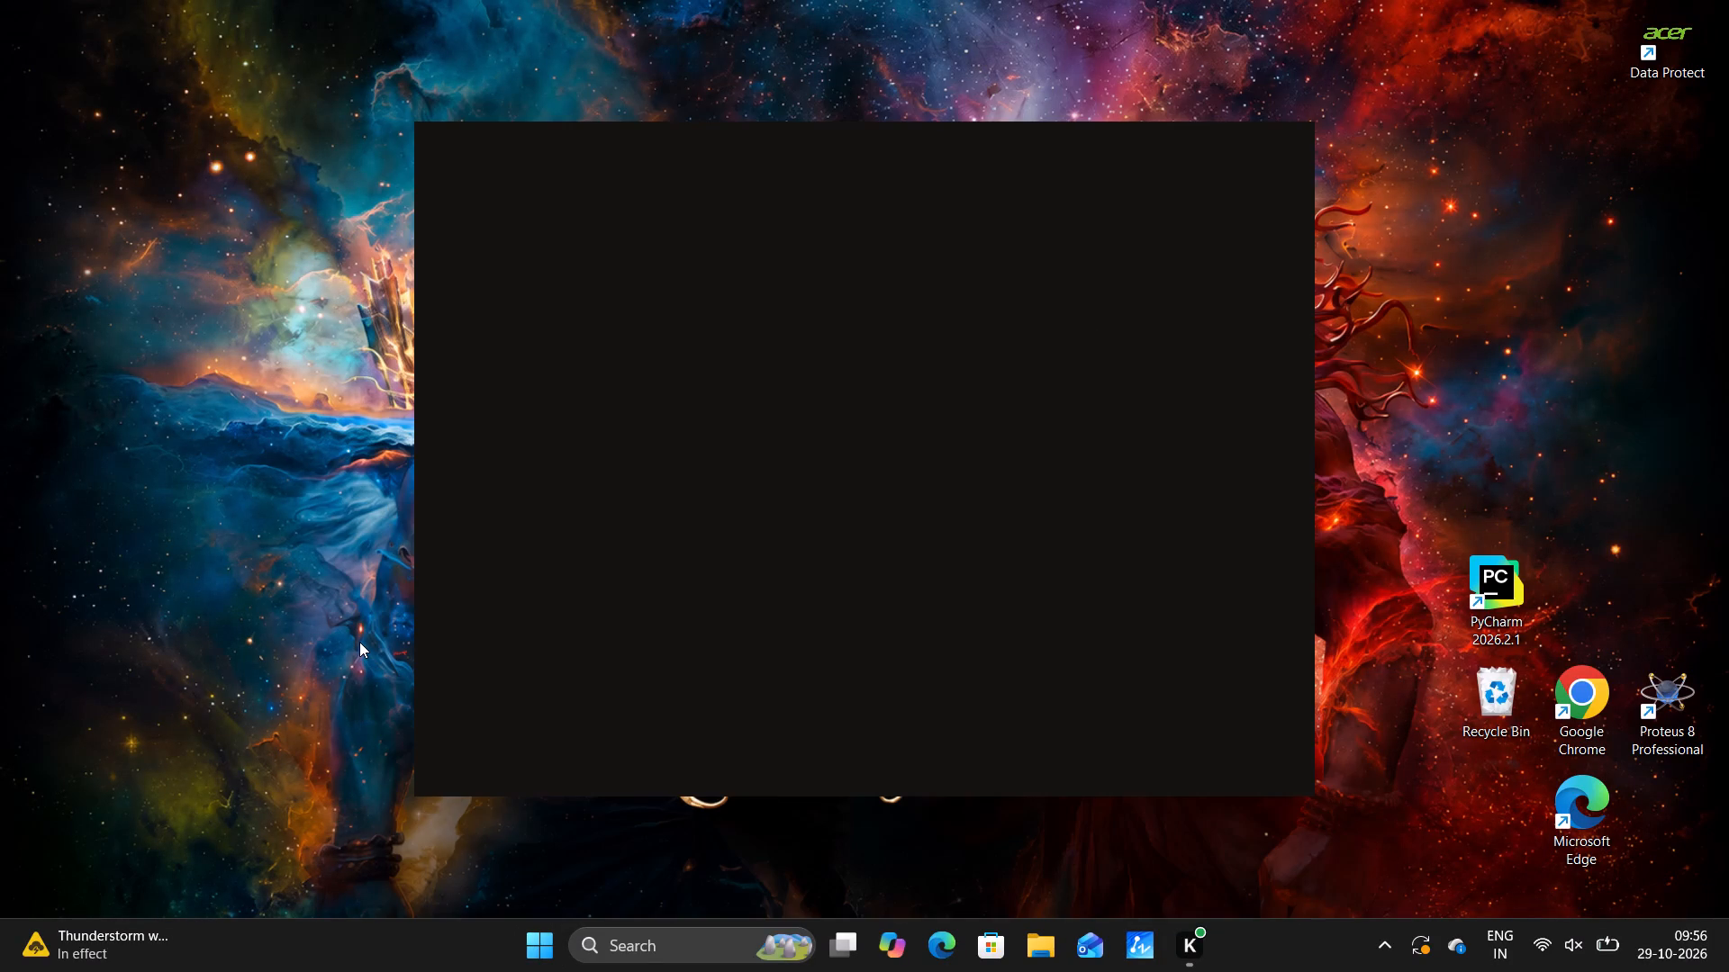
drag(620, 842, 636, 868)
Launch Google Chrome, search the web for drive, and open Google Drive from the results.
double_click(1558, 715)
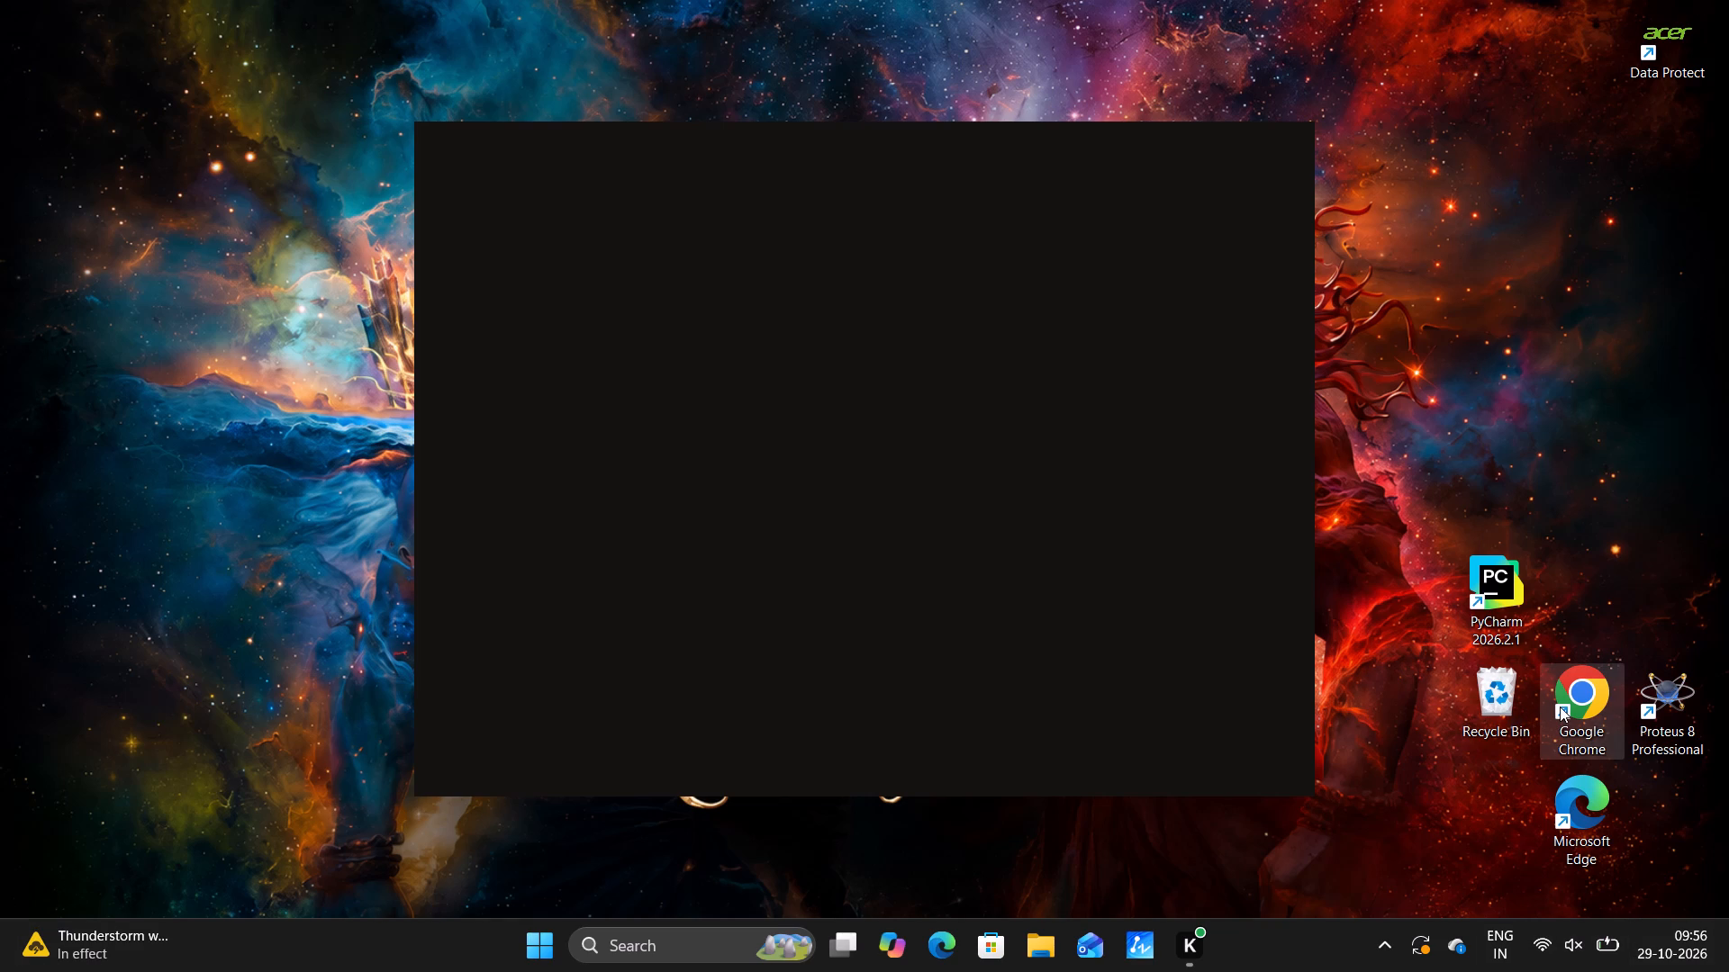
double_click(1591, 691)
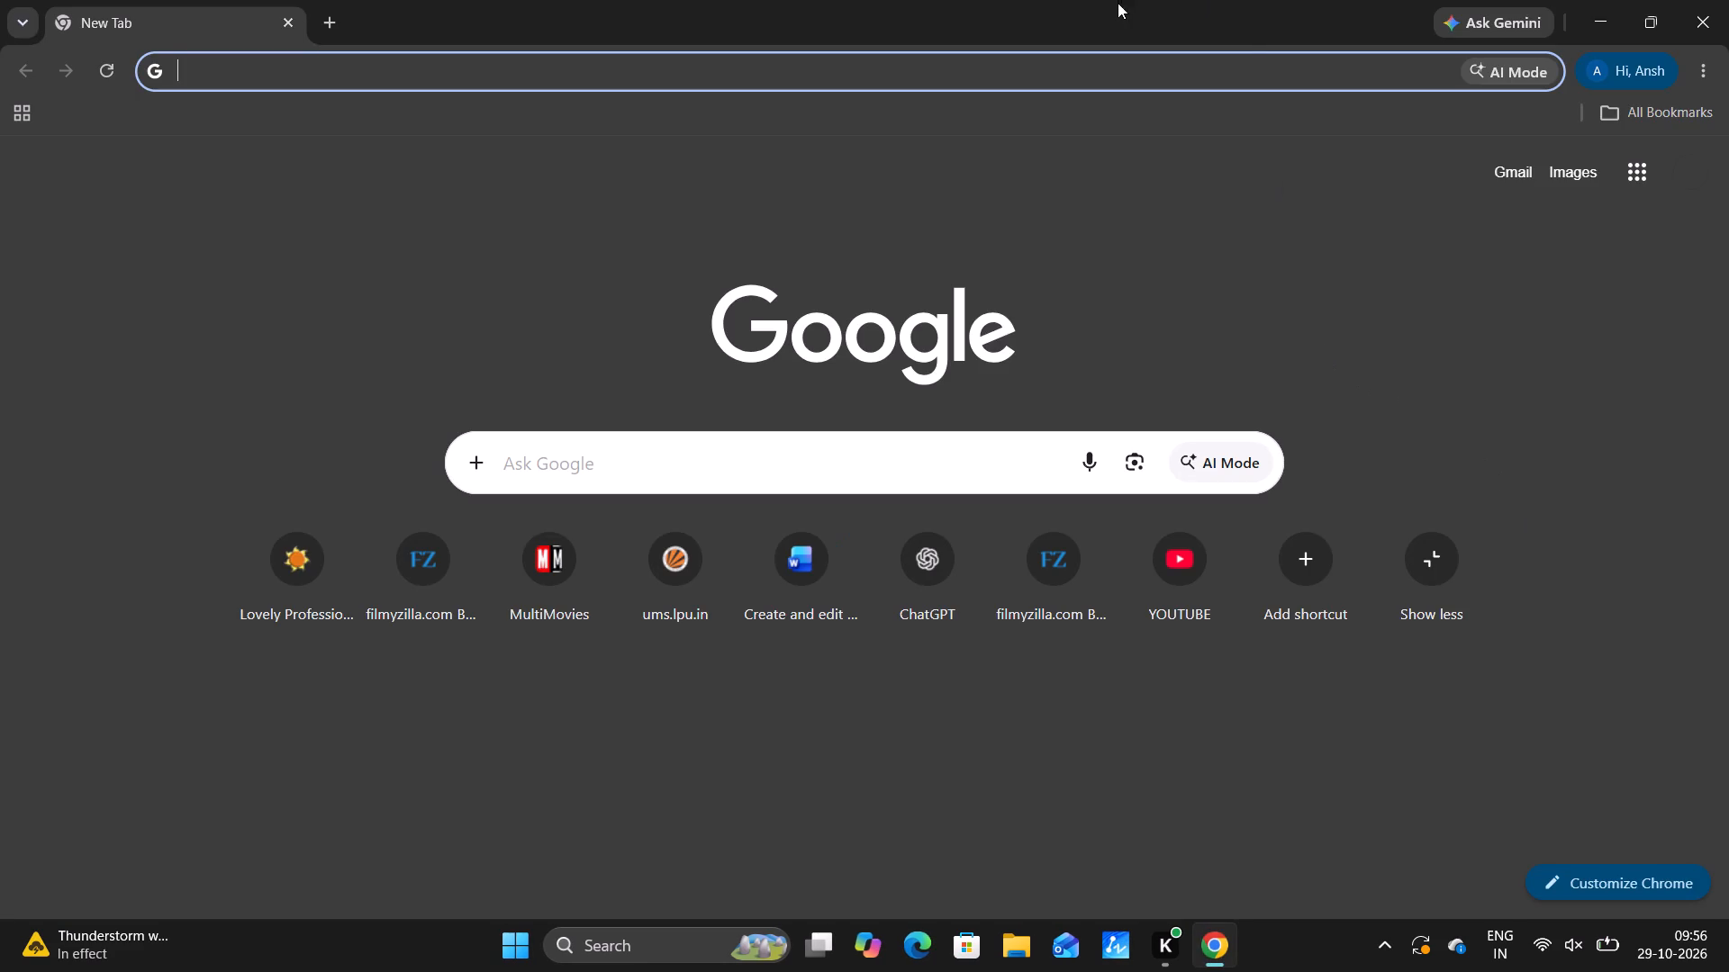
click(652, 474)
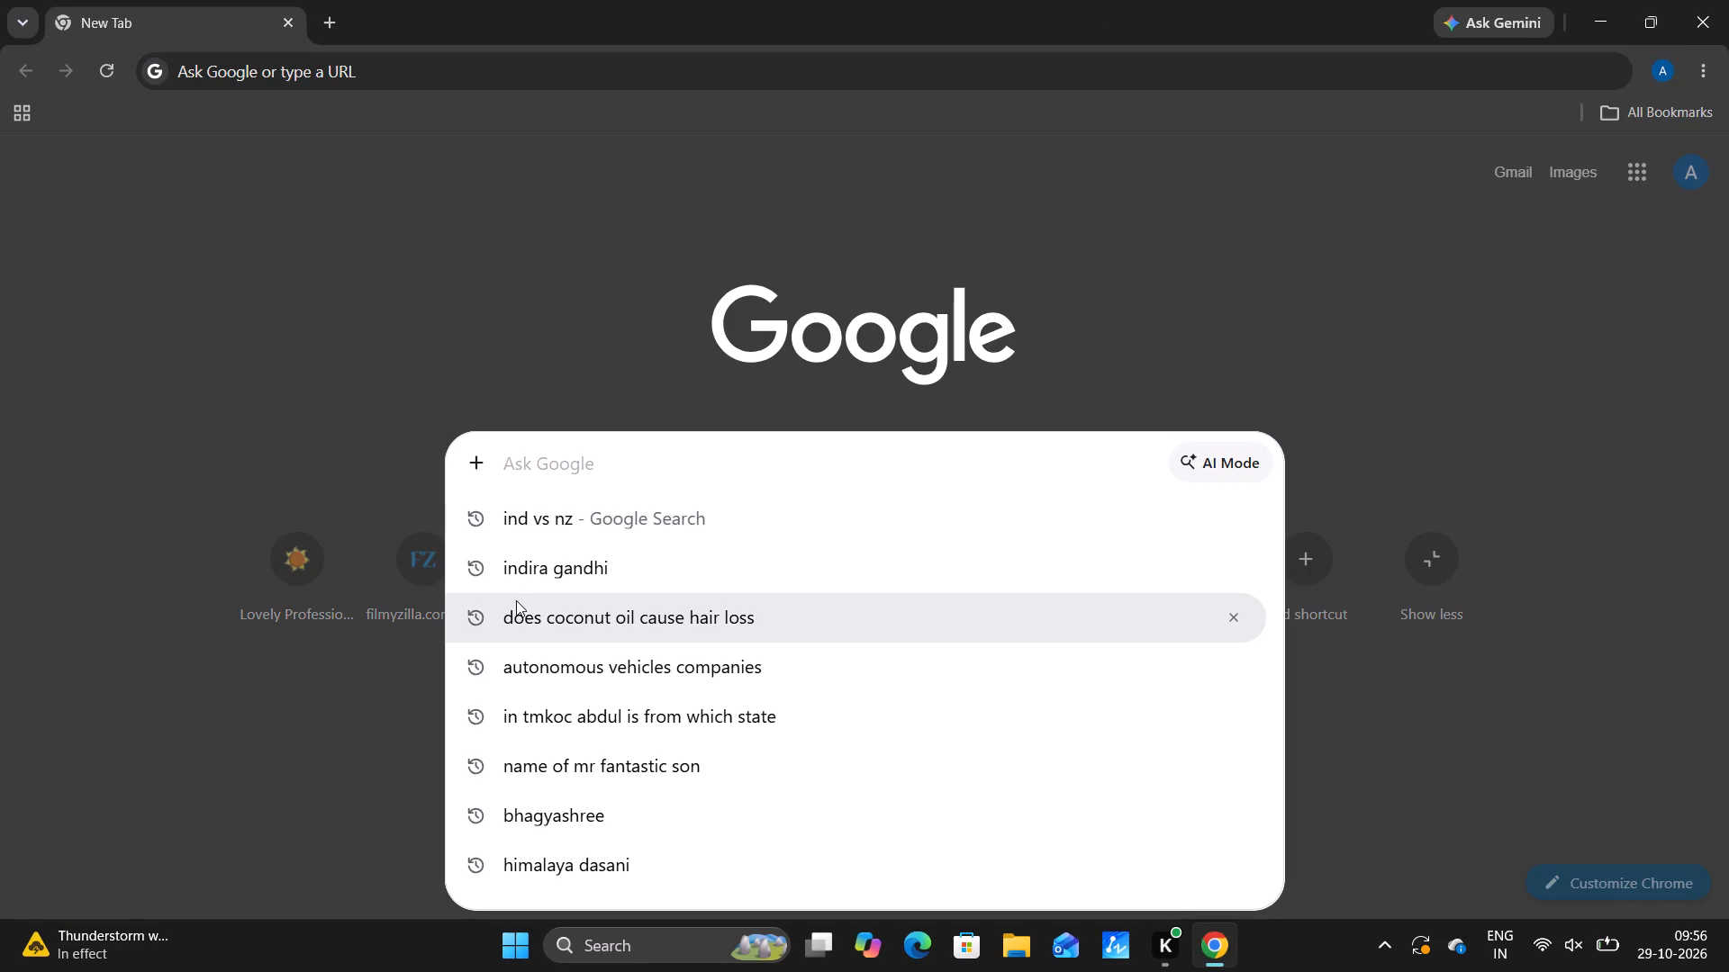
text(DR)
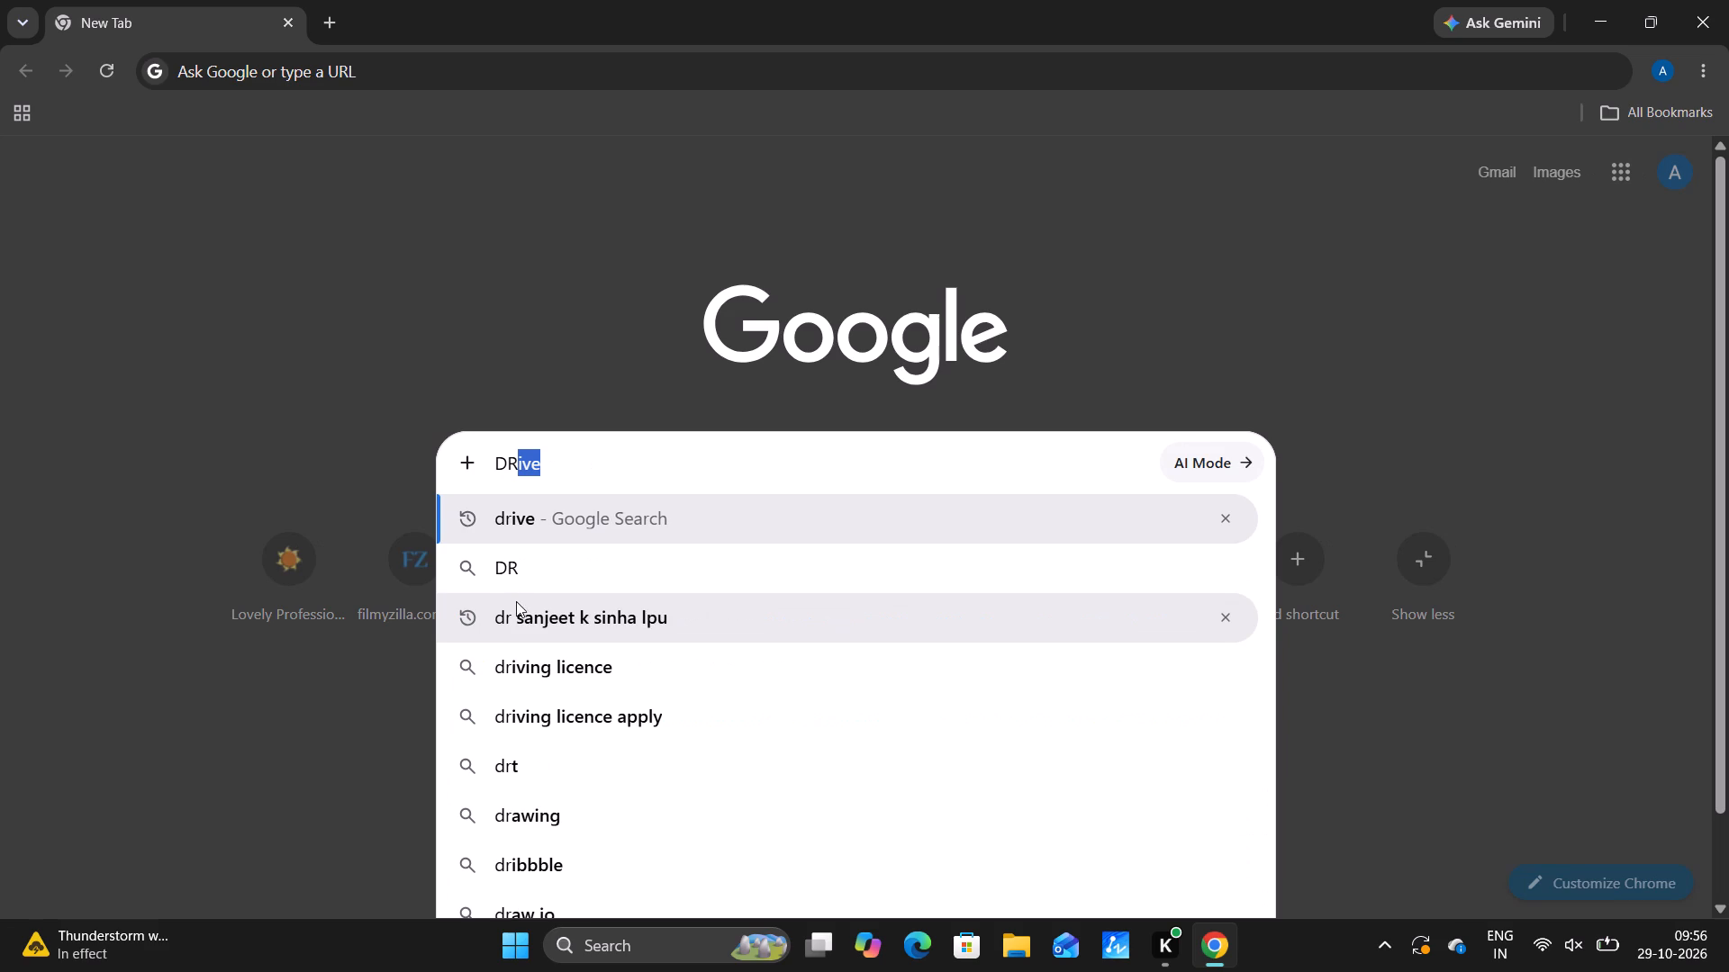
click(672, 528)
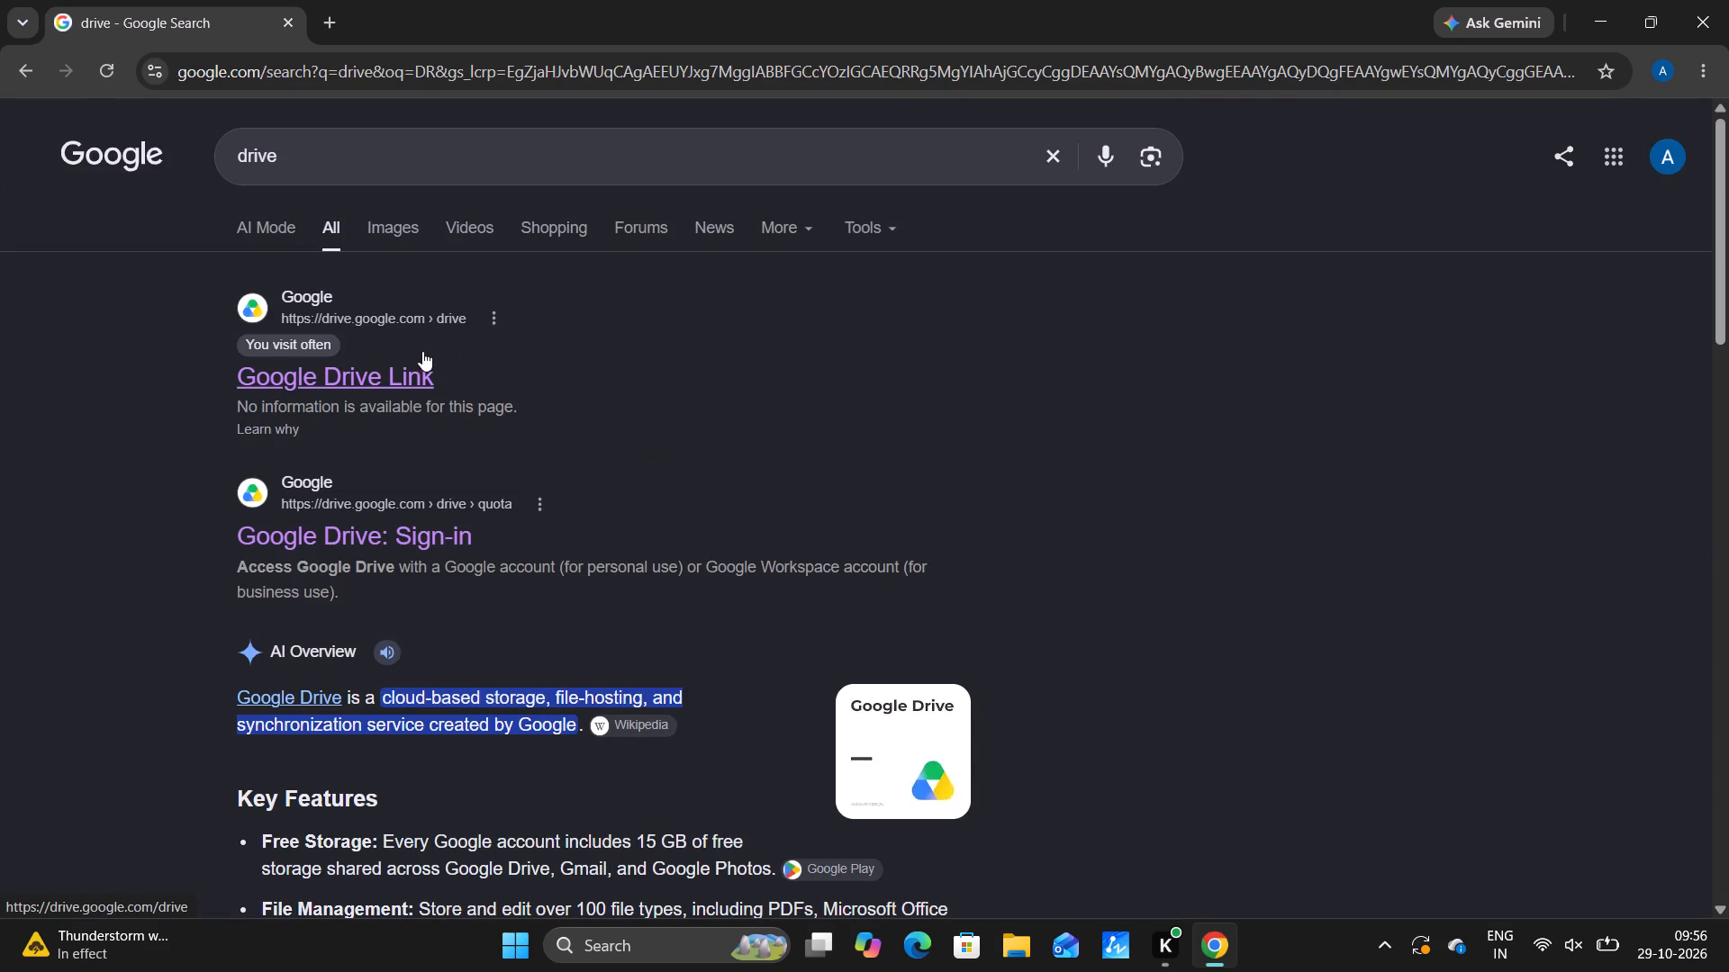
click(379, 383)
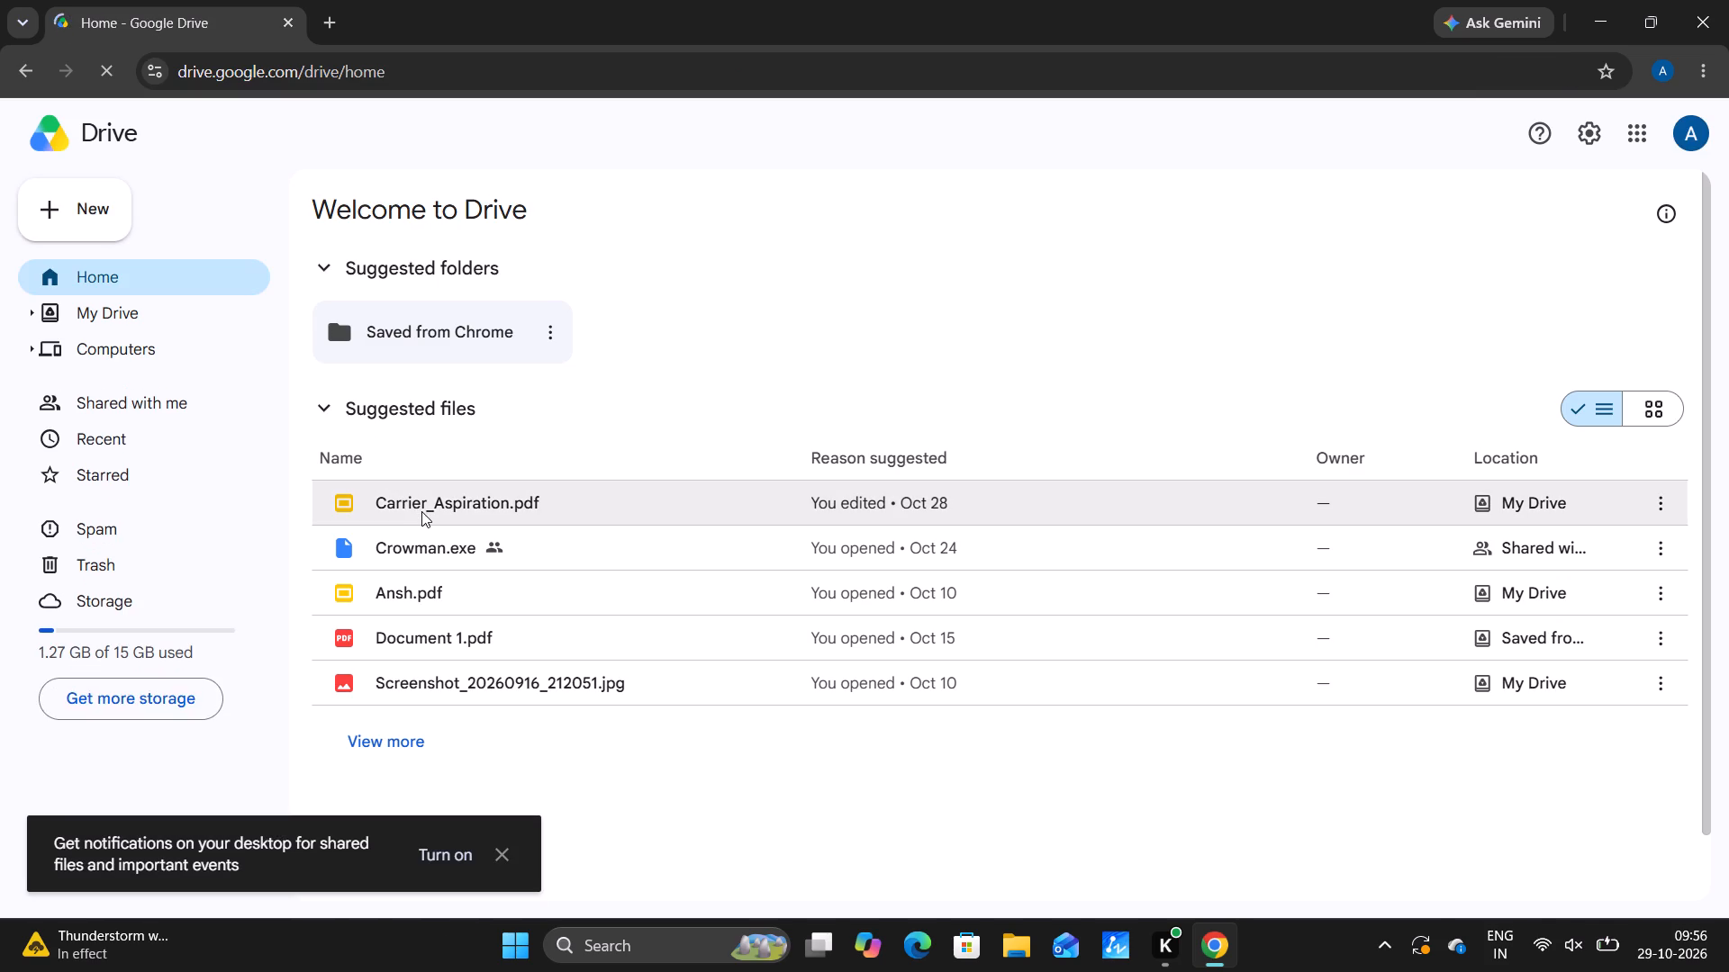
Open the Carrier_Aspiration.pdf presentation from the suggested files.
double_click(421, 511)
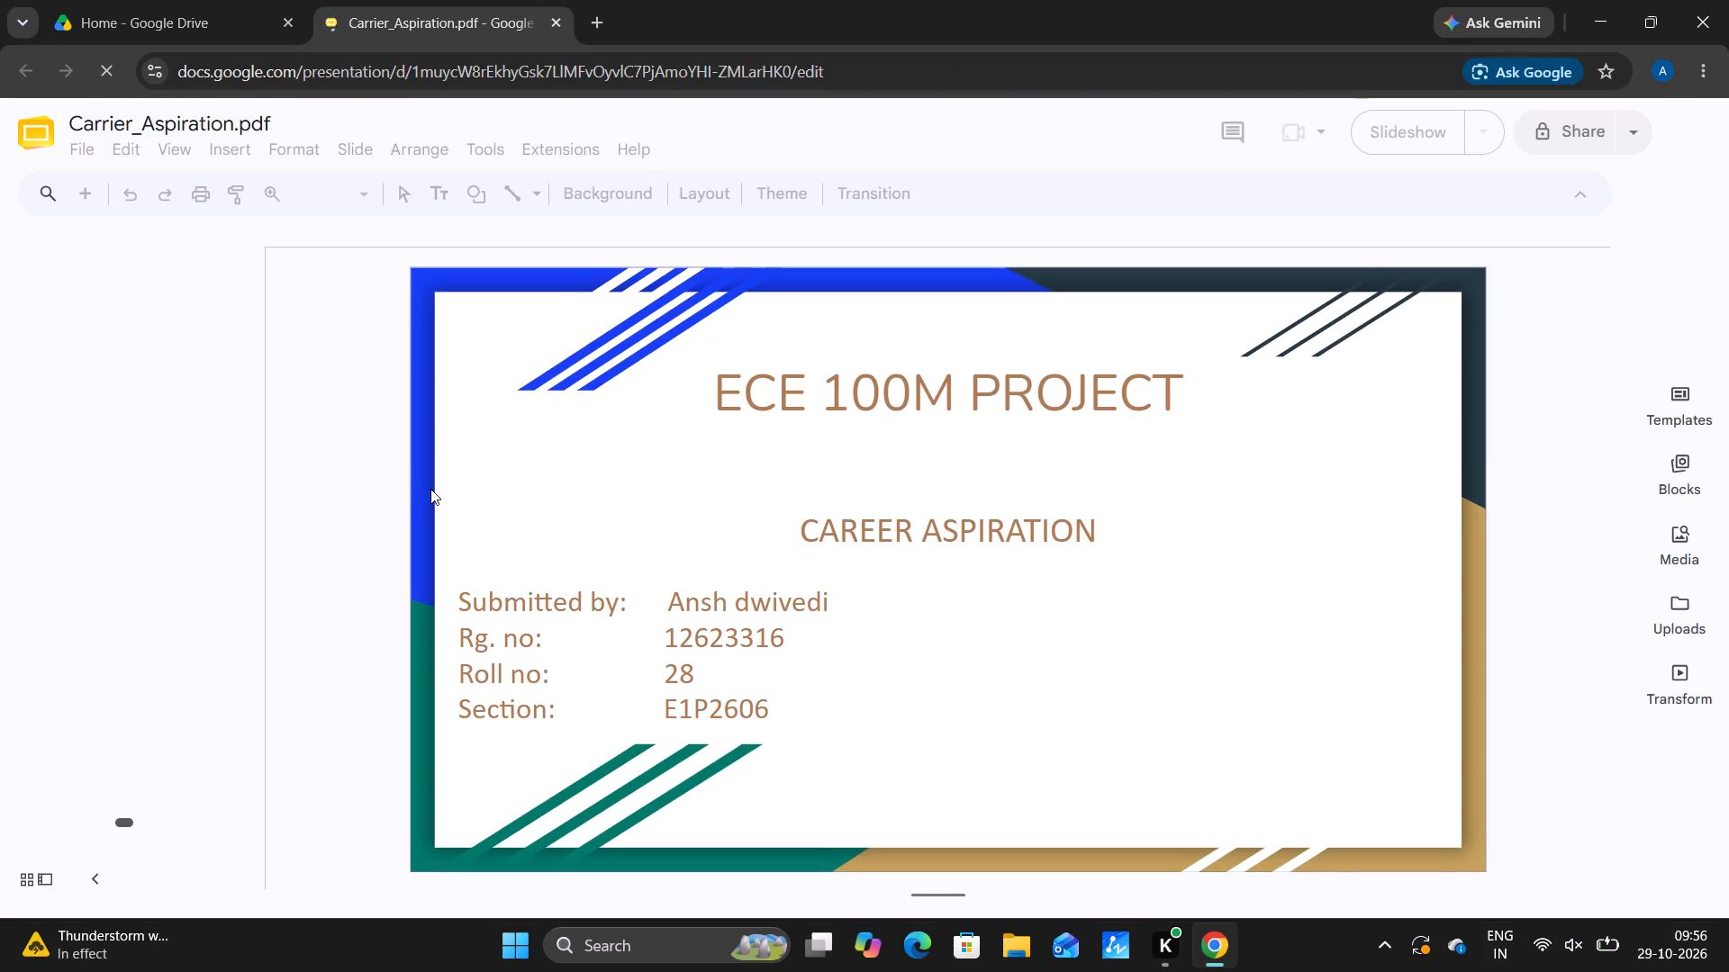
Look through the presentation's slides in the editor to review which ones have content and which are empty.
scroll(430, 489, up, 3)
scroll(430, 489, down, 4)
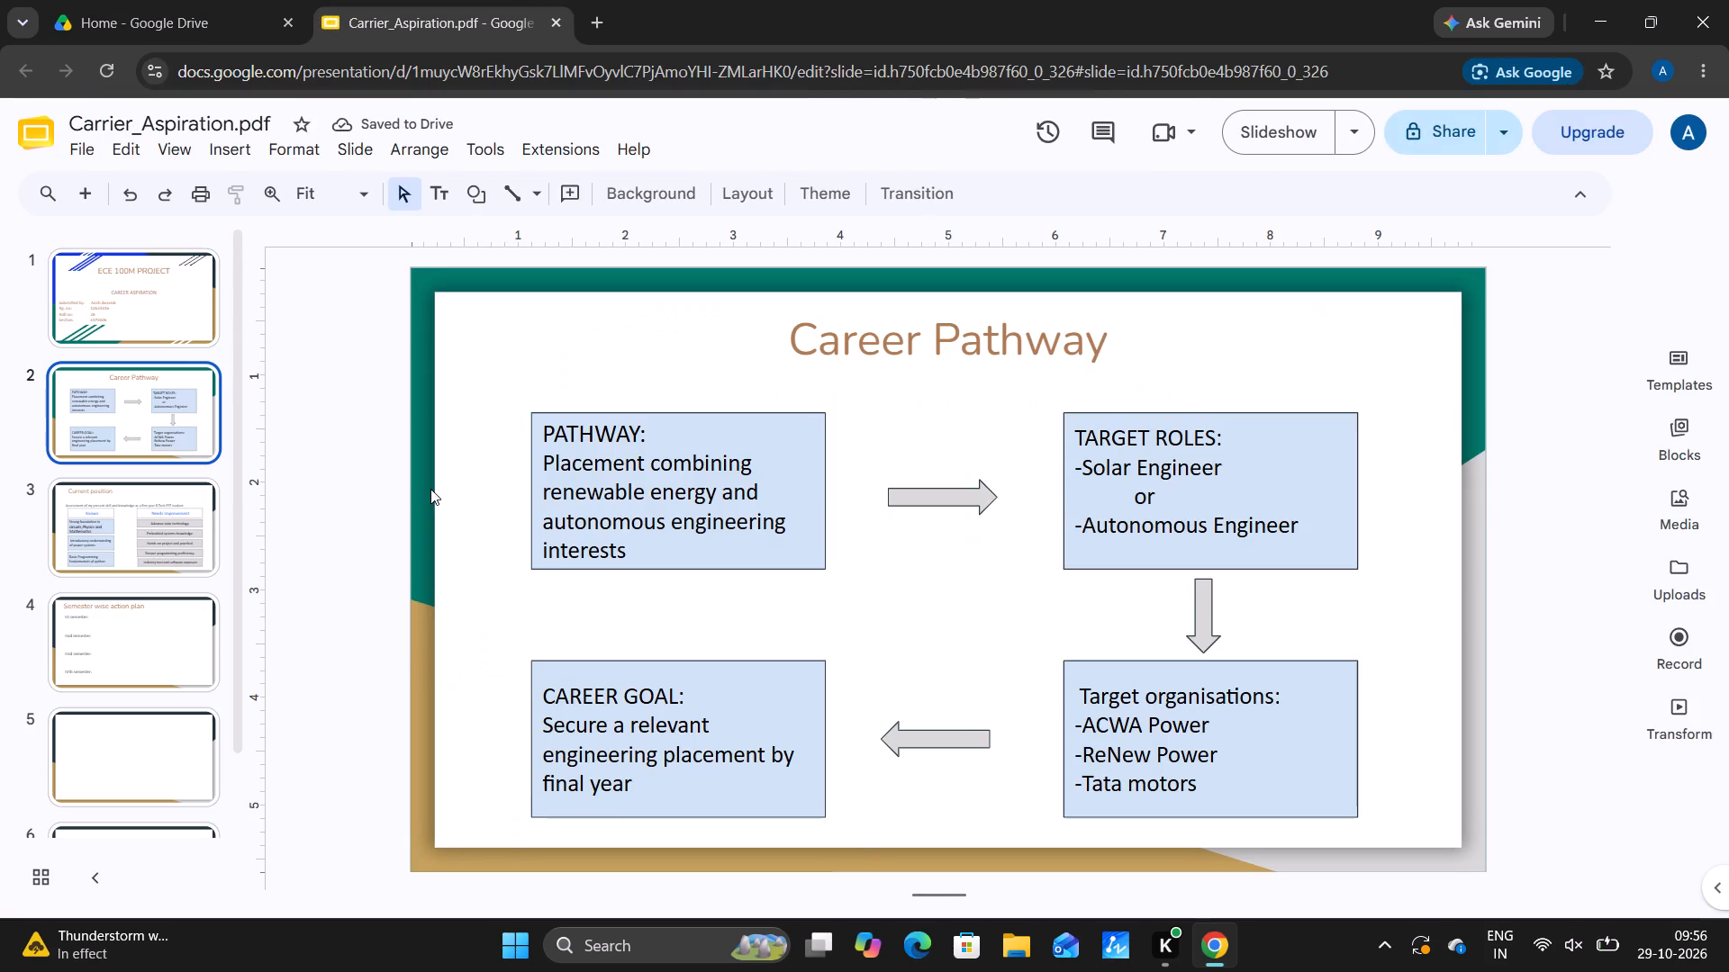
scroll(430, 489, down, 7)
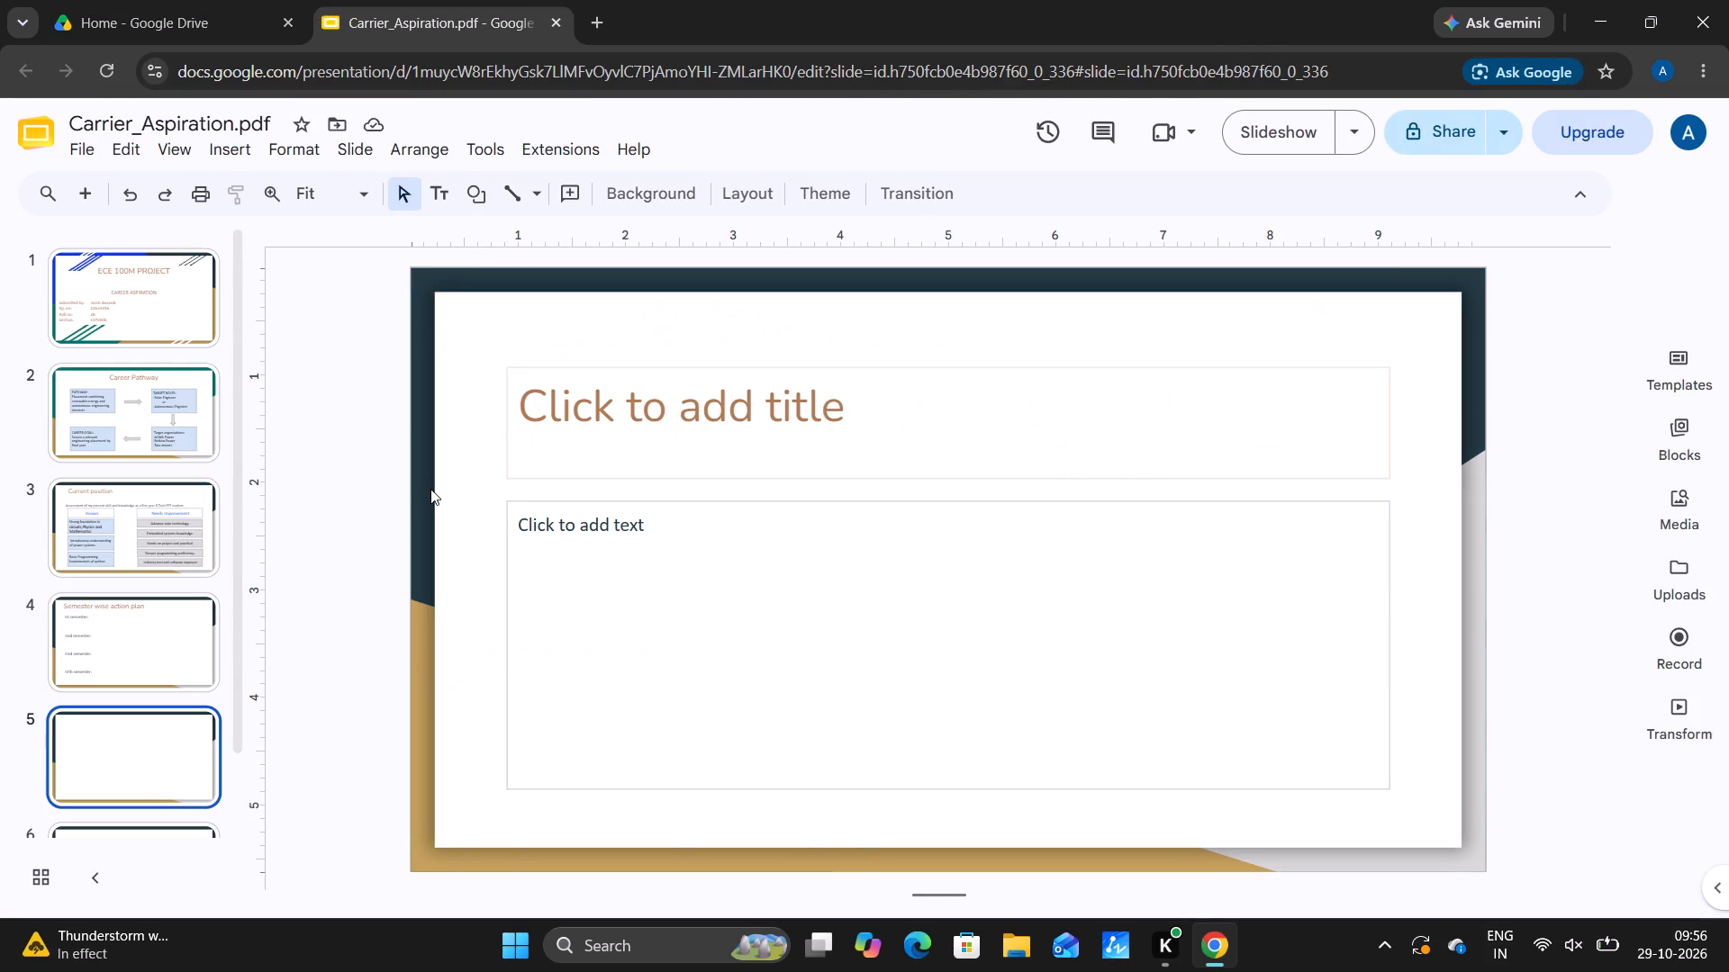
scroll(430, 487, up, 3)
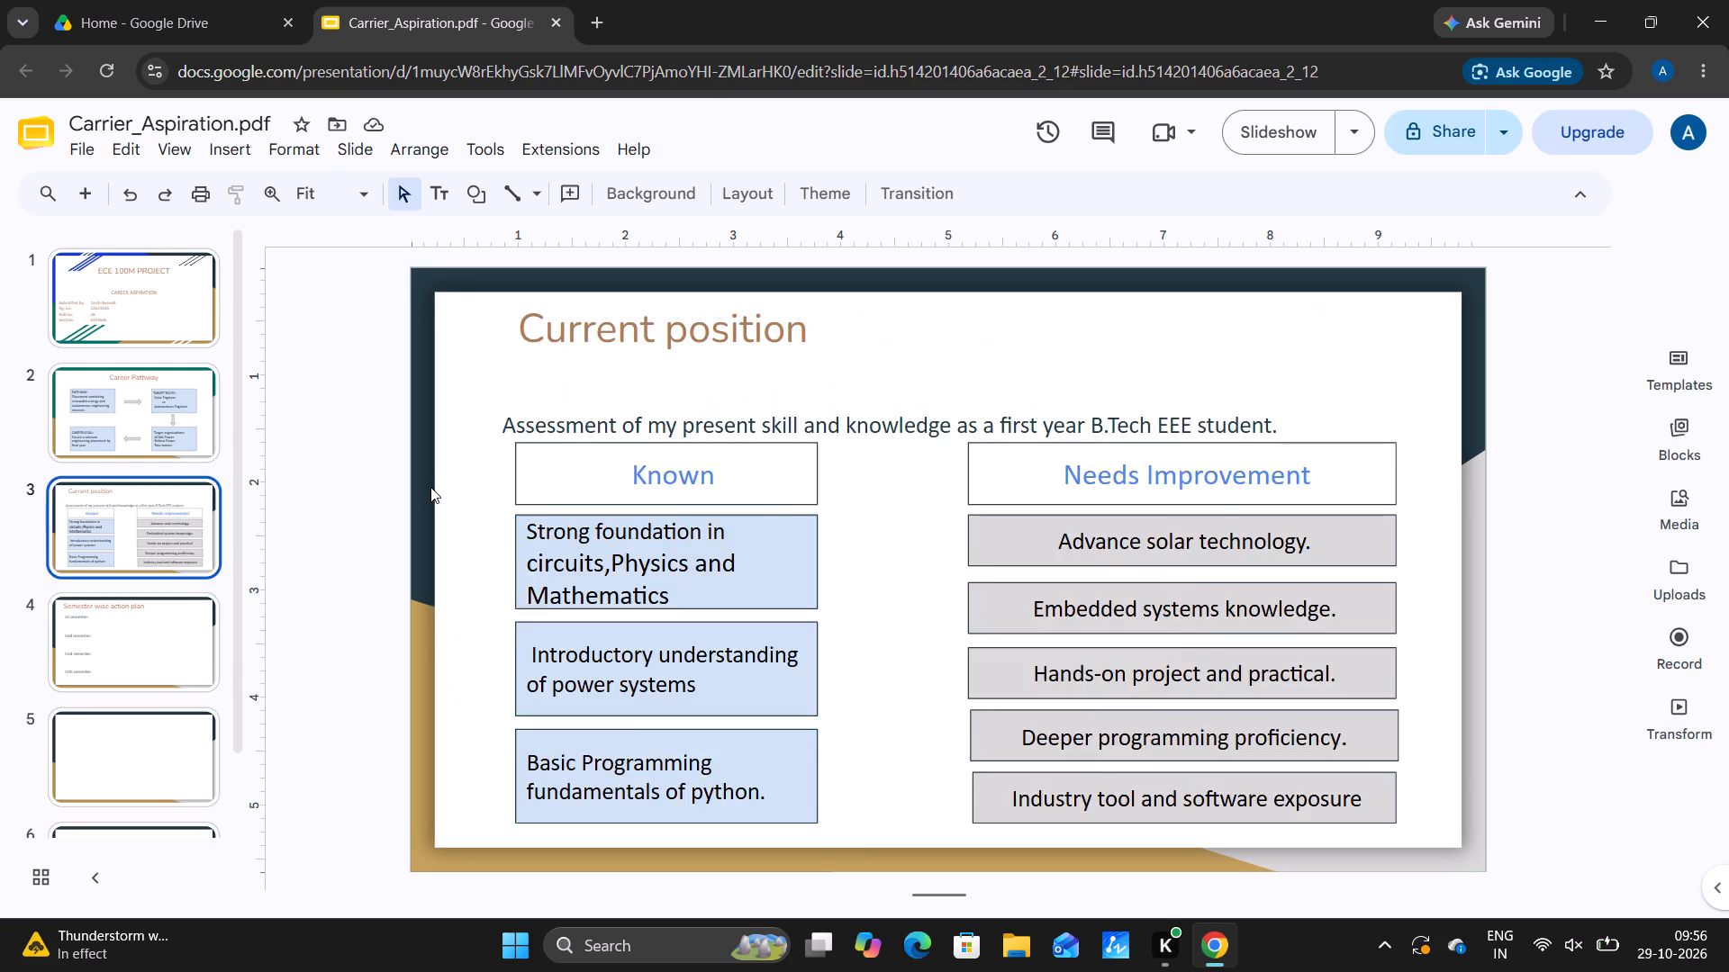
scroll(430, 487, up, 2)
scroll(430, 487, down, 1)
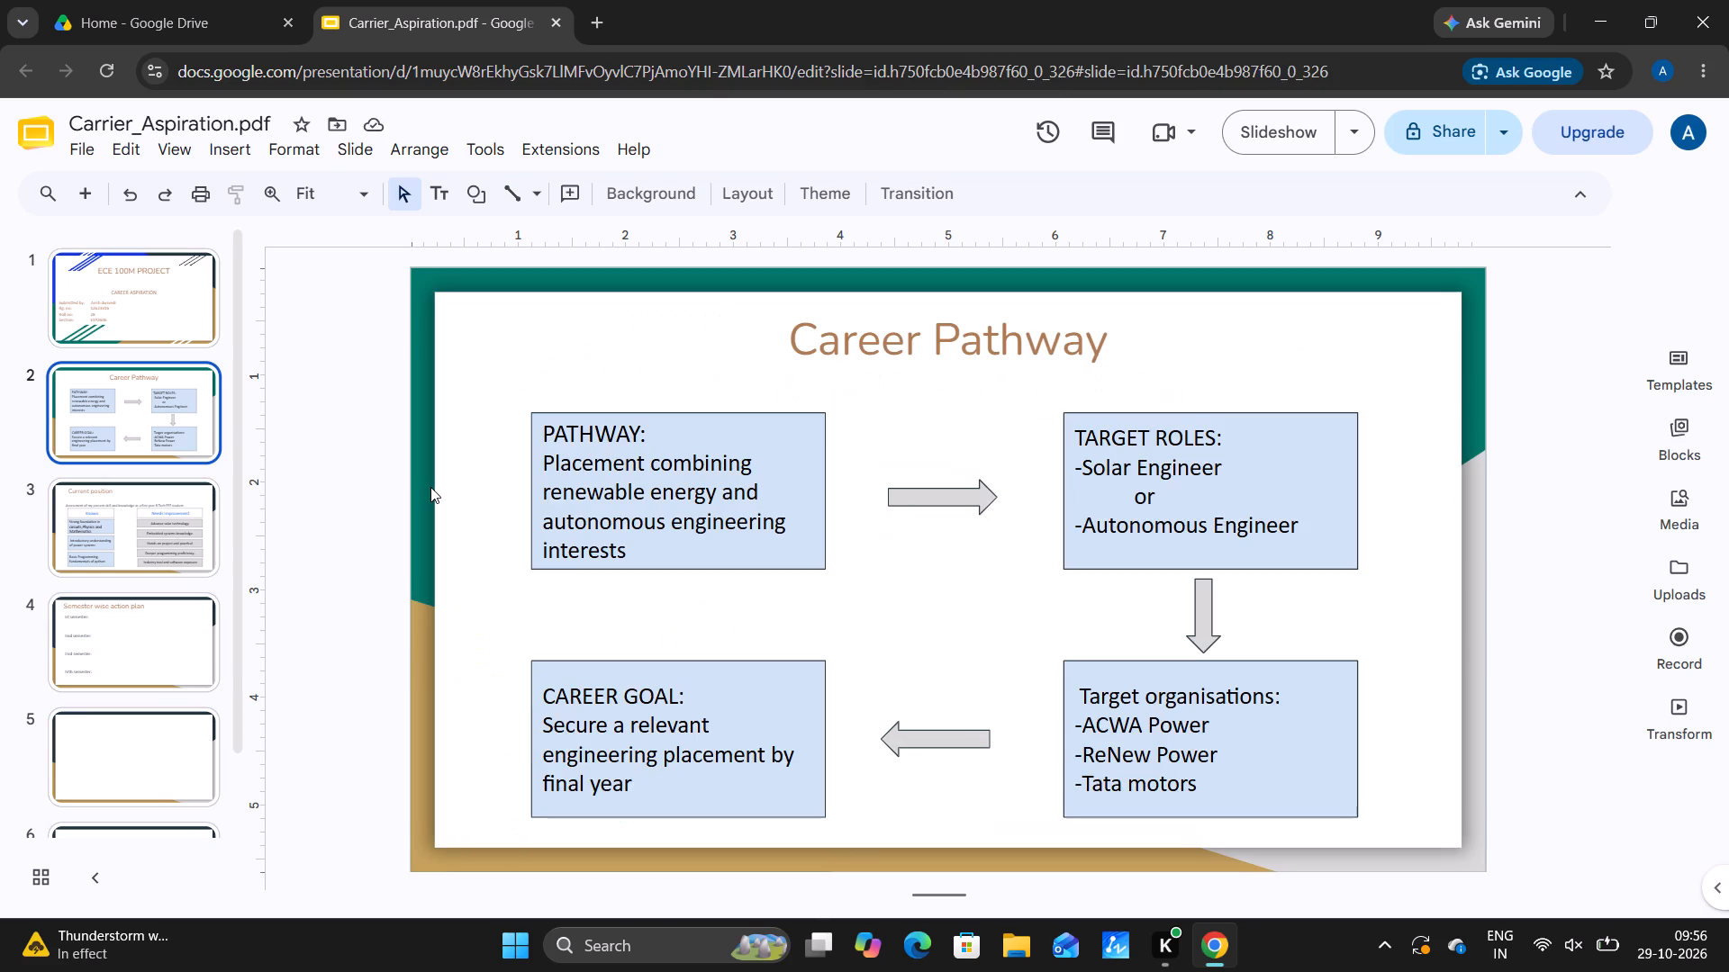
scroll(433, 486, down, 1)
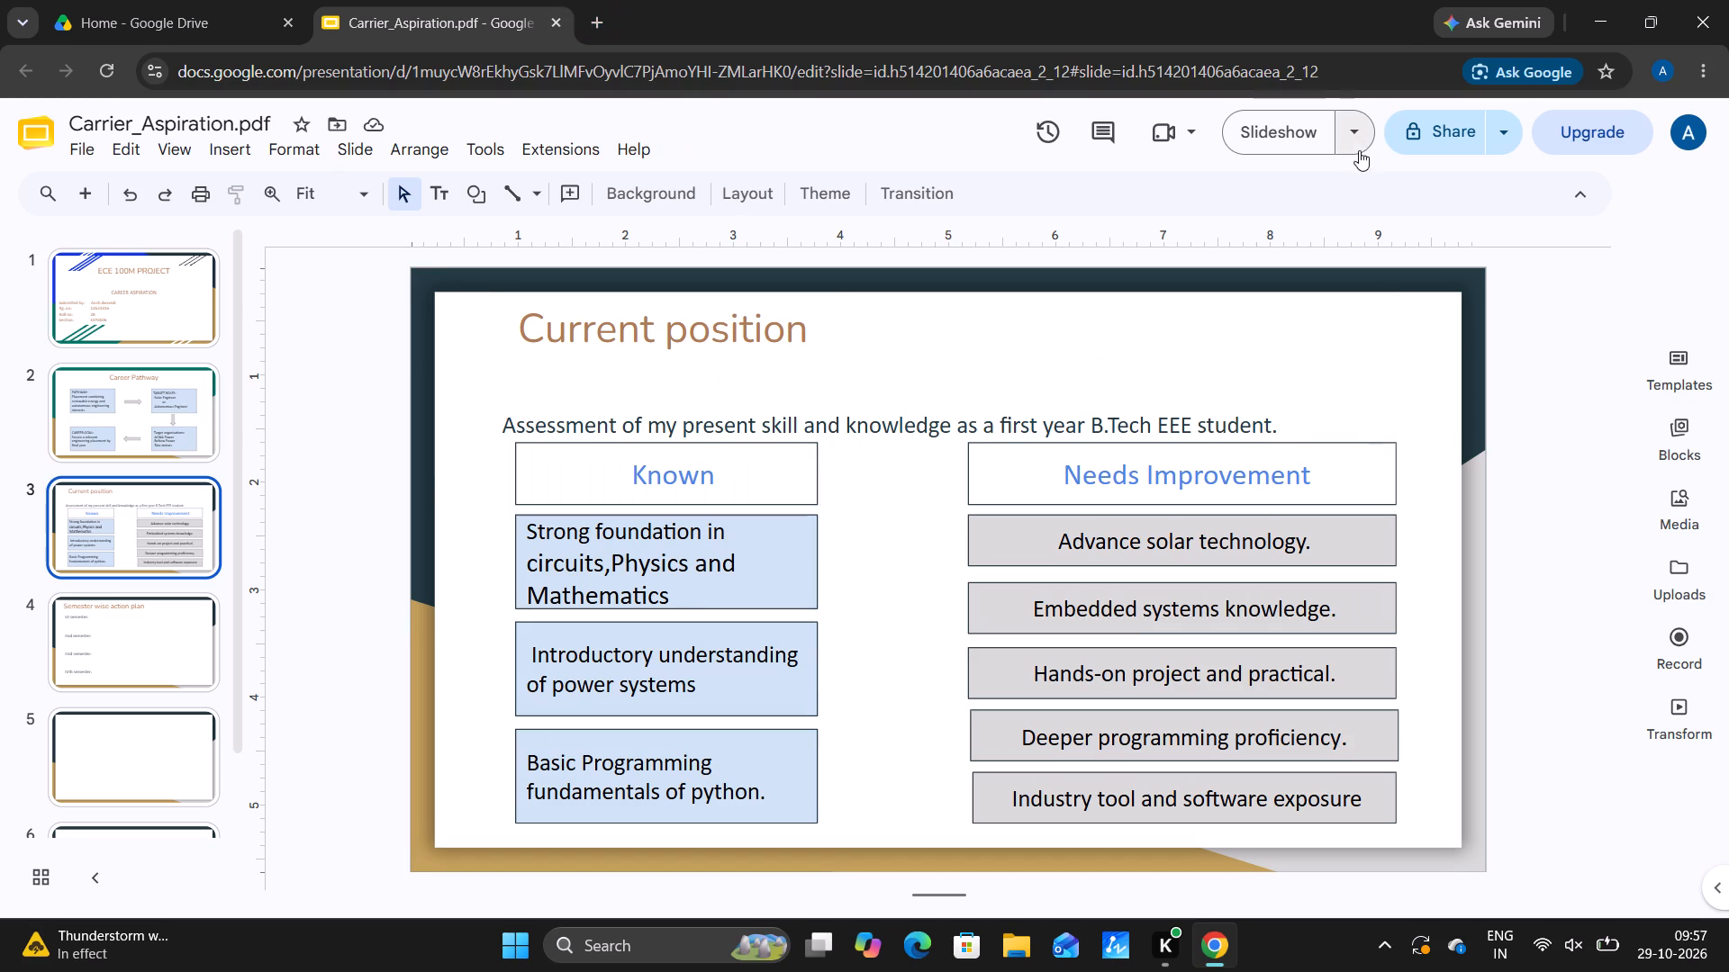
Present the deck full screen, review it from the title slide to the Networking plan slide, and exit the slideshow.
click(1261, 110)
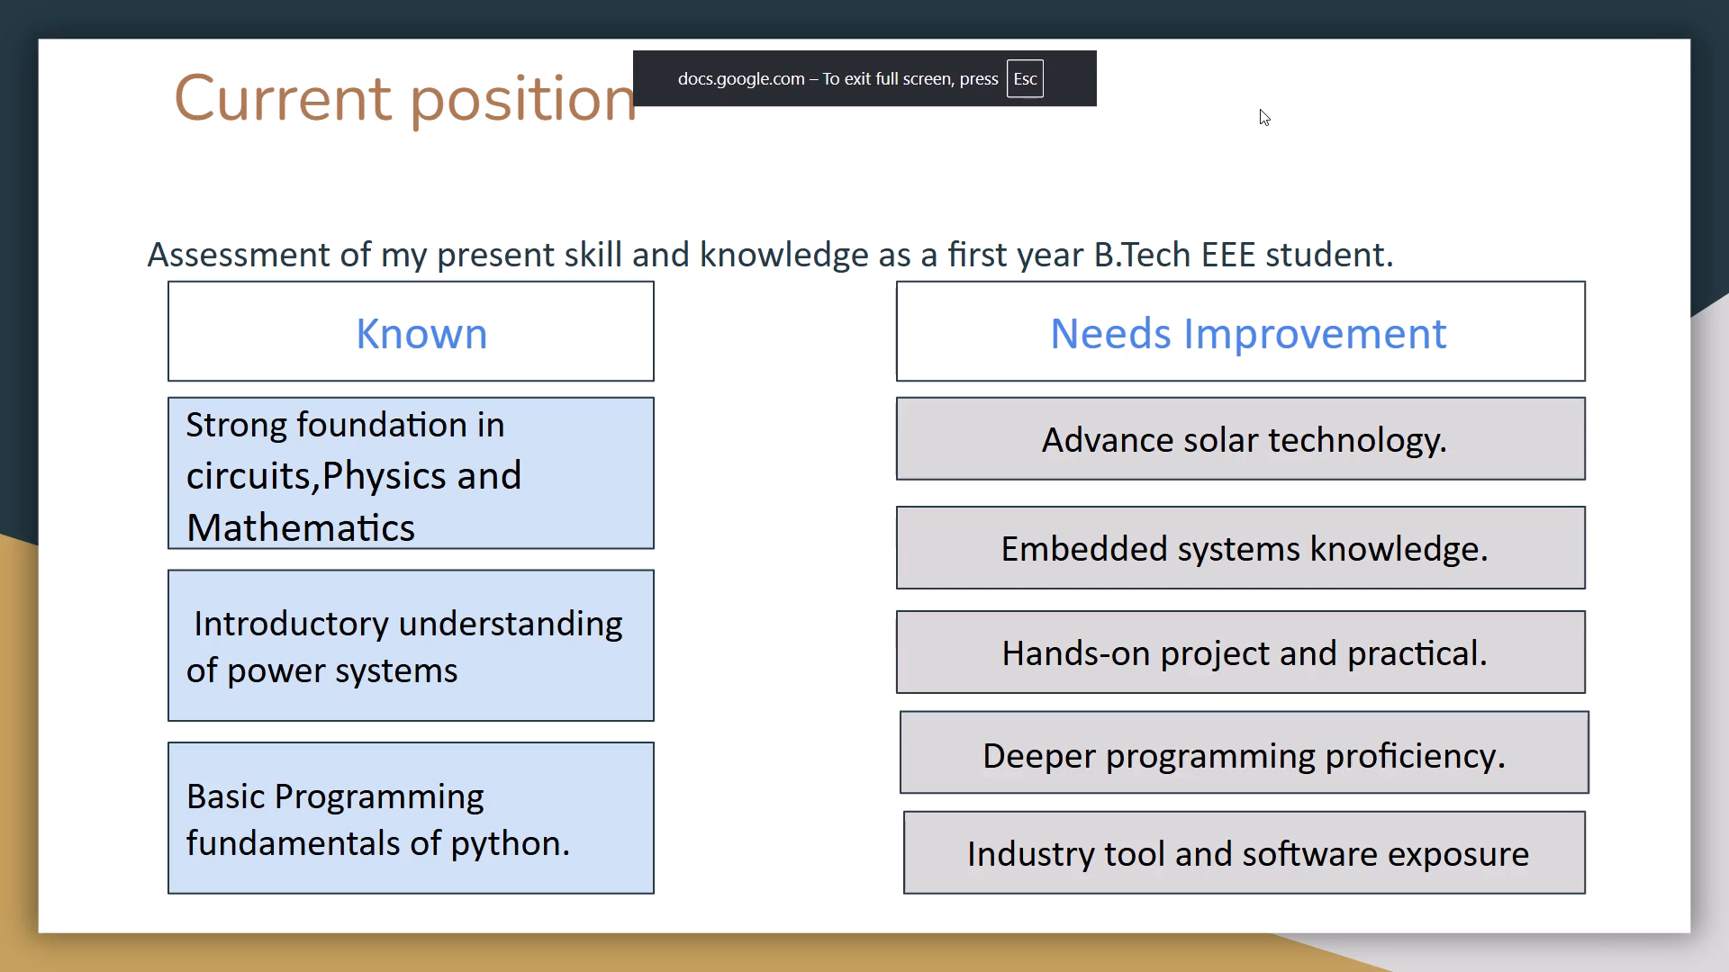
key(Left)
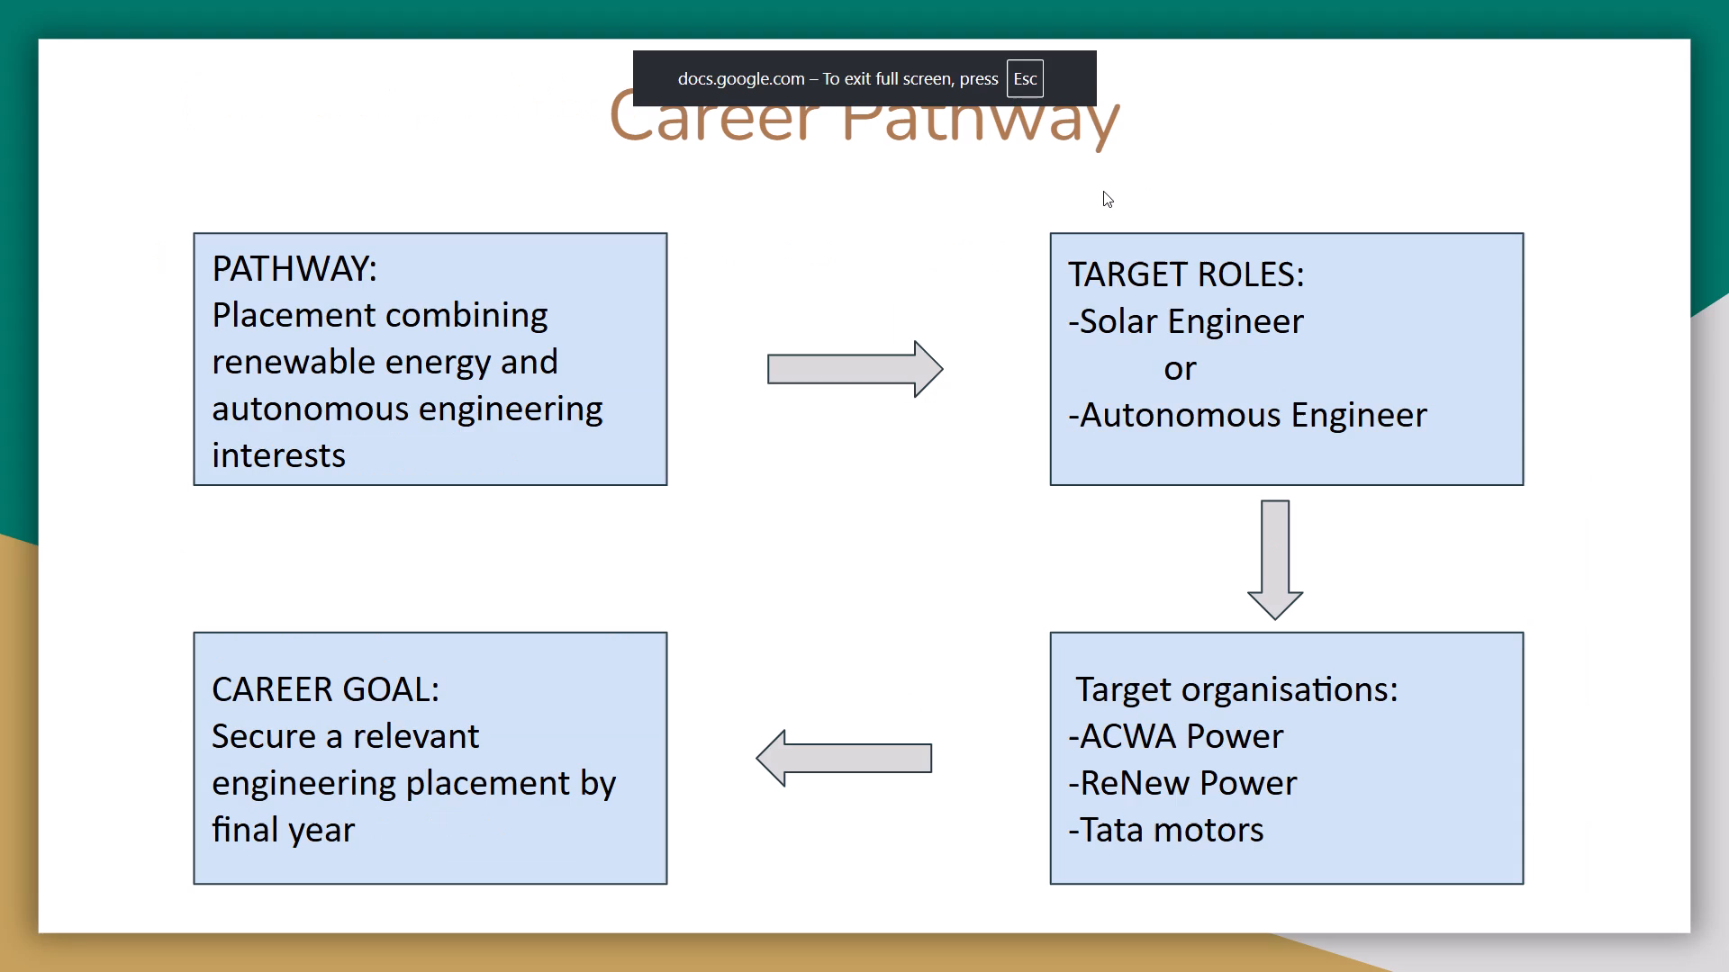
key(Left)
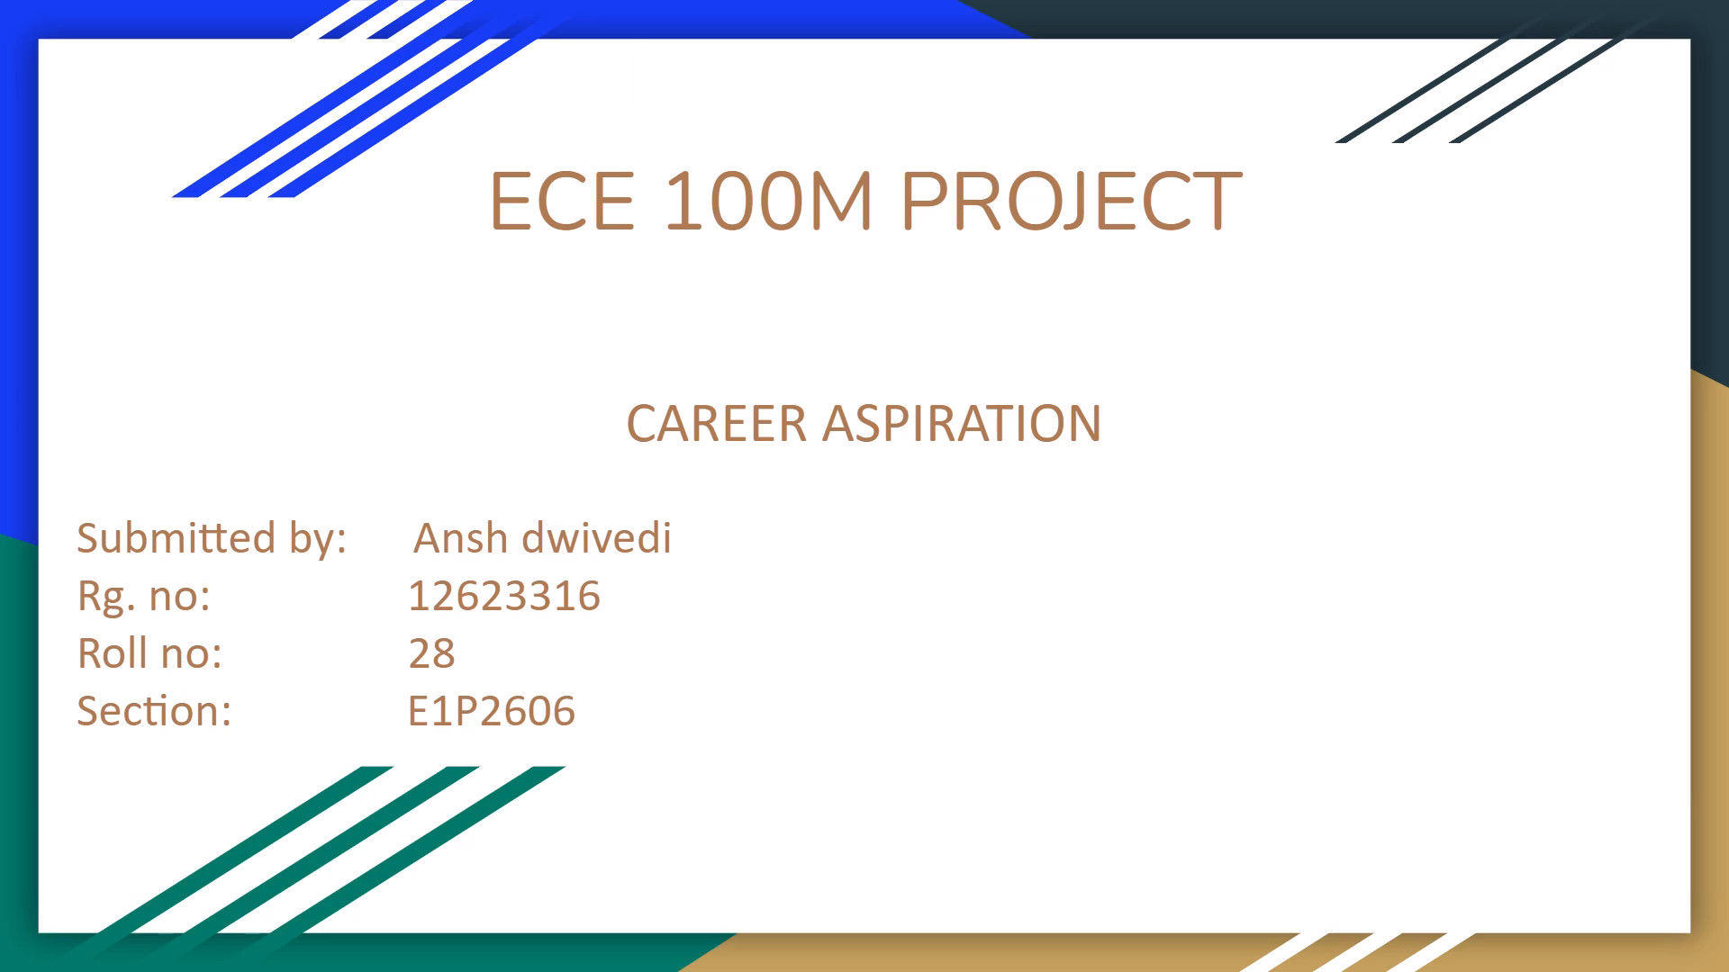
key(space)
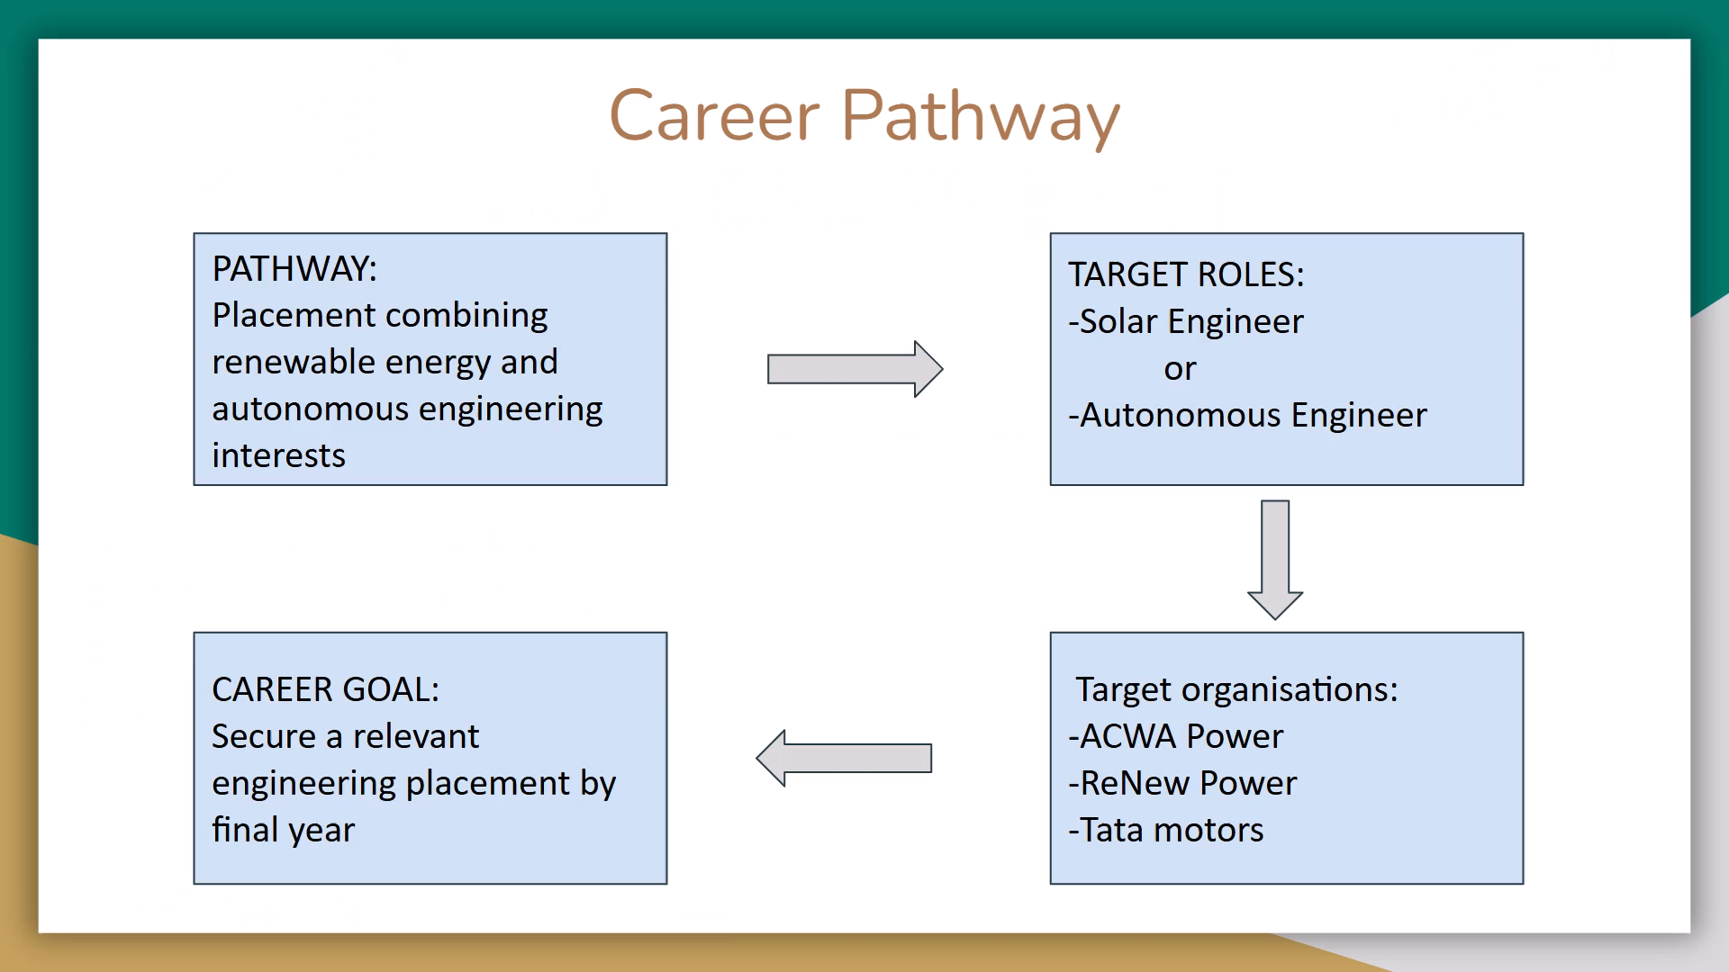
click(1103, 191)
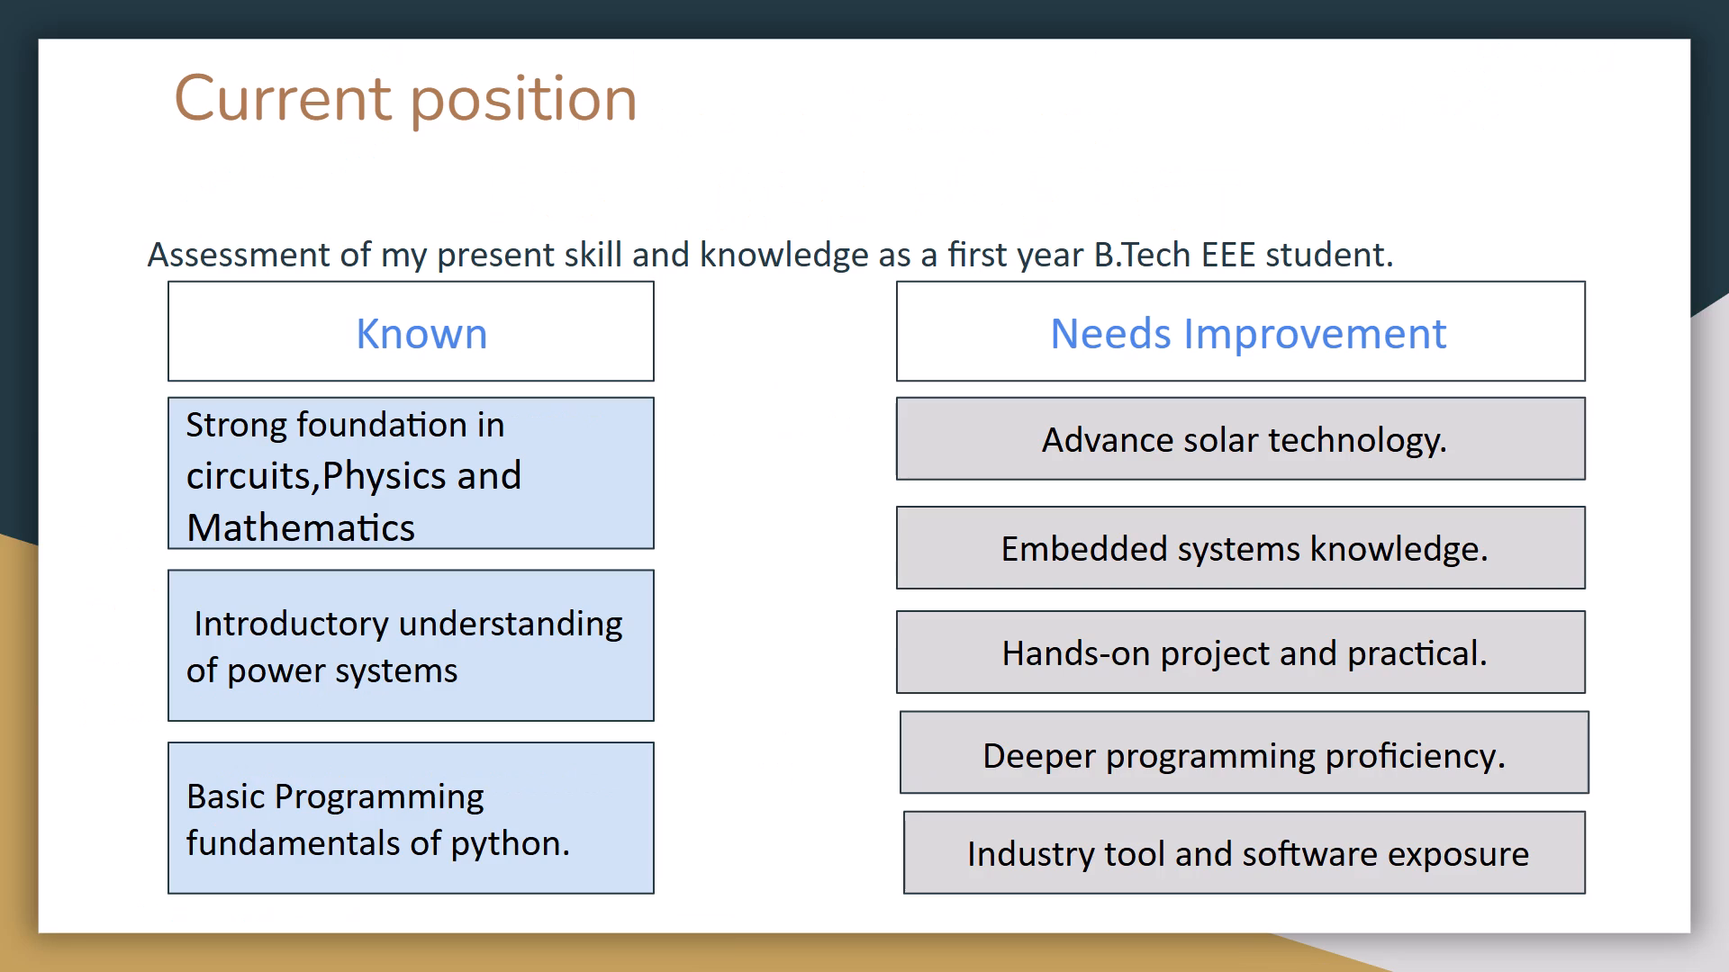
click(1162, 184)
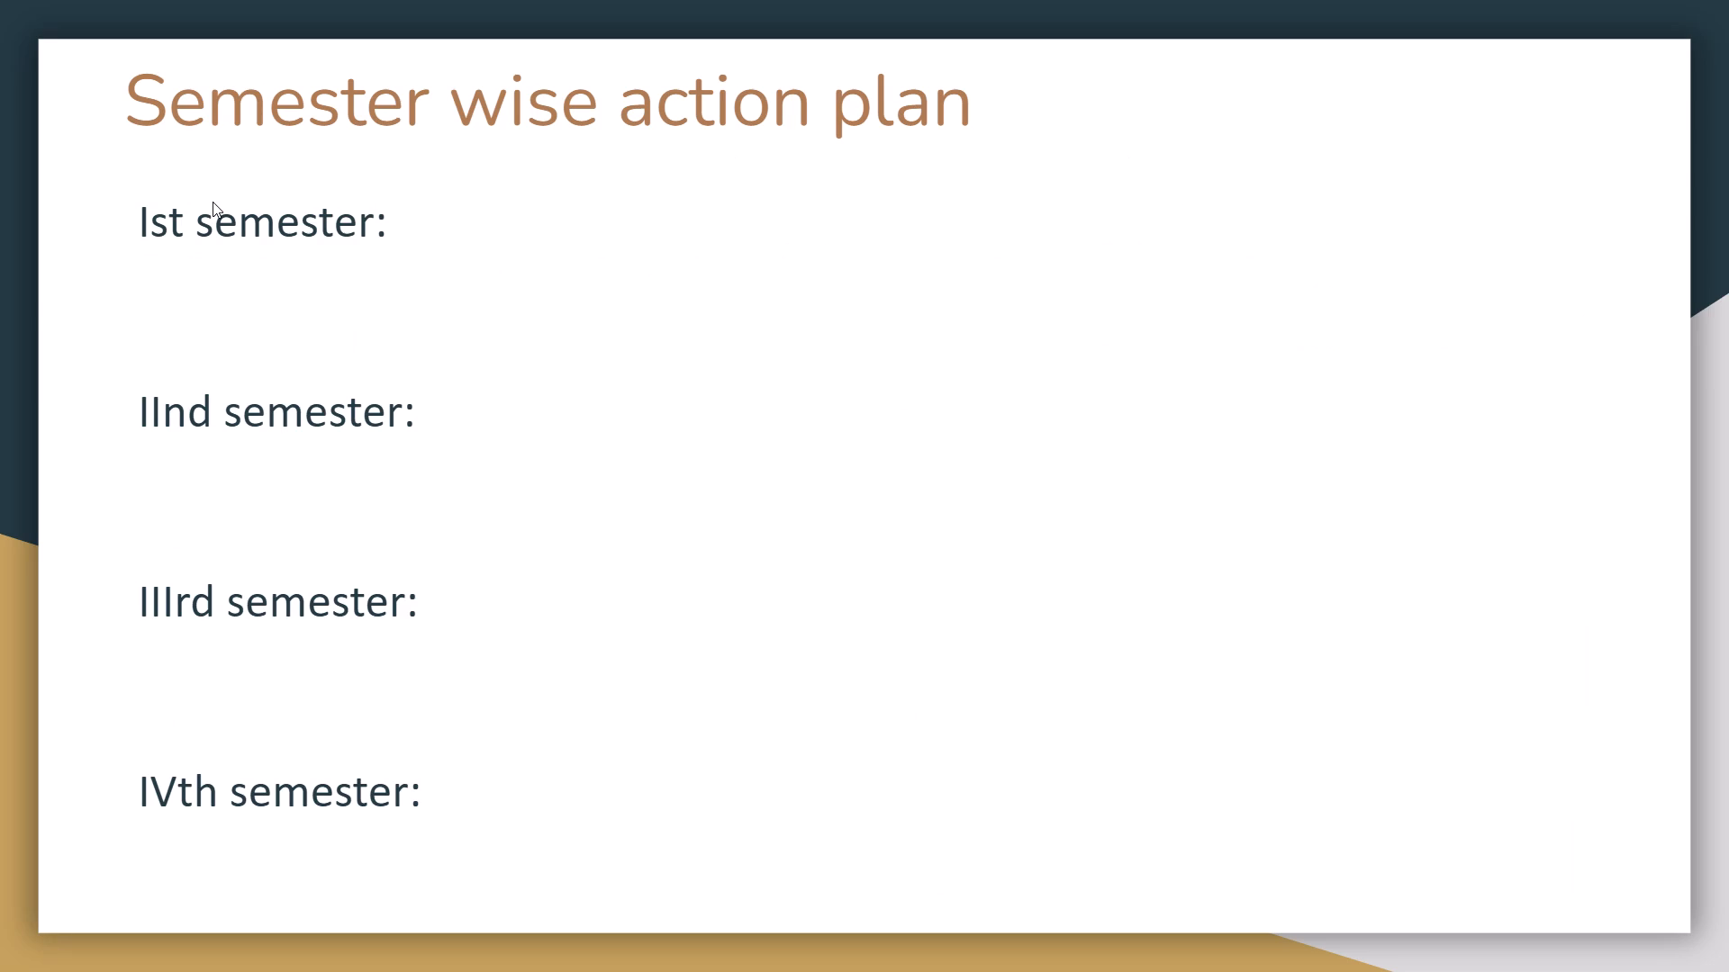
click(213, 202)
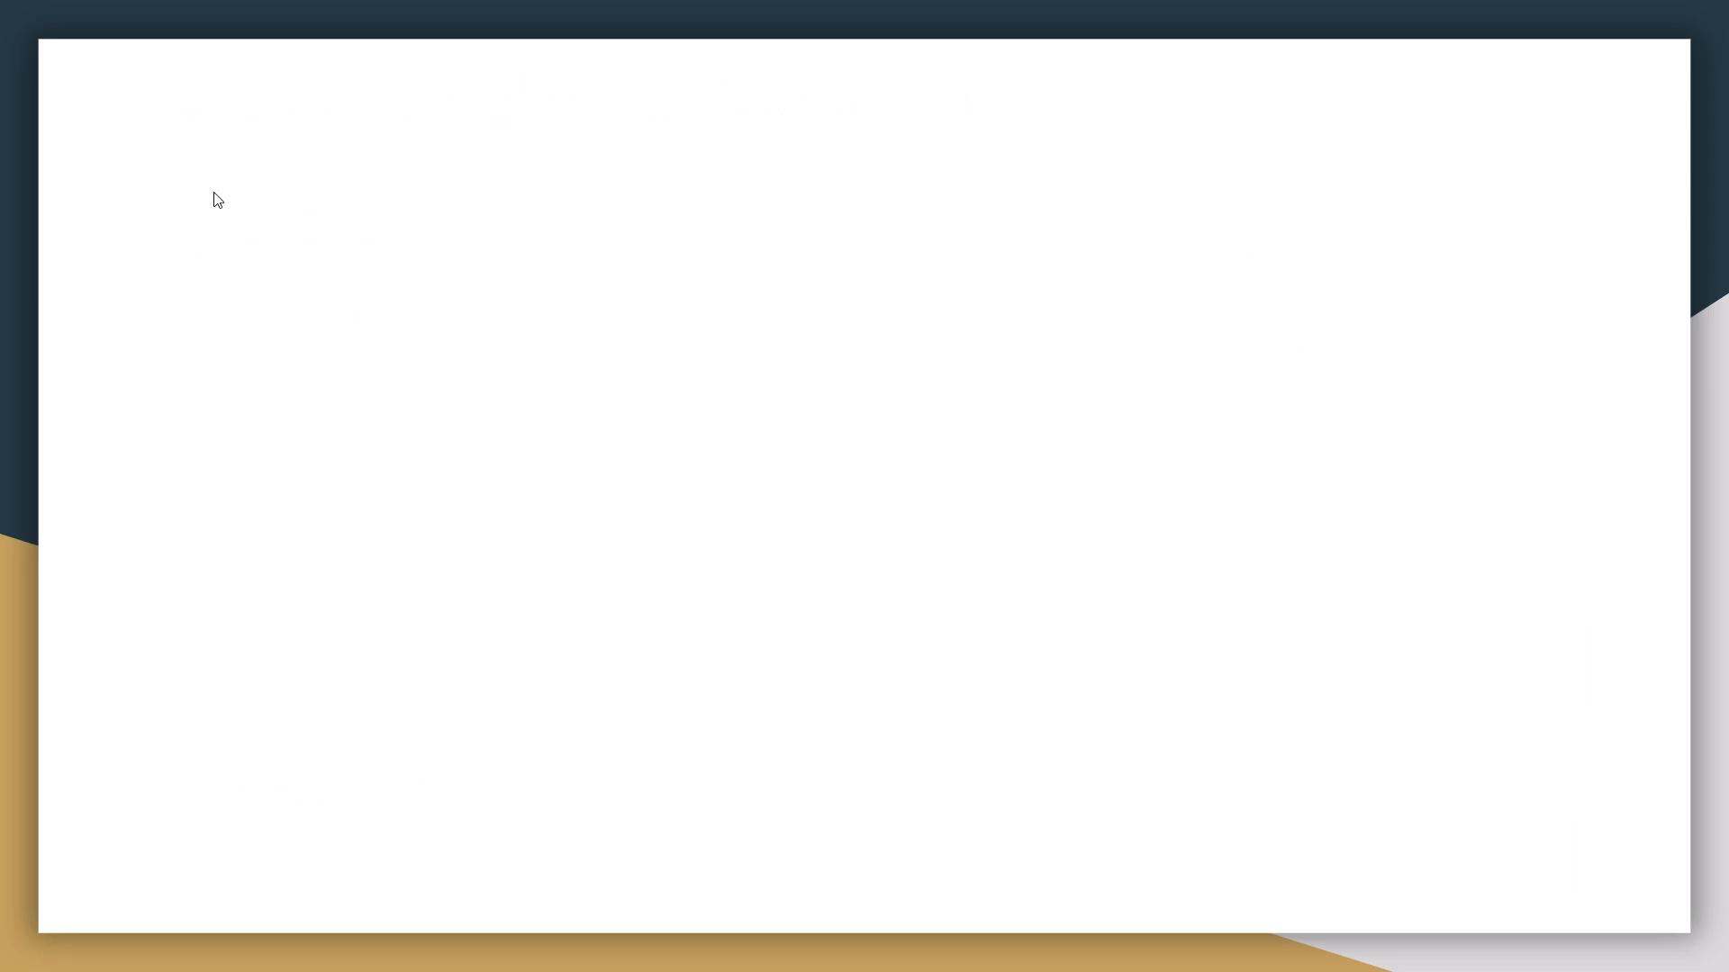
click(213, 192)
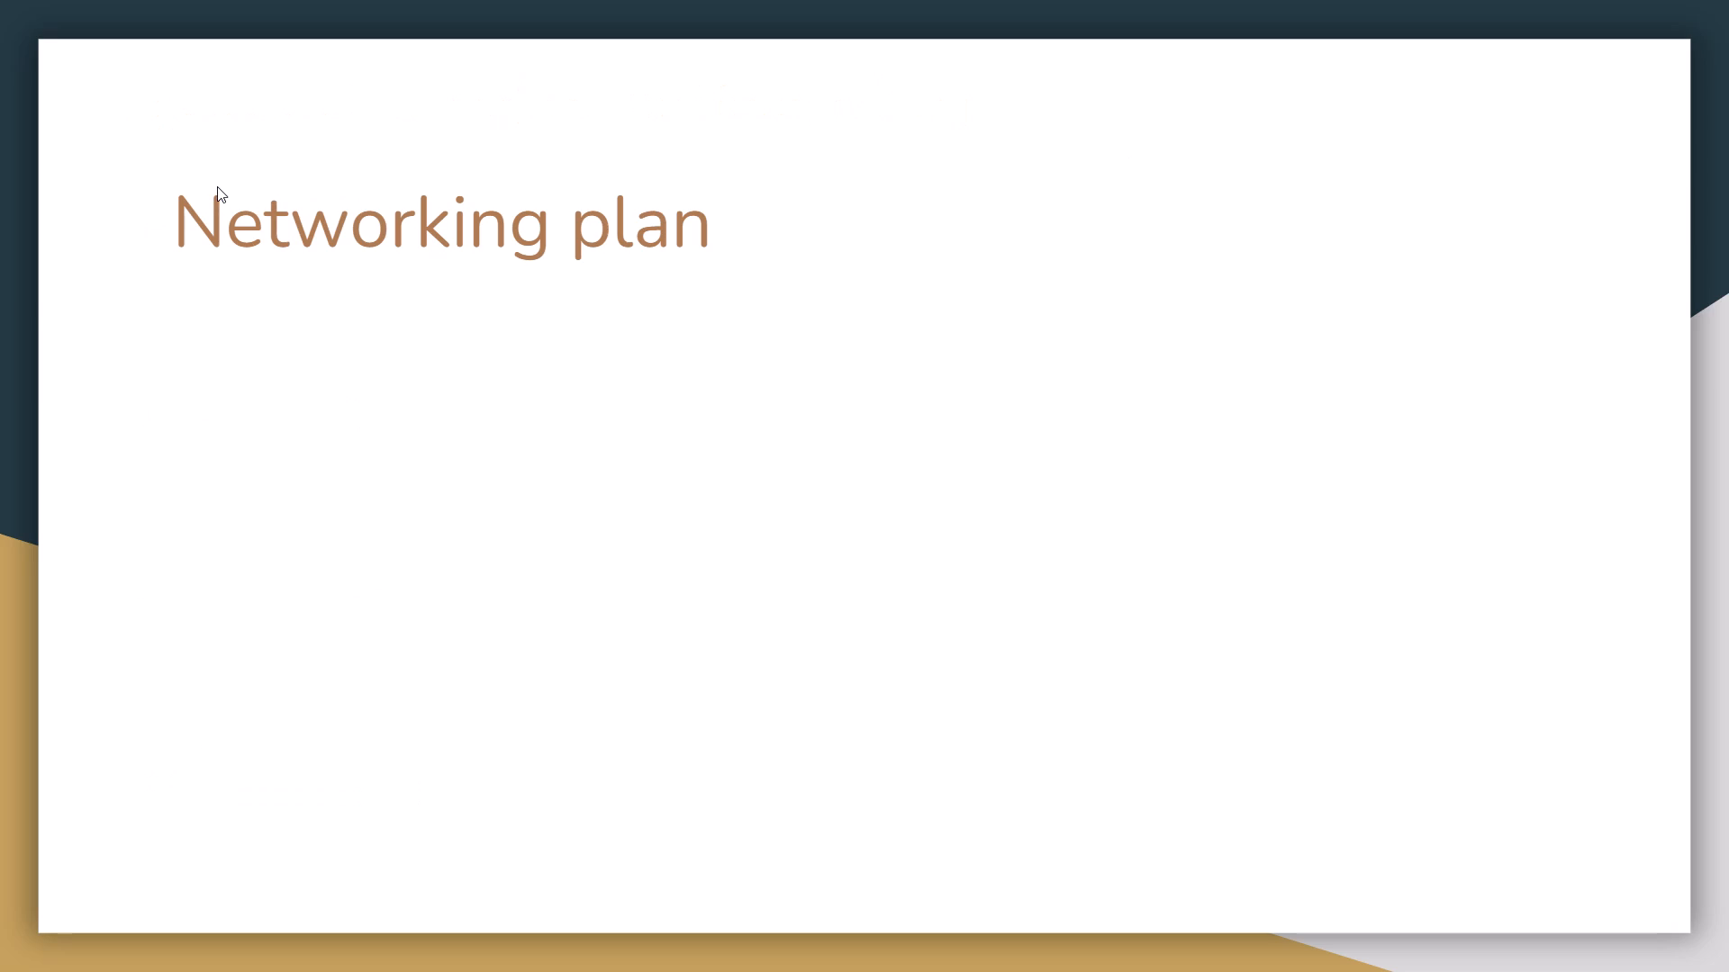
click(218, 184)
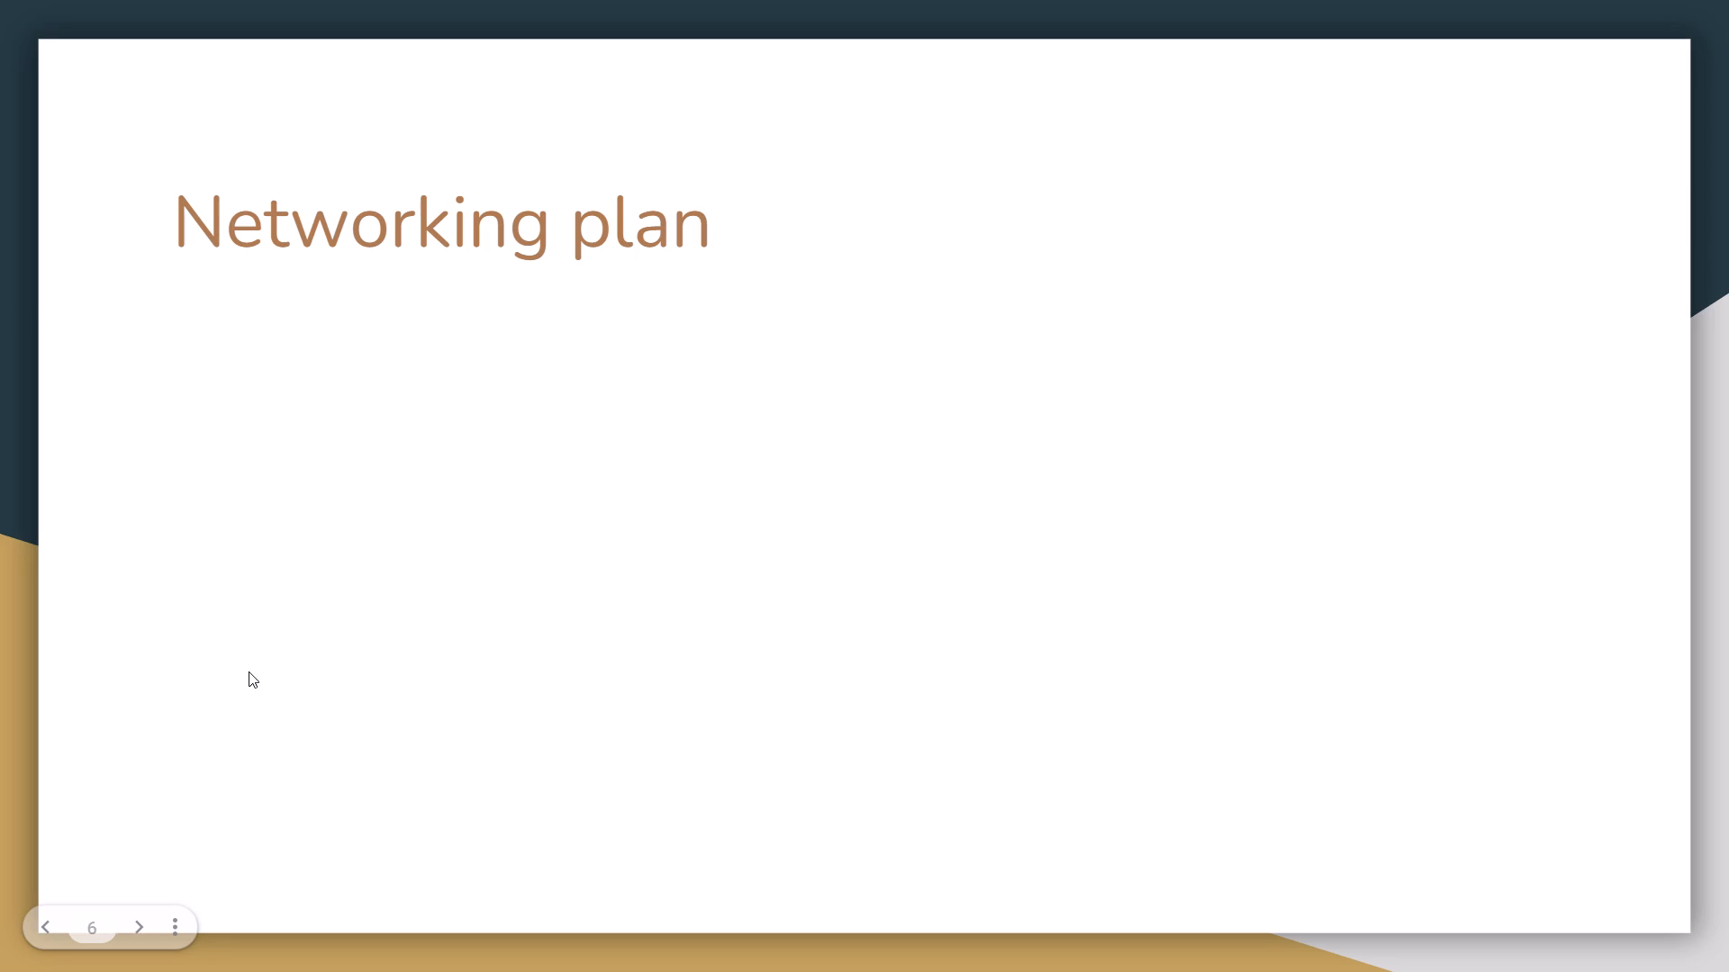
click(234, 613)
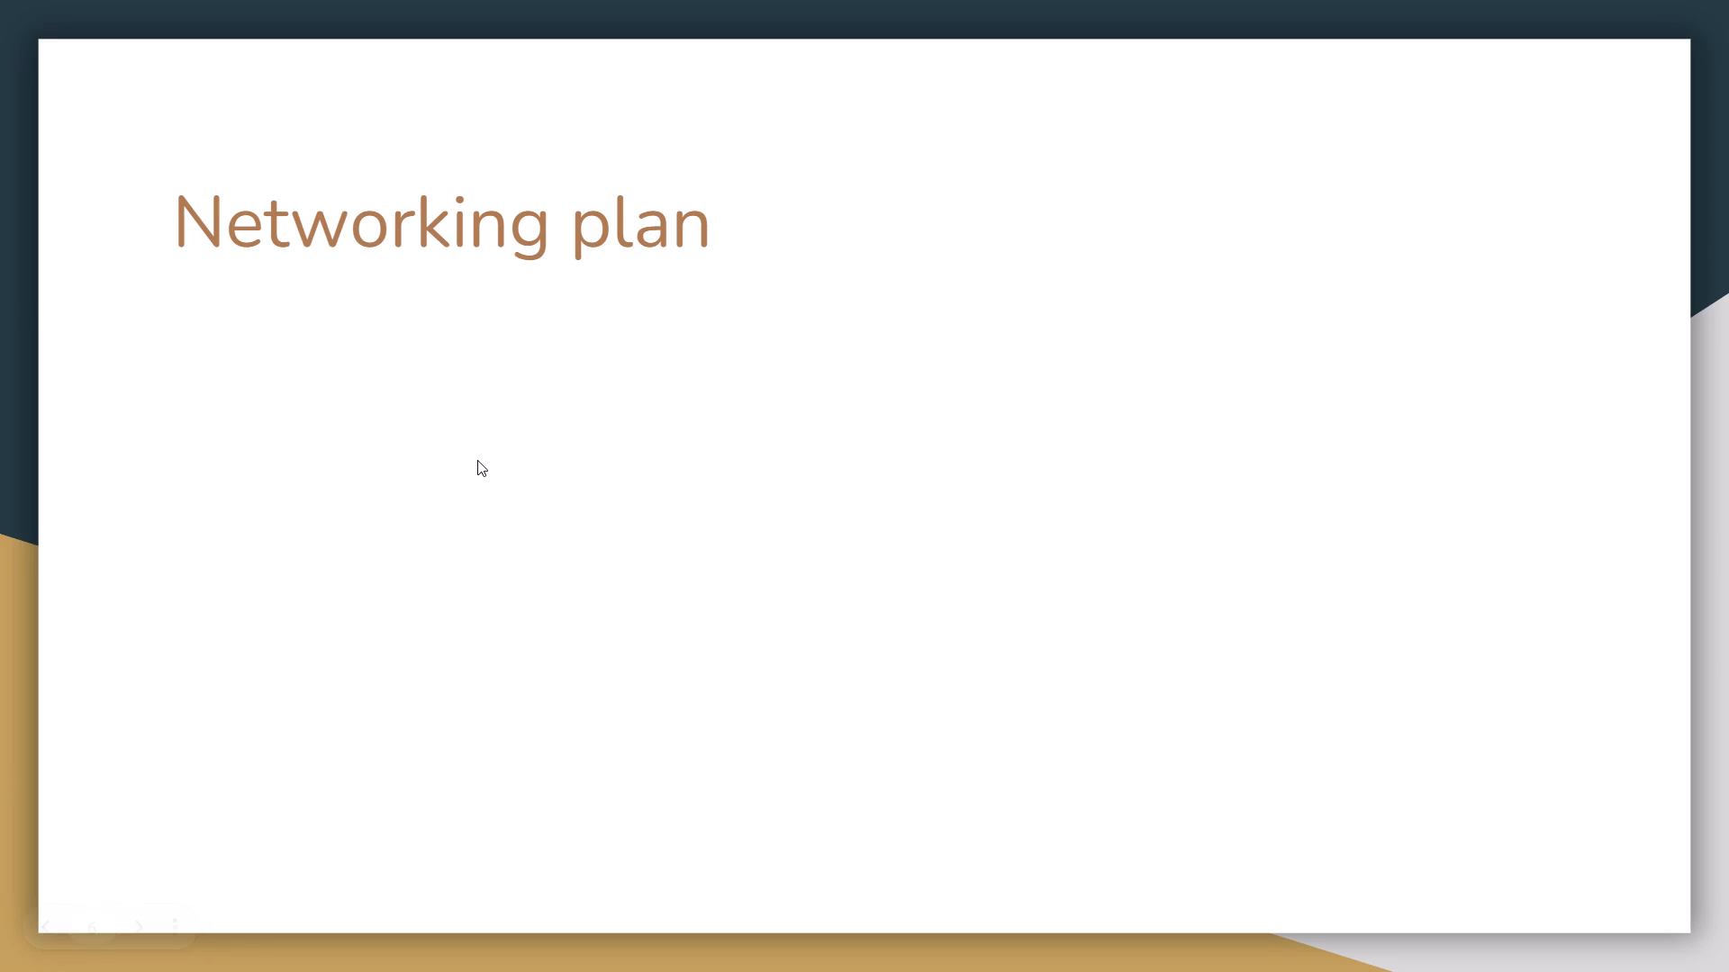
scroll(477, 460, right, 19)
key(Escape)
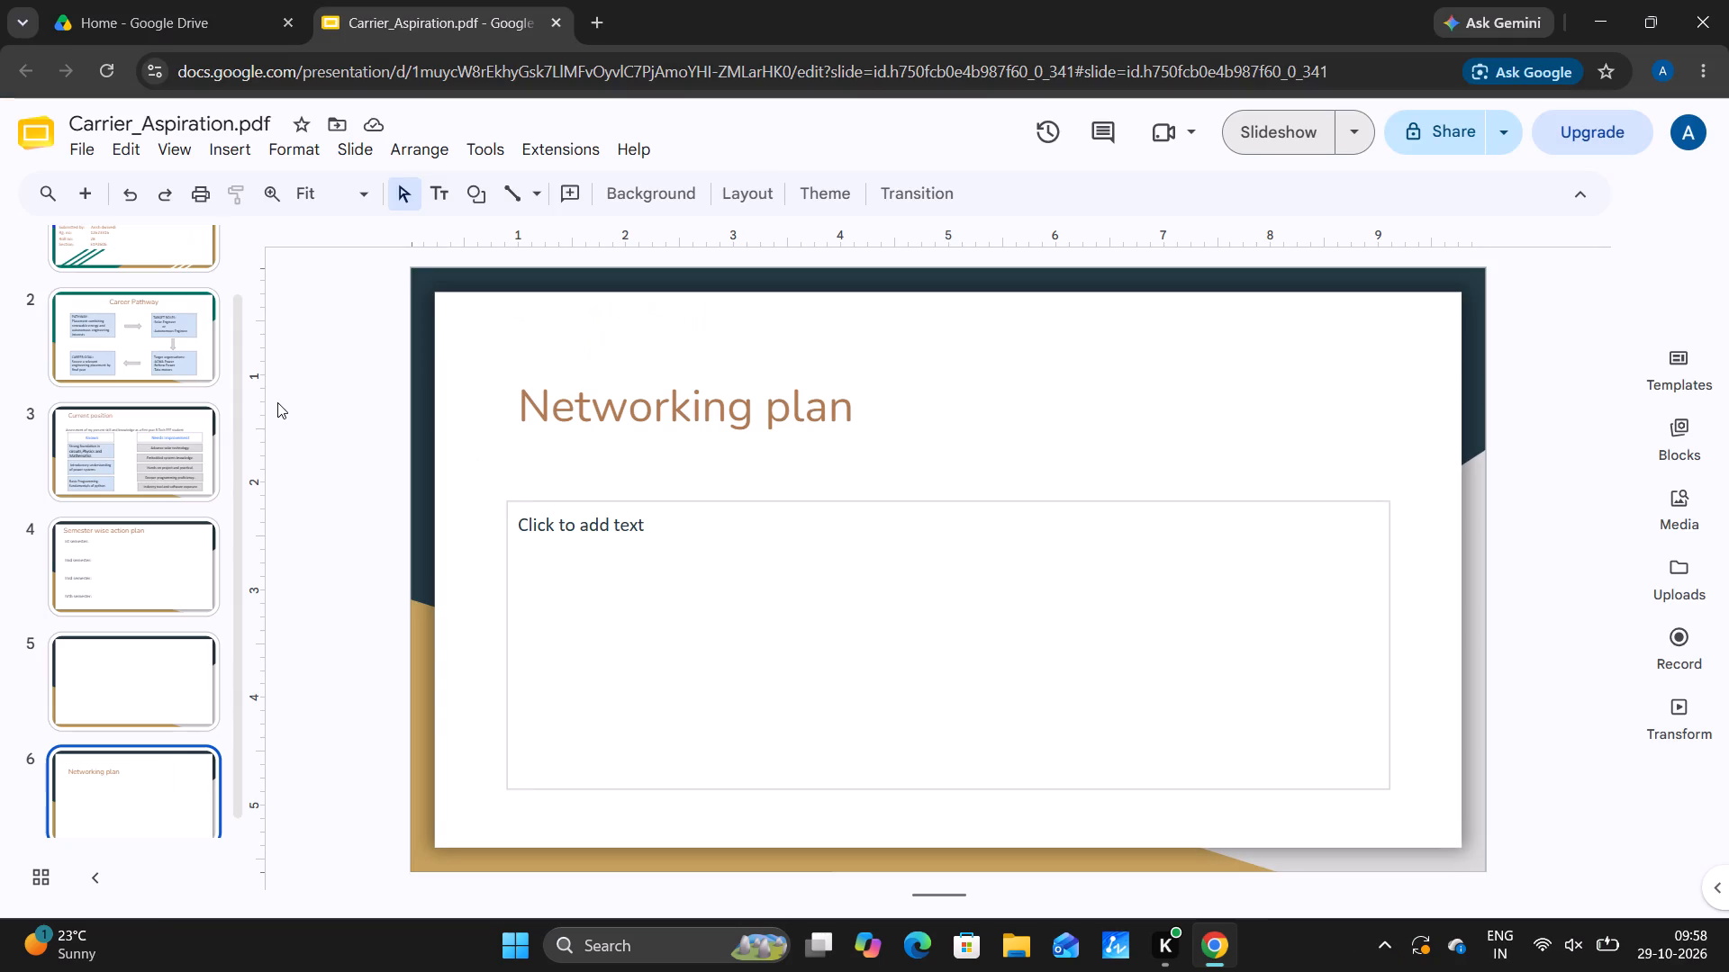
Check the title, action plan, blank fifth and Networking plan slides in the editor, ending on the Semester wise action plan slide.
click(73, 567)
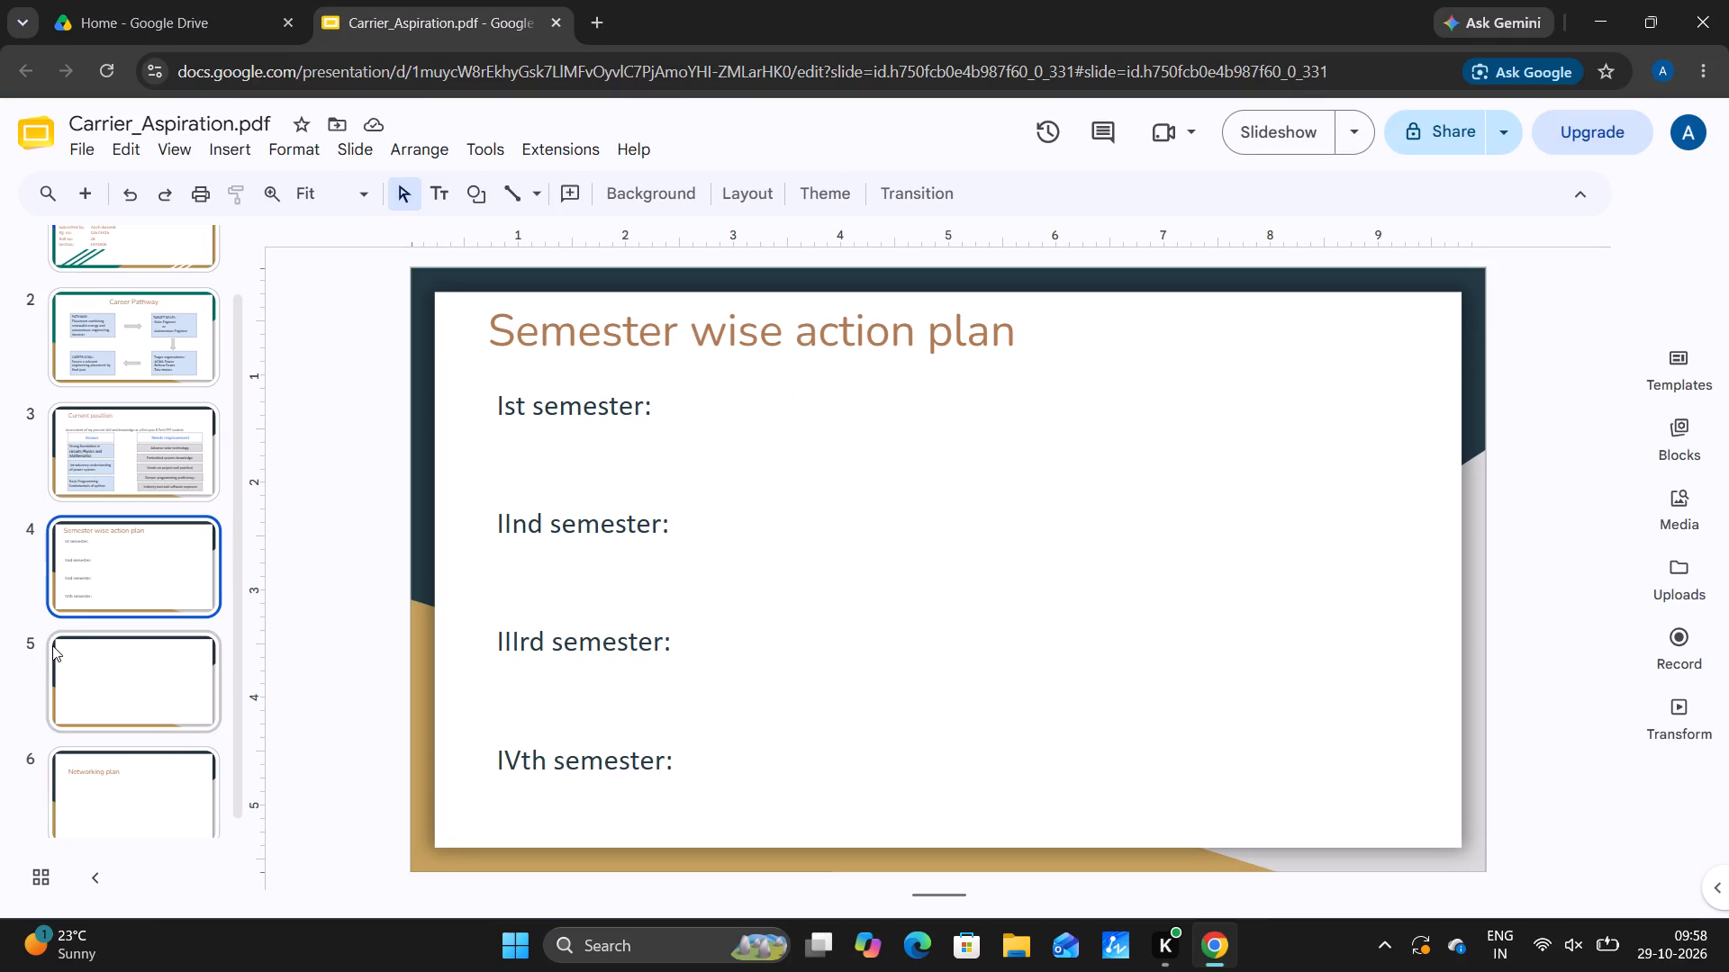
click(52, 645)
drag(52, 647, 38, 688)
click(116, 799)
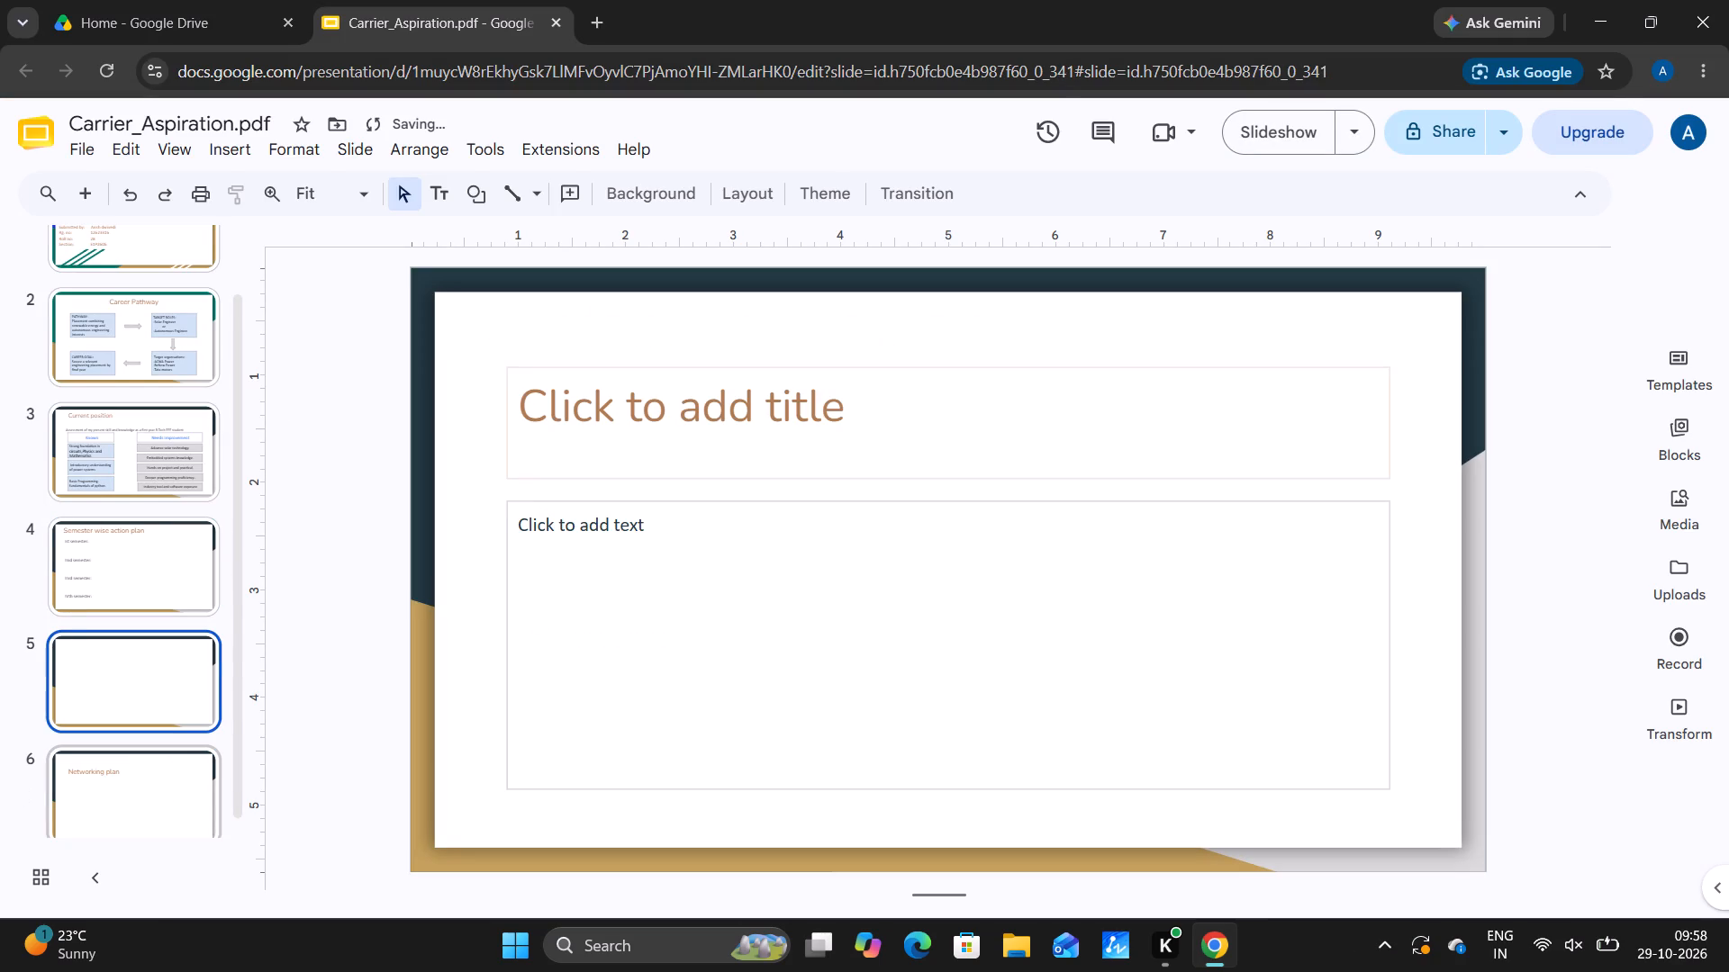
scroll(115, 798, up, 4)
scroll(115, 796, down, 3)
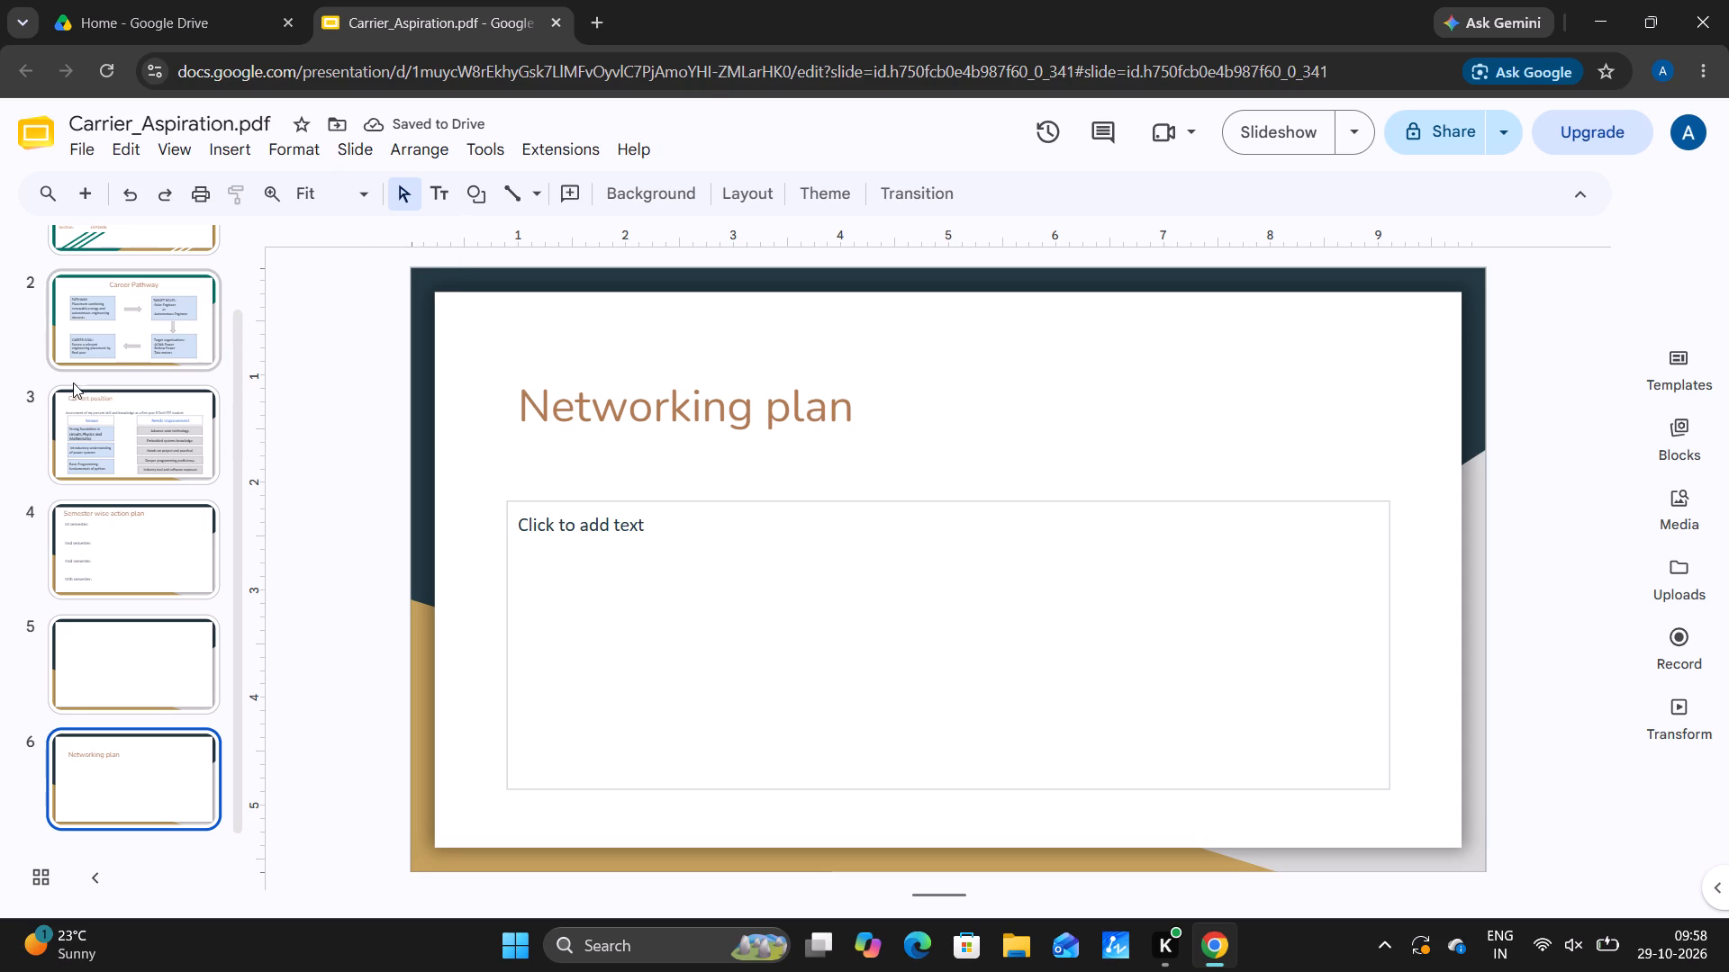
scroll(131, 346, up, 1)
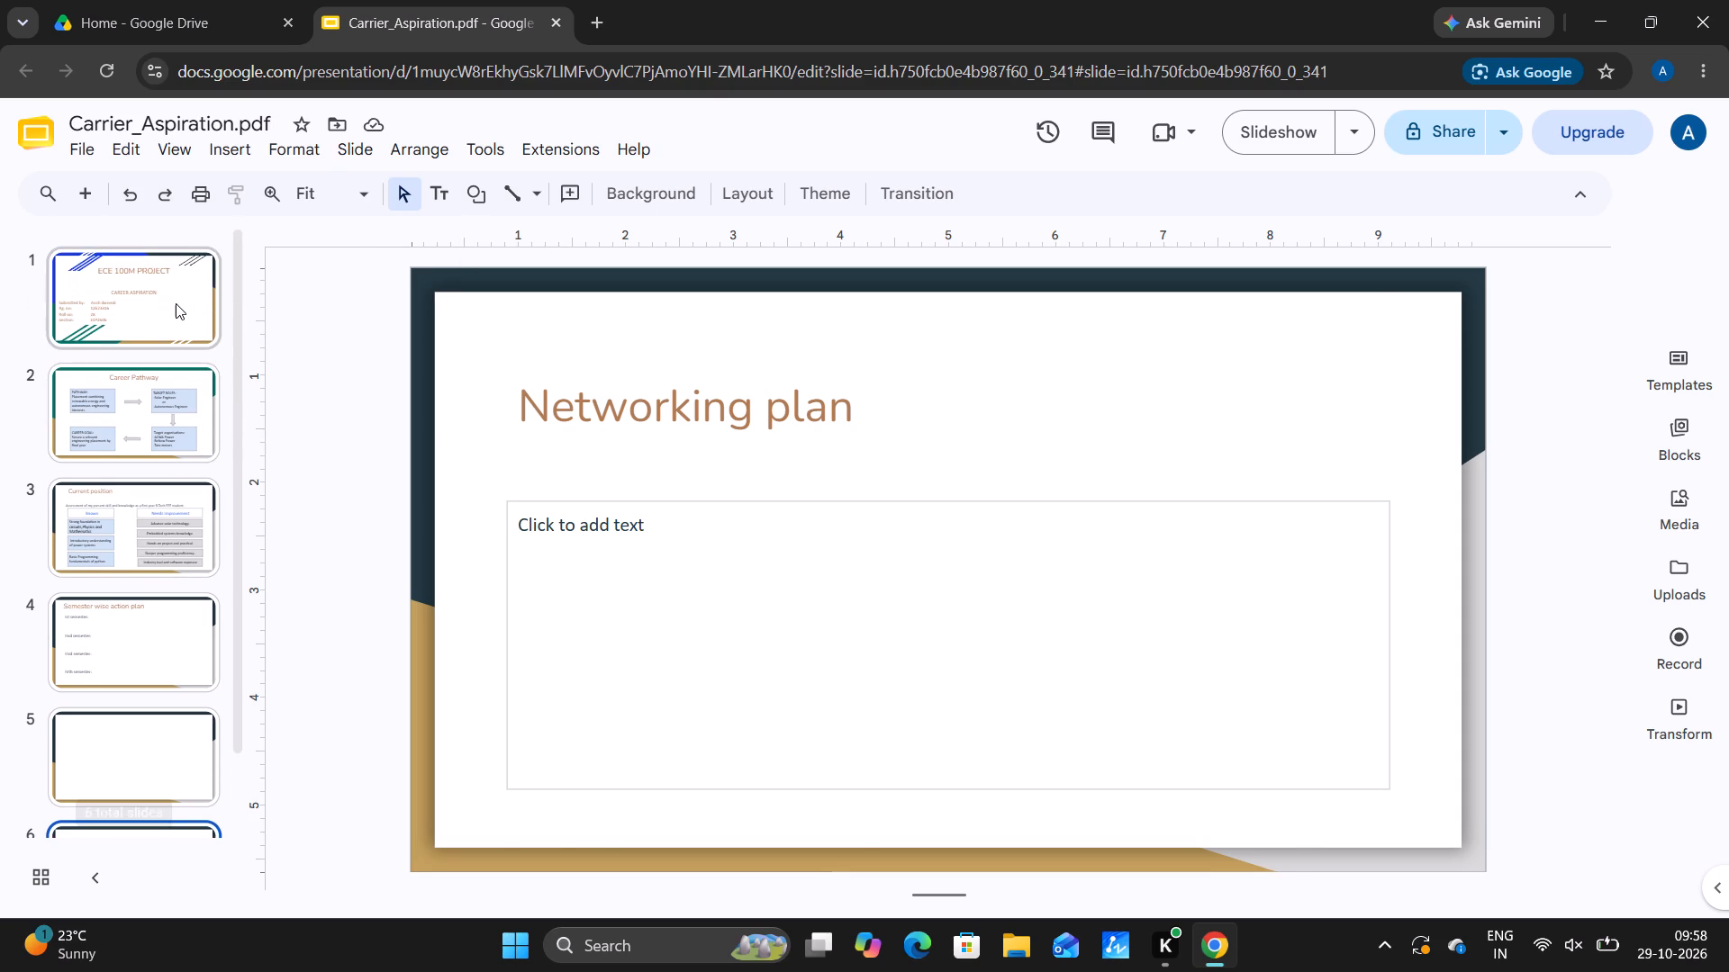
click(176, 303)
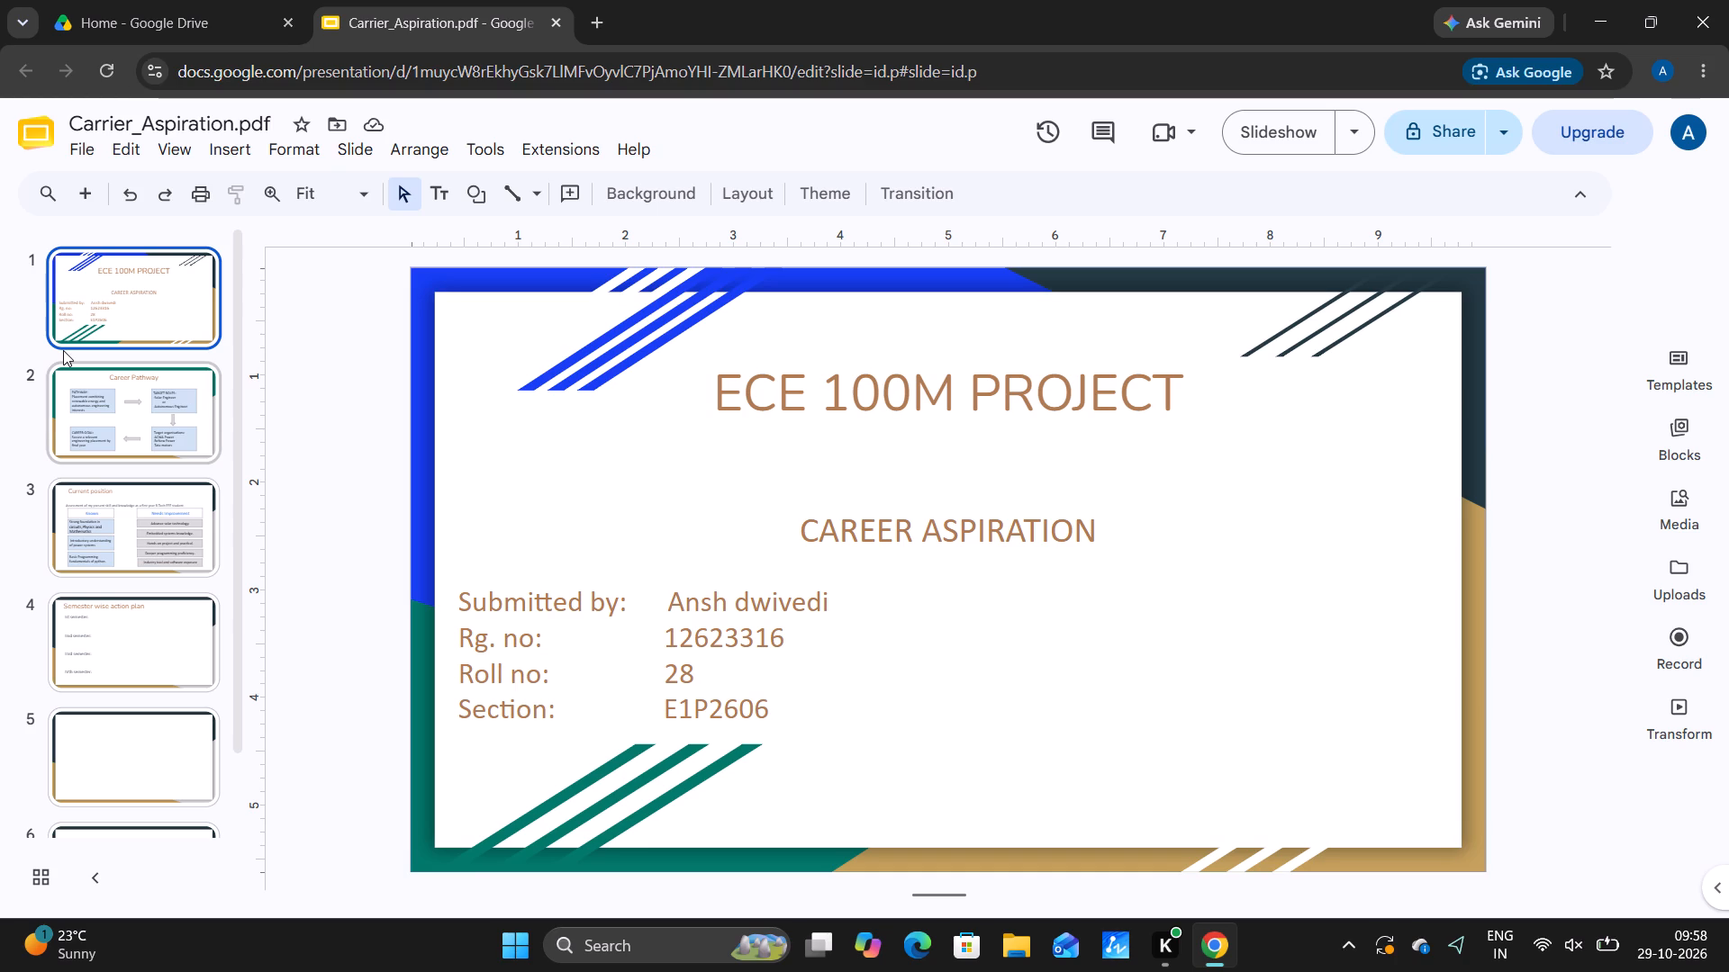
click(282, 158)
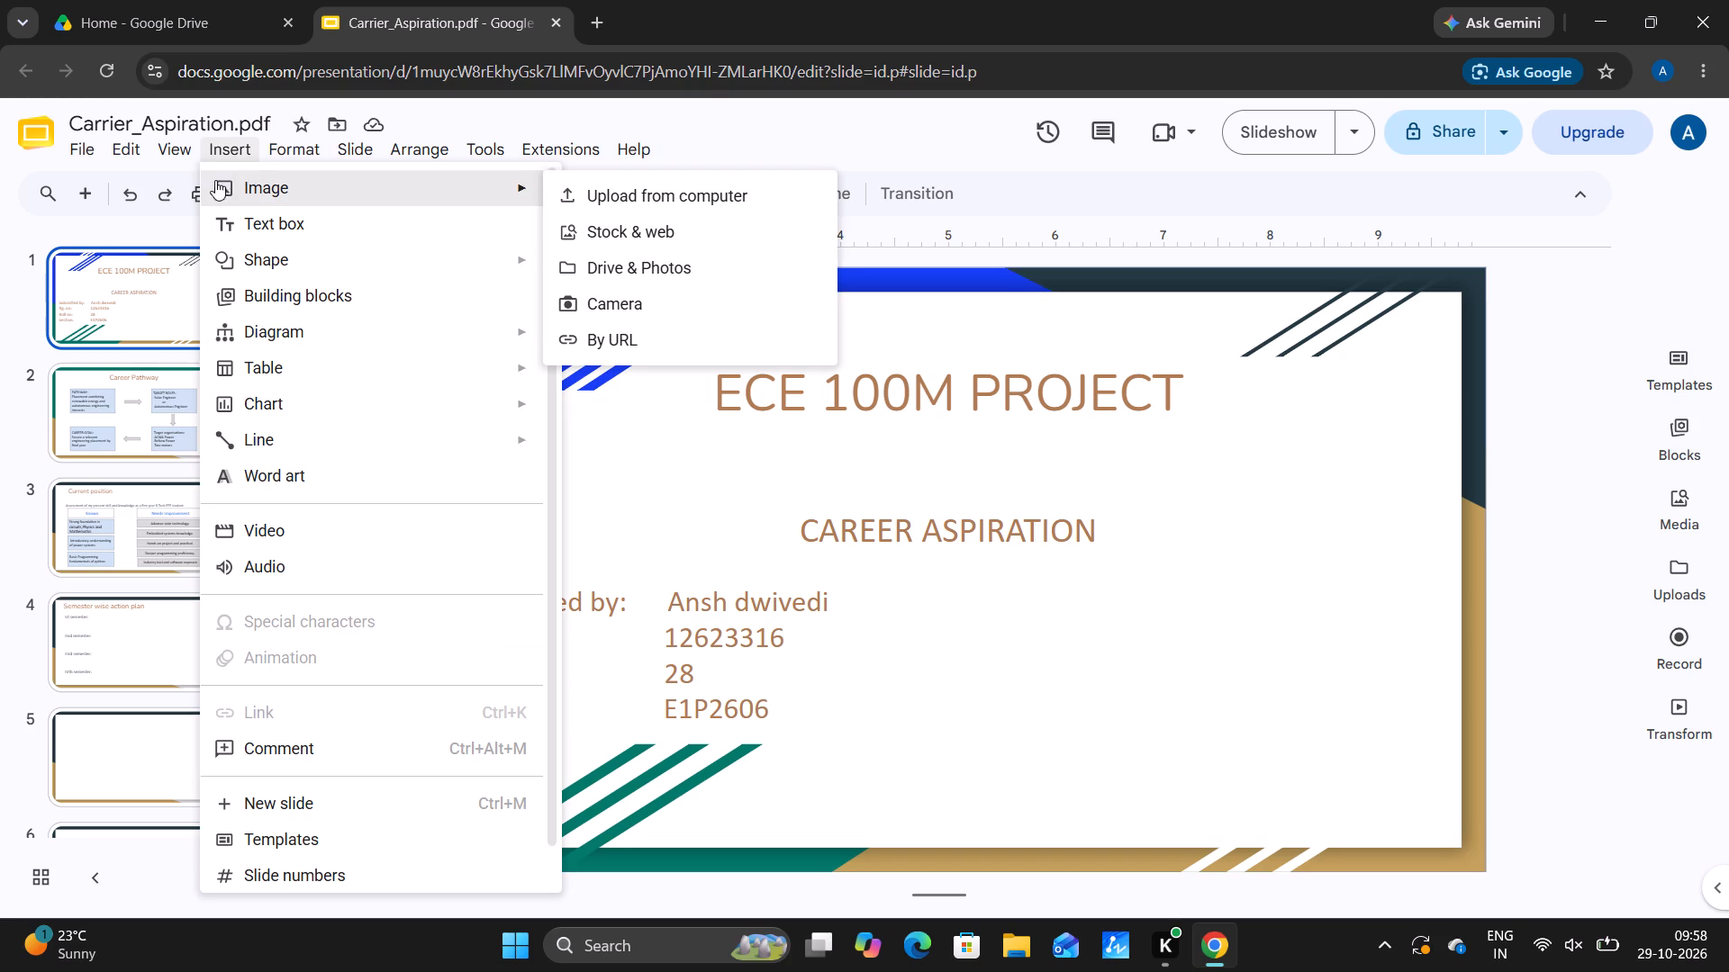
click(188, 677)
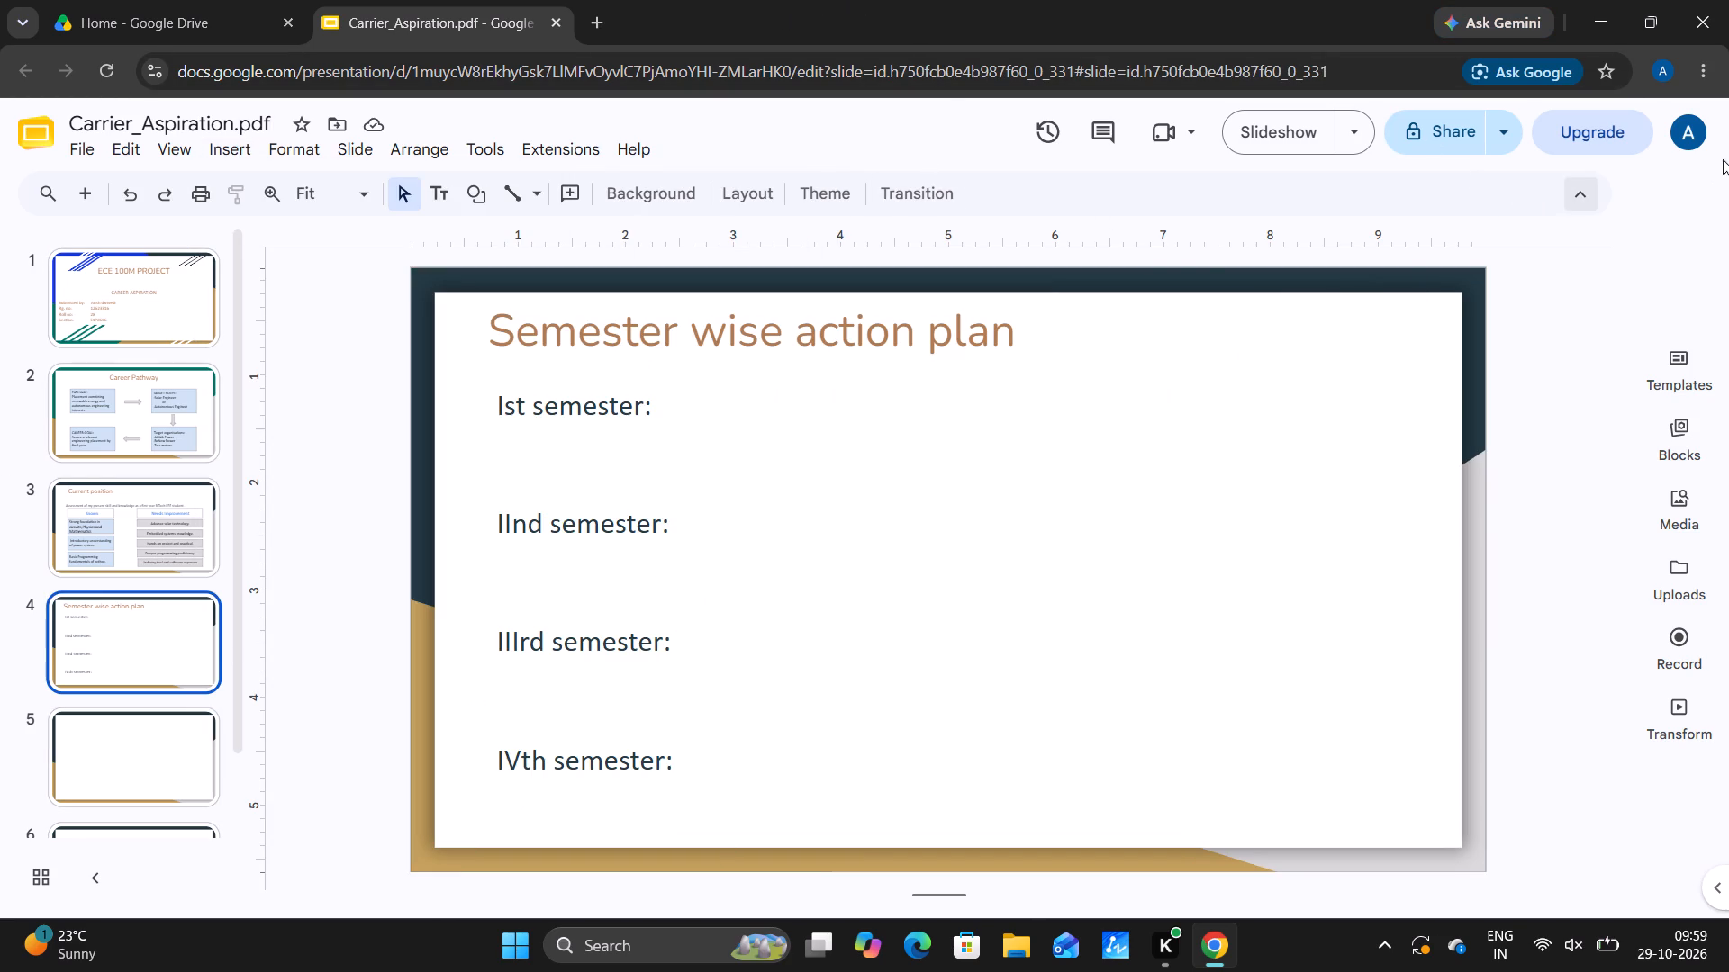
Open the browser's download history and remove the three Career_Aspiration_Plan .pptx entries from it.
click(1693, 59)
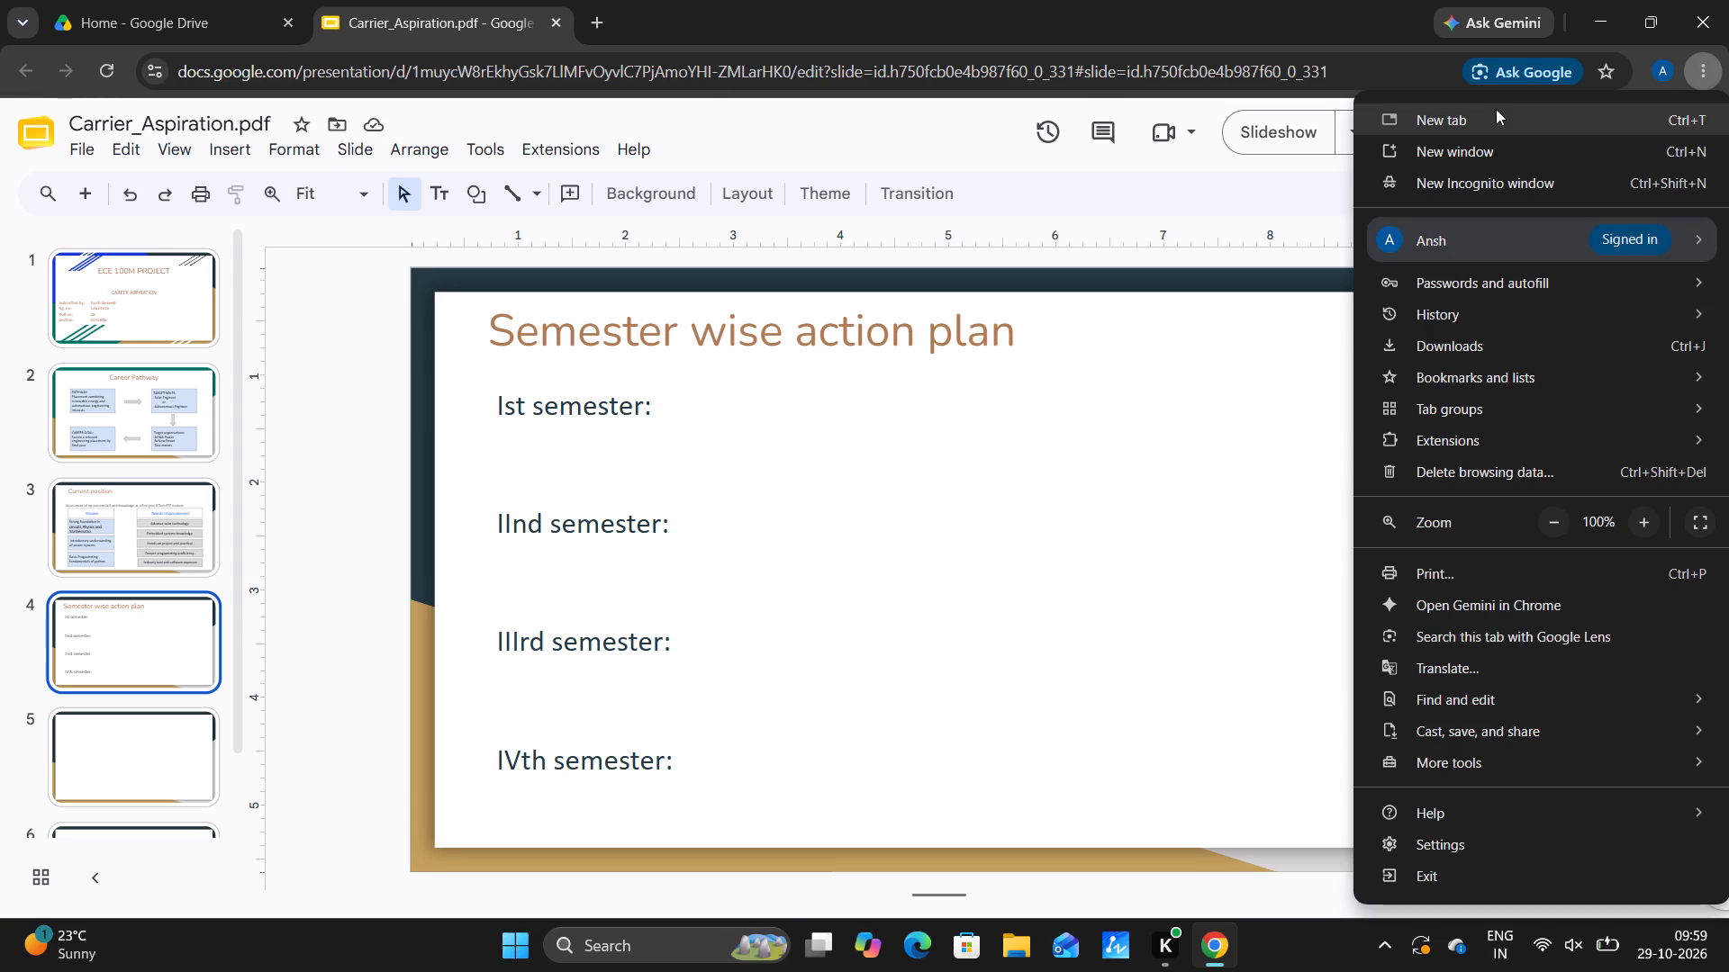
click(1413, 343)
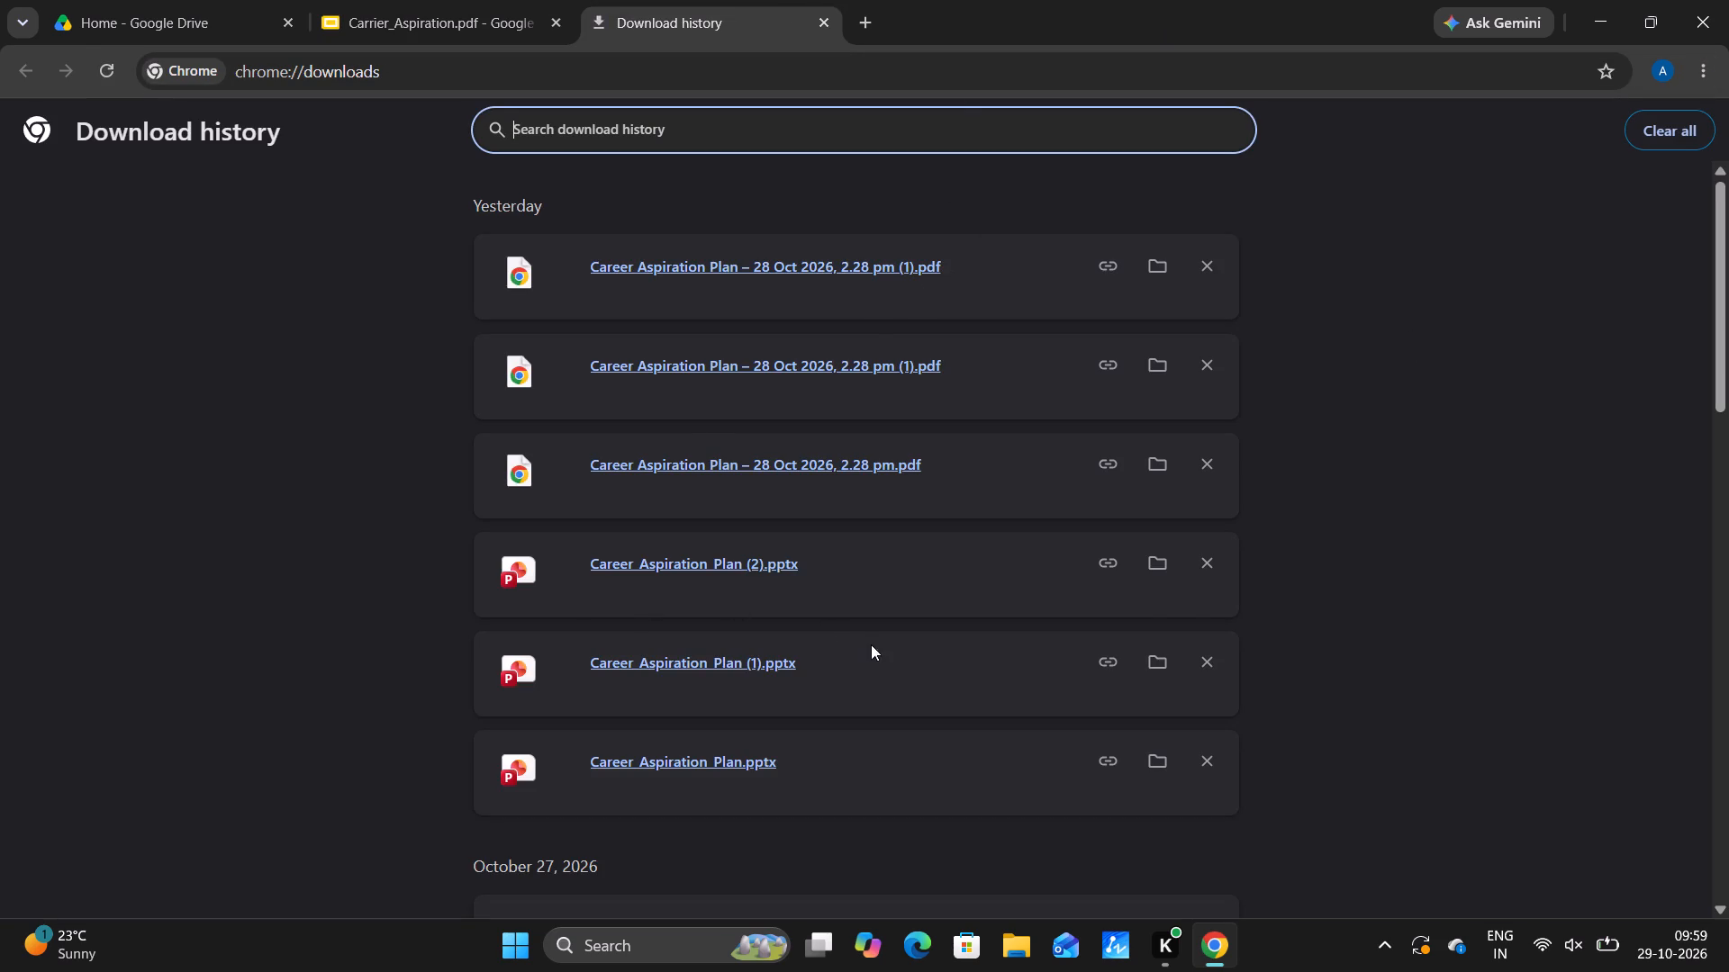
click(1205, 574)
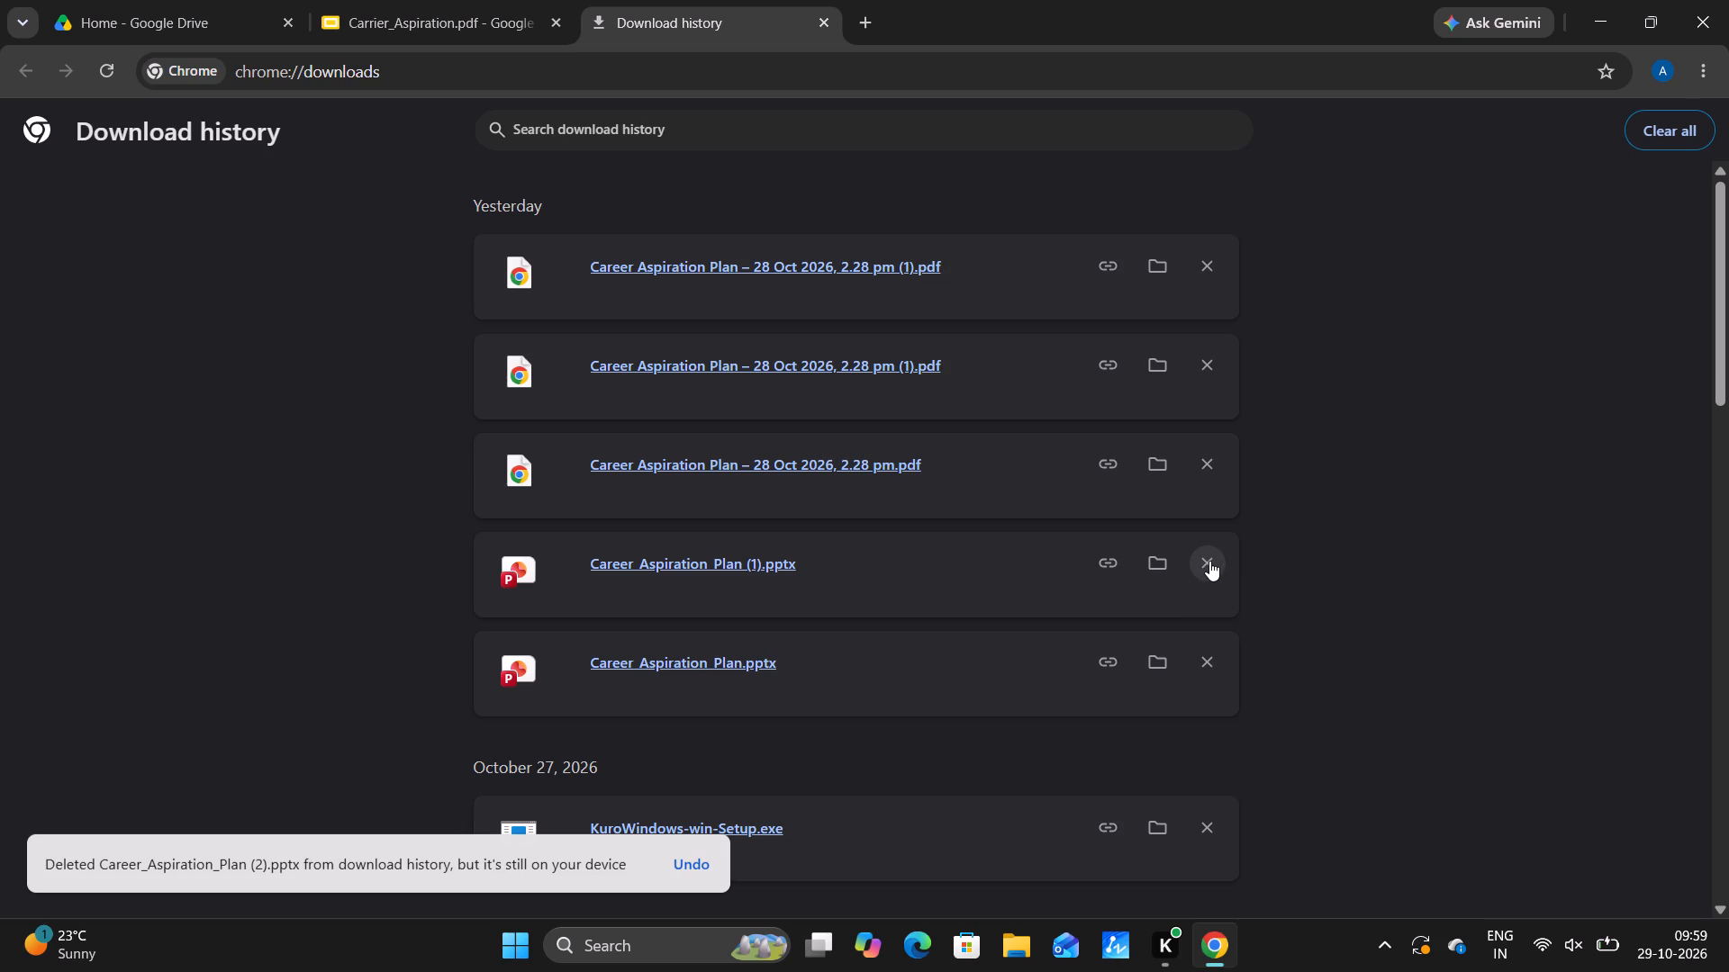
click(1209, 561)
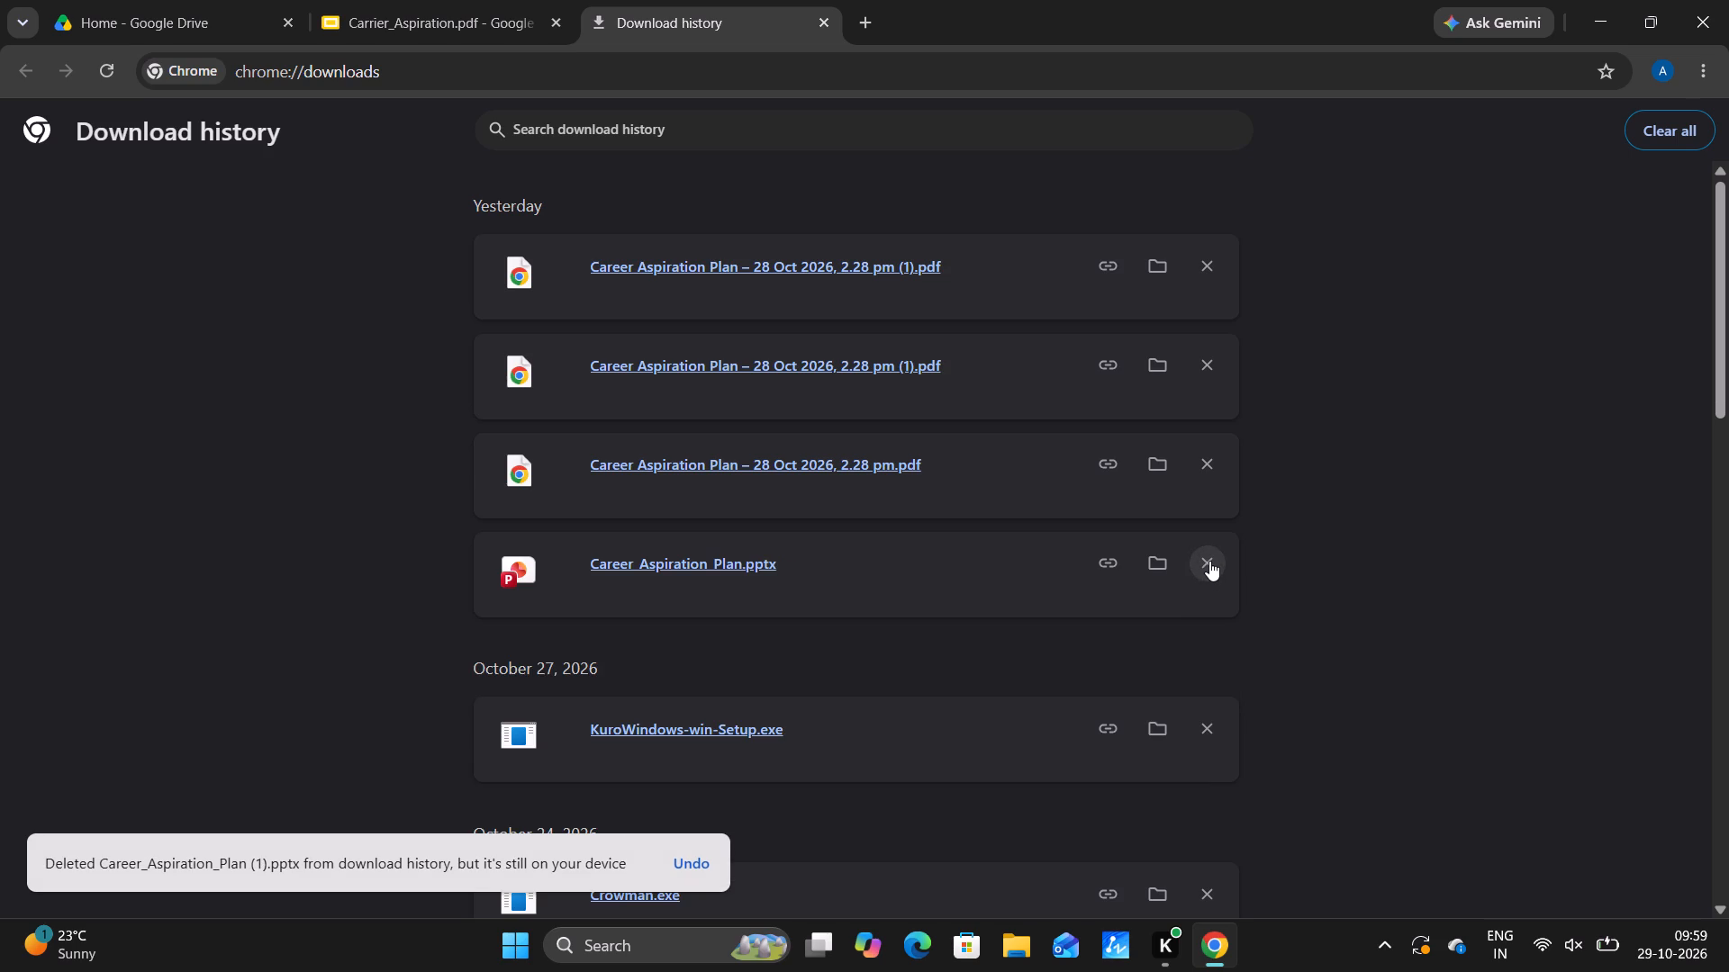
click(1209, 561)
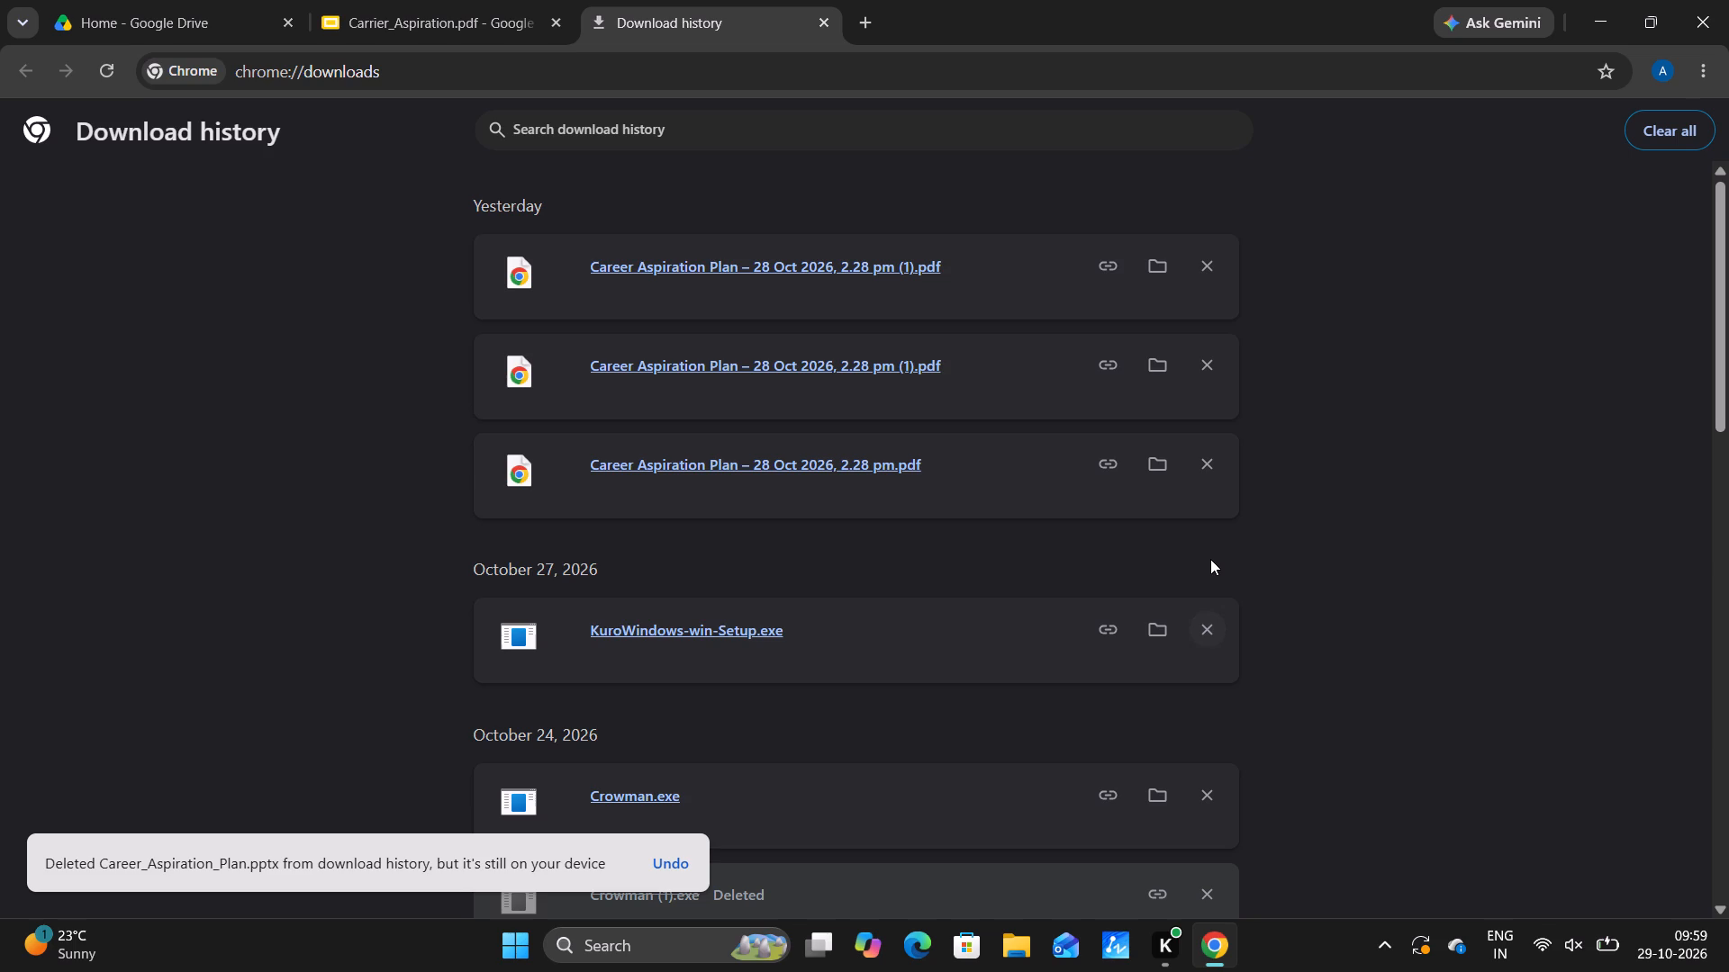
Look through the older entries of the download history and return to the most recent ones.
scroll(1210, 553, down, 2)
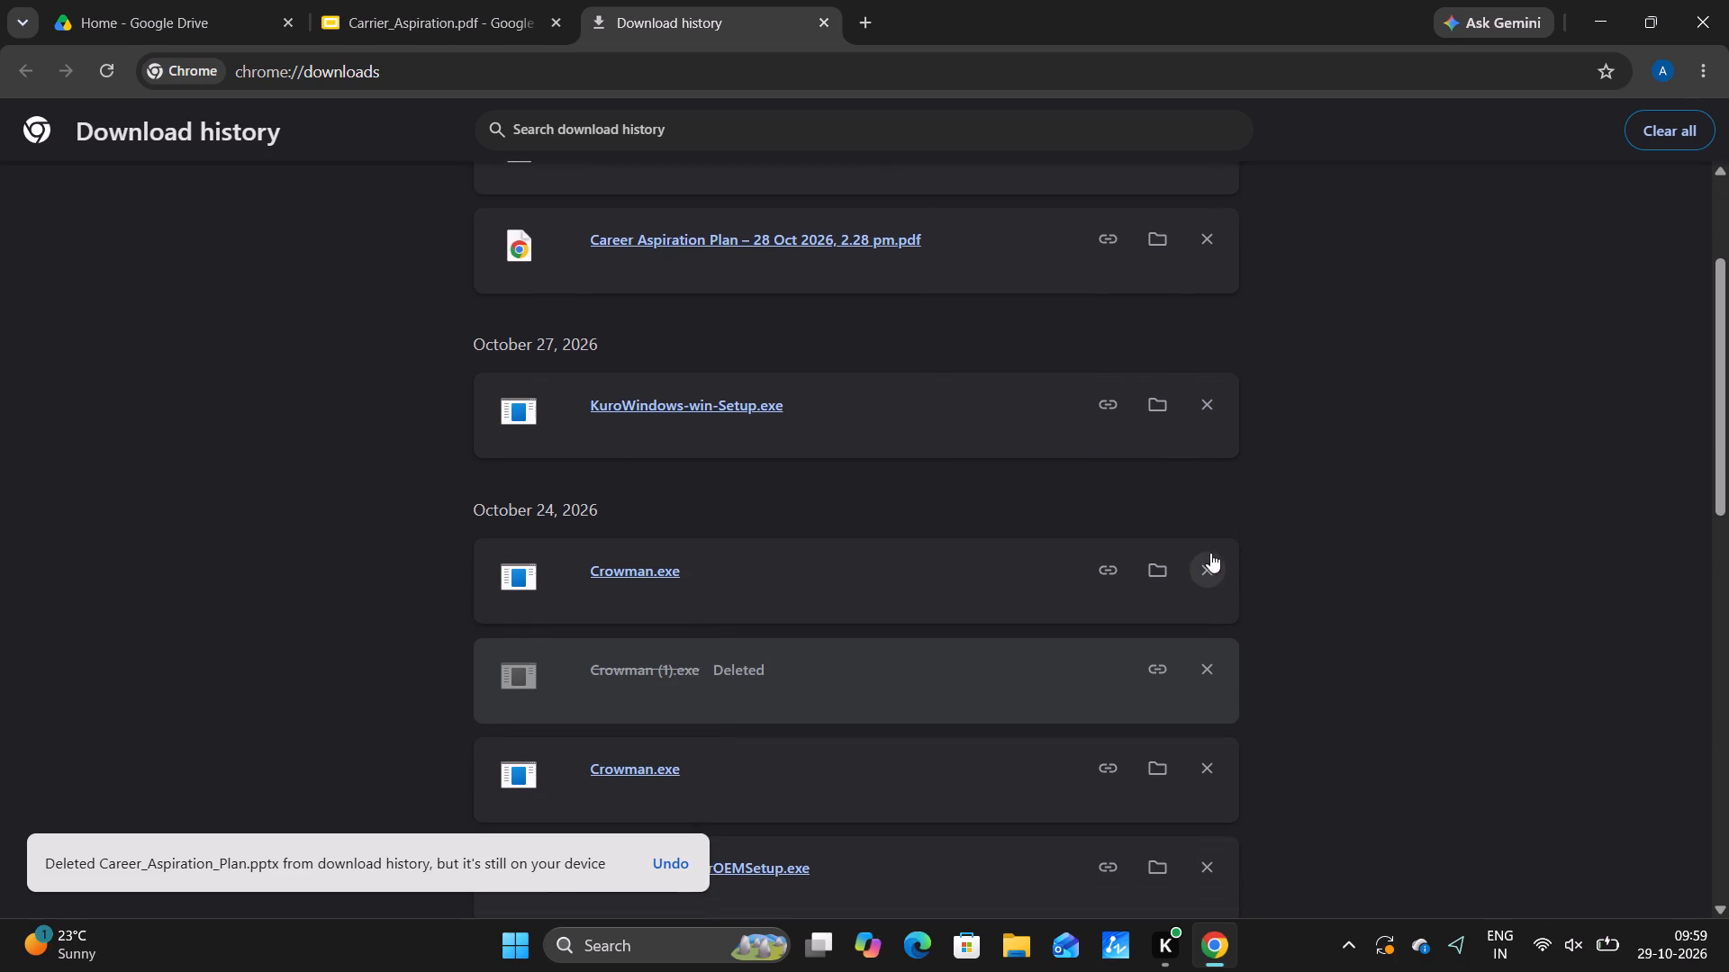
scroll(1210, 553, down, 2)
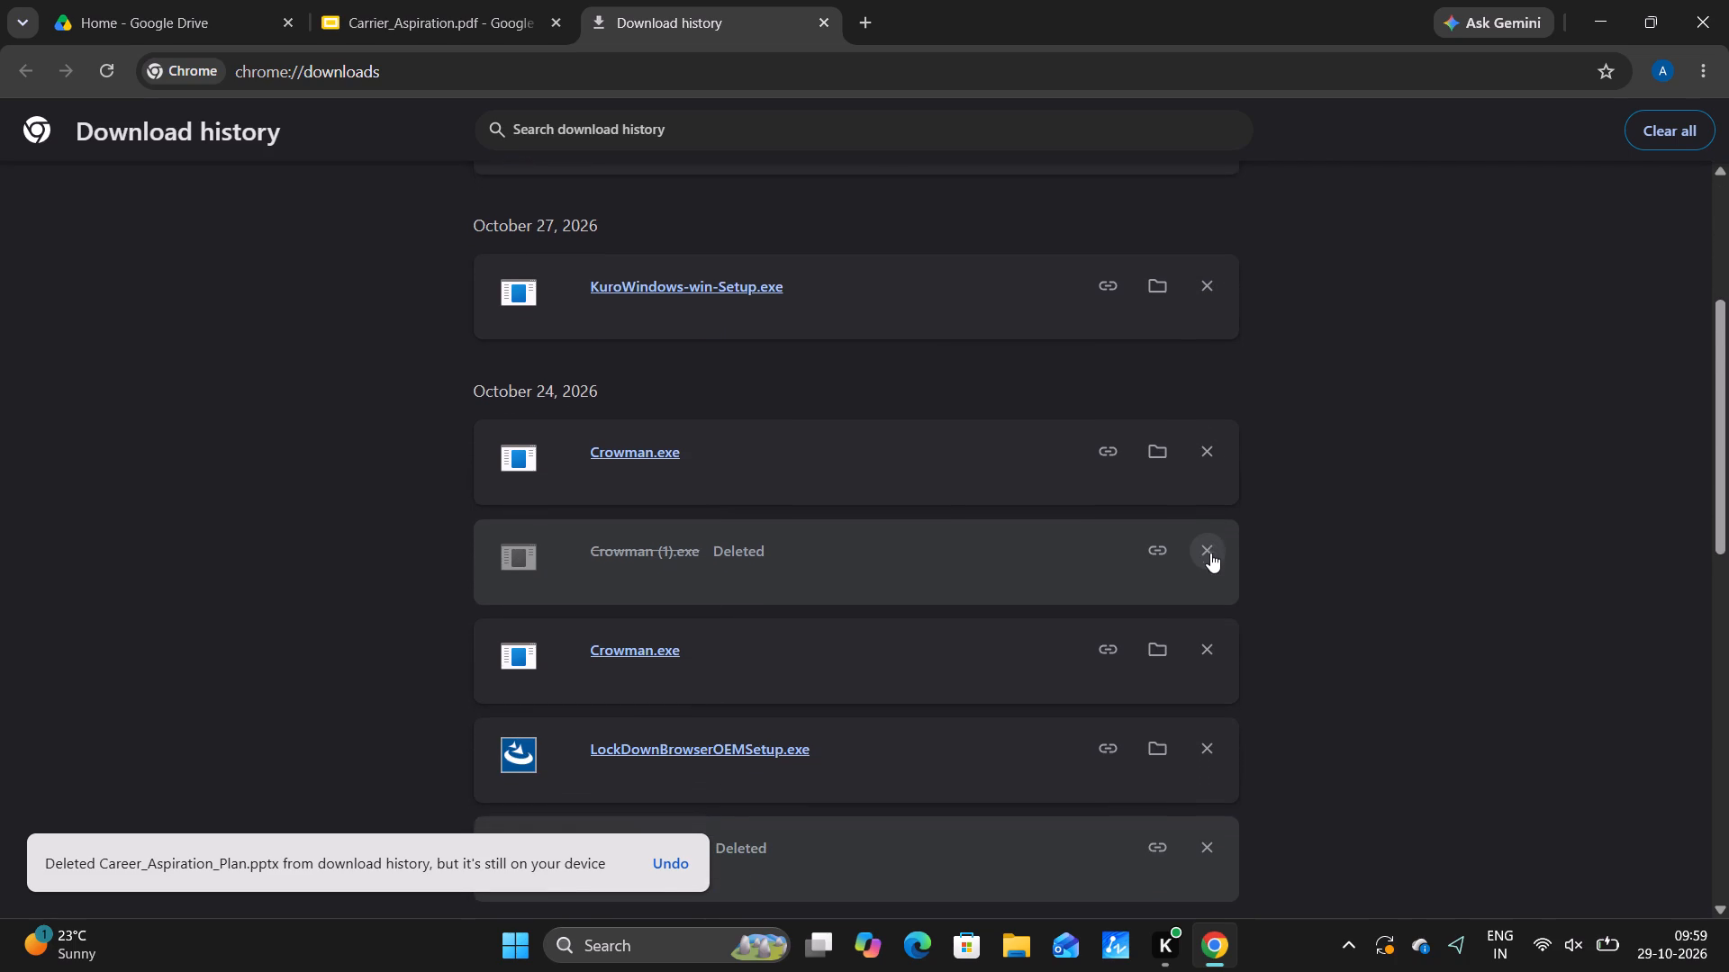
scroll(1210, 553, down, 3)
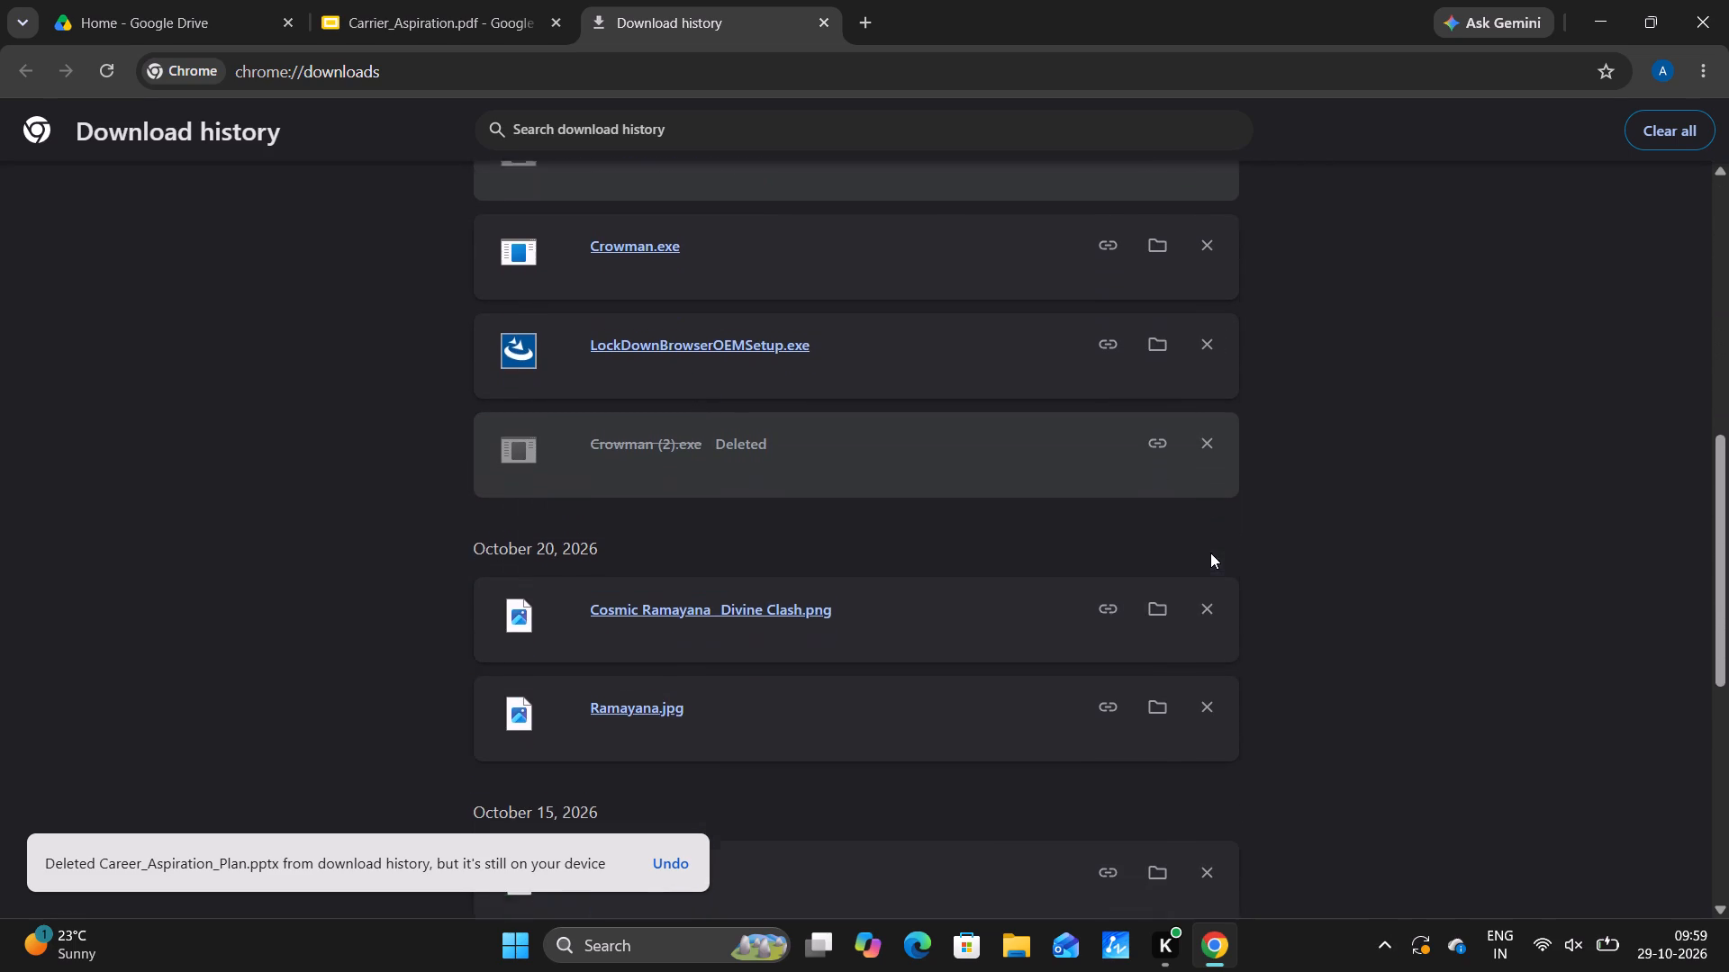
scroll(1210, 548, down, 1)
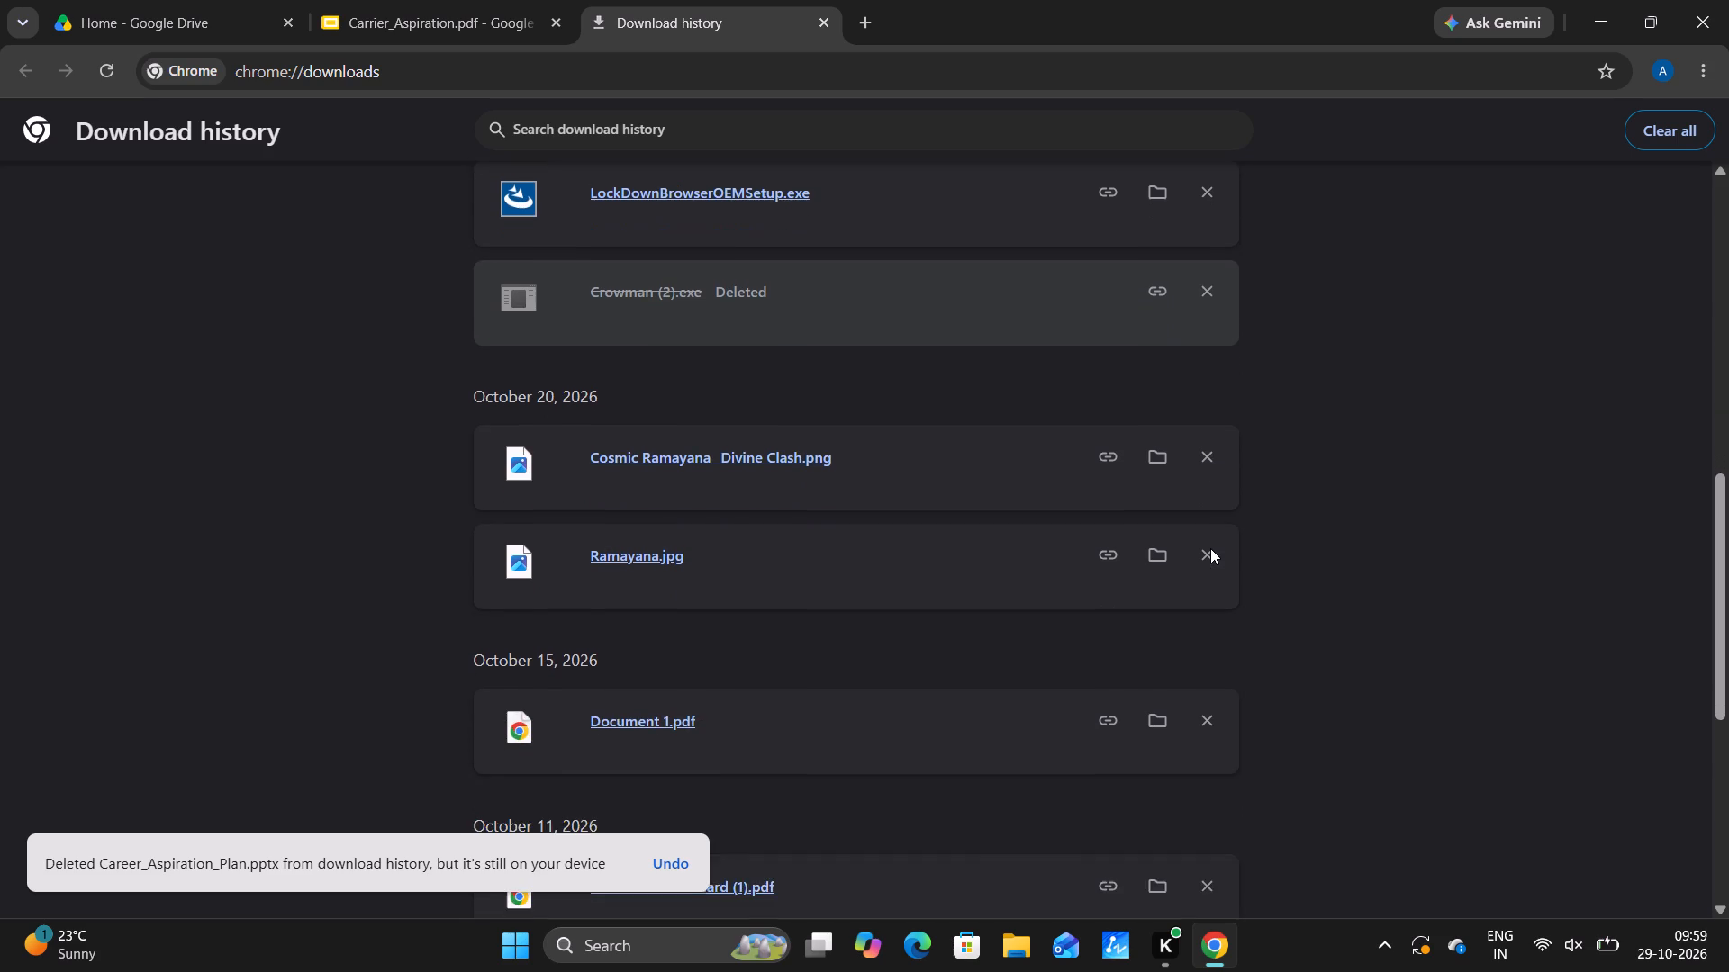
scroll(1210, 548, down, 2)
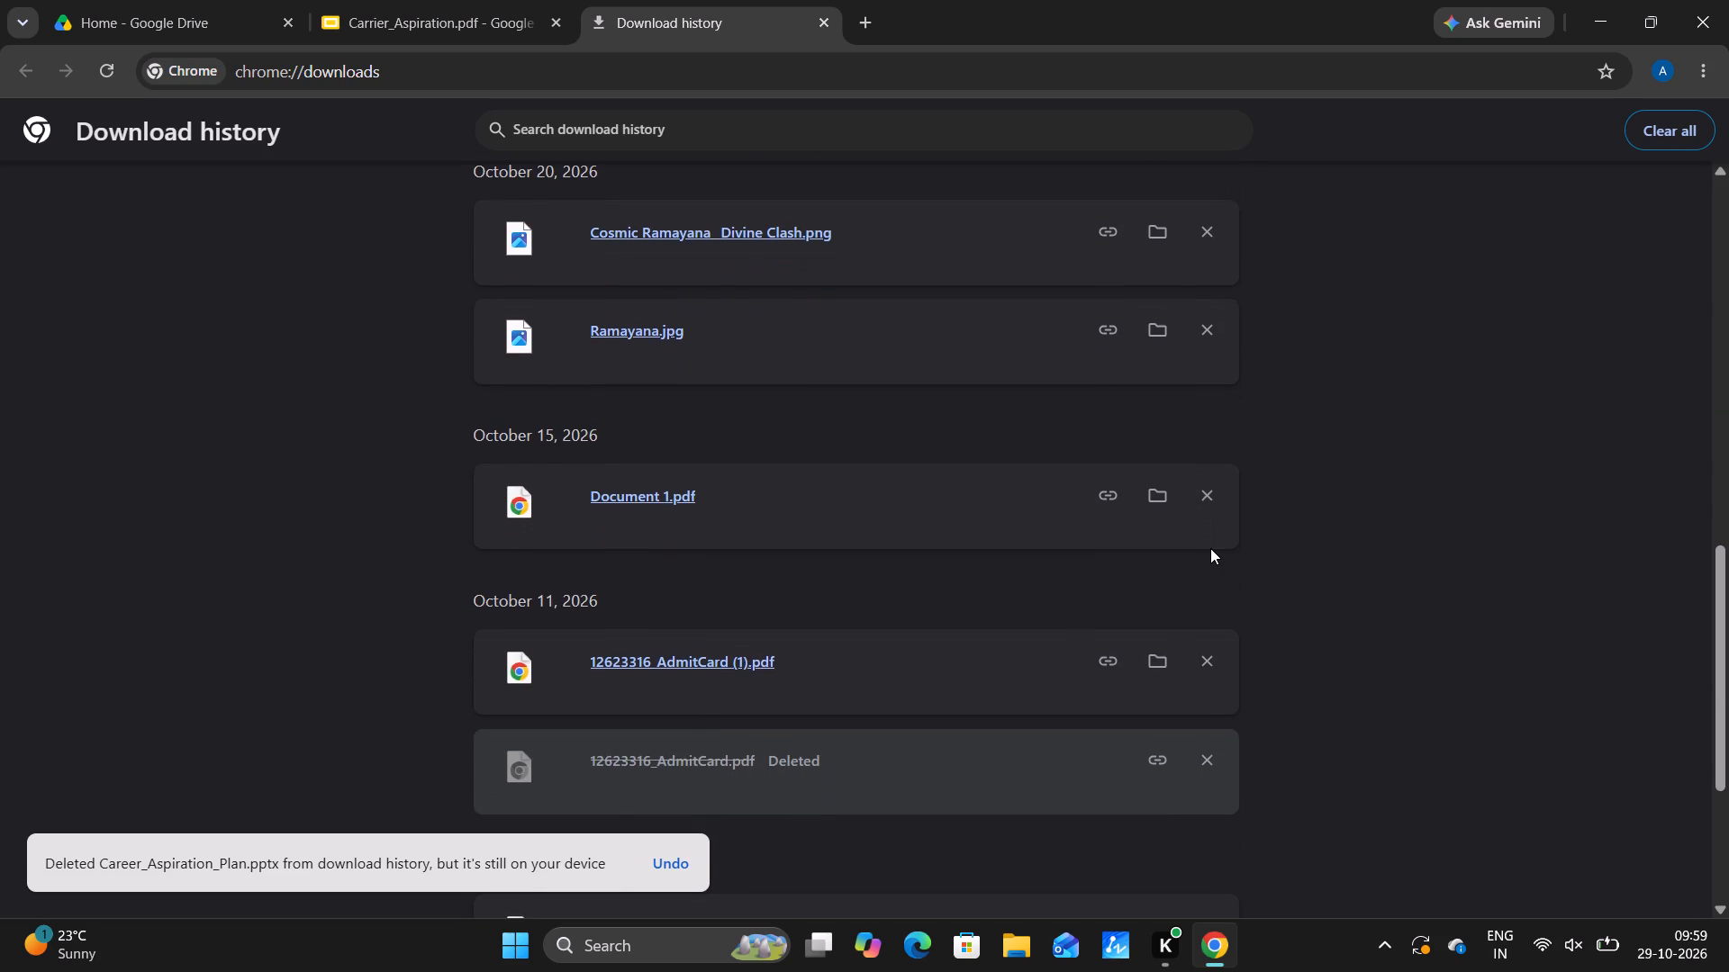
scroll(1210, 548, down, 1)
scroll(1210, 548, up, 14)
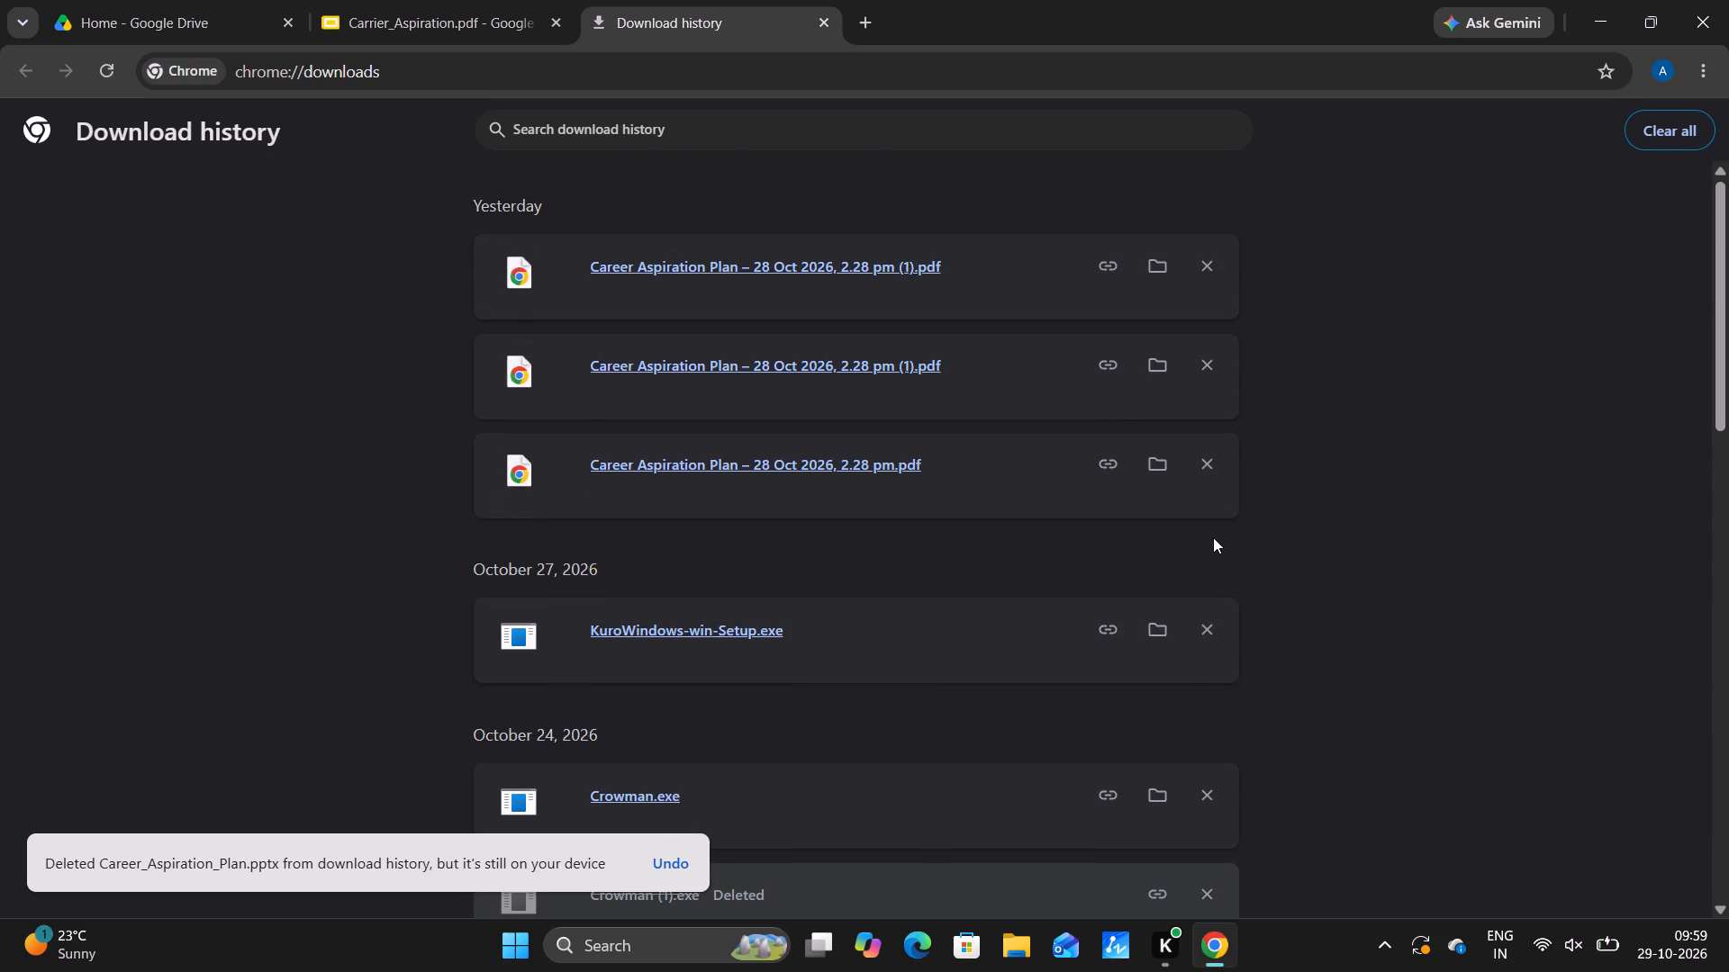
Remove the "Career Aspiration Plan – 28 Oct 2026, 2.28 pm.pdf" entry from the download history.
click(1204, 477)
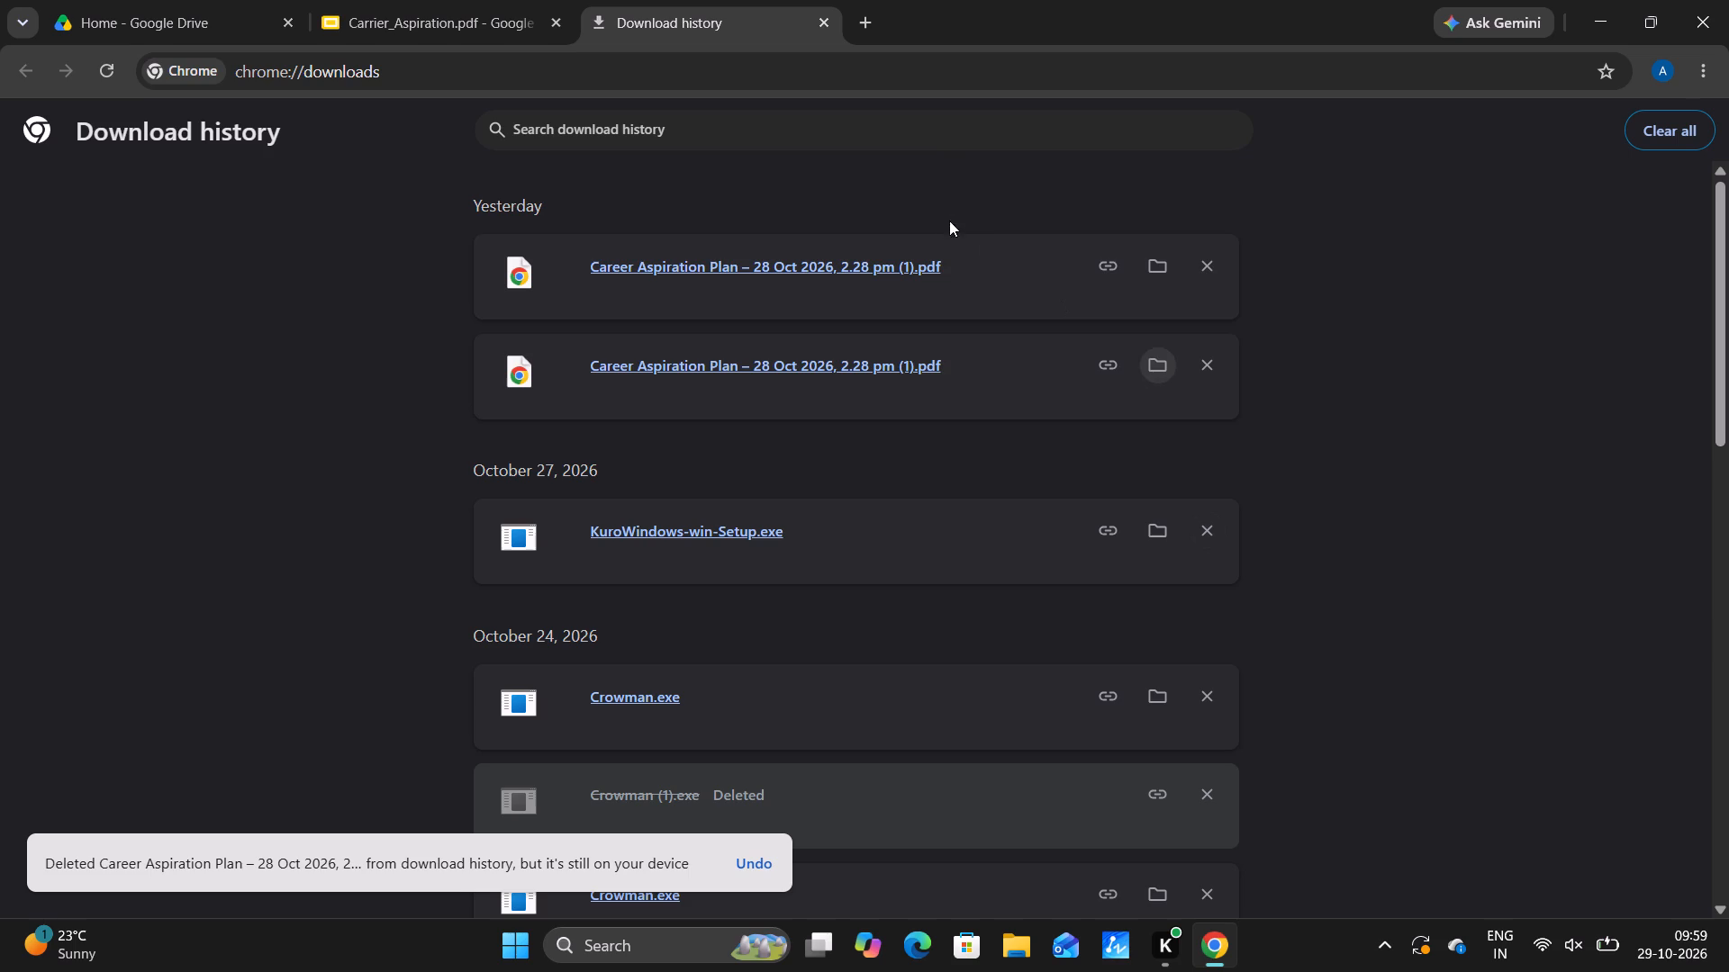
Open the most recent "Career Aspiration Plan – 28 Oct 2026, 2.28 pm (1).pdf" from the download history.
click(868, 257)
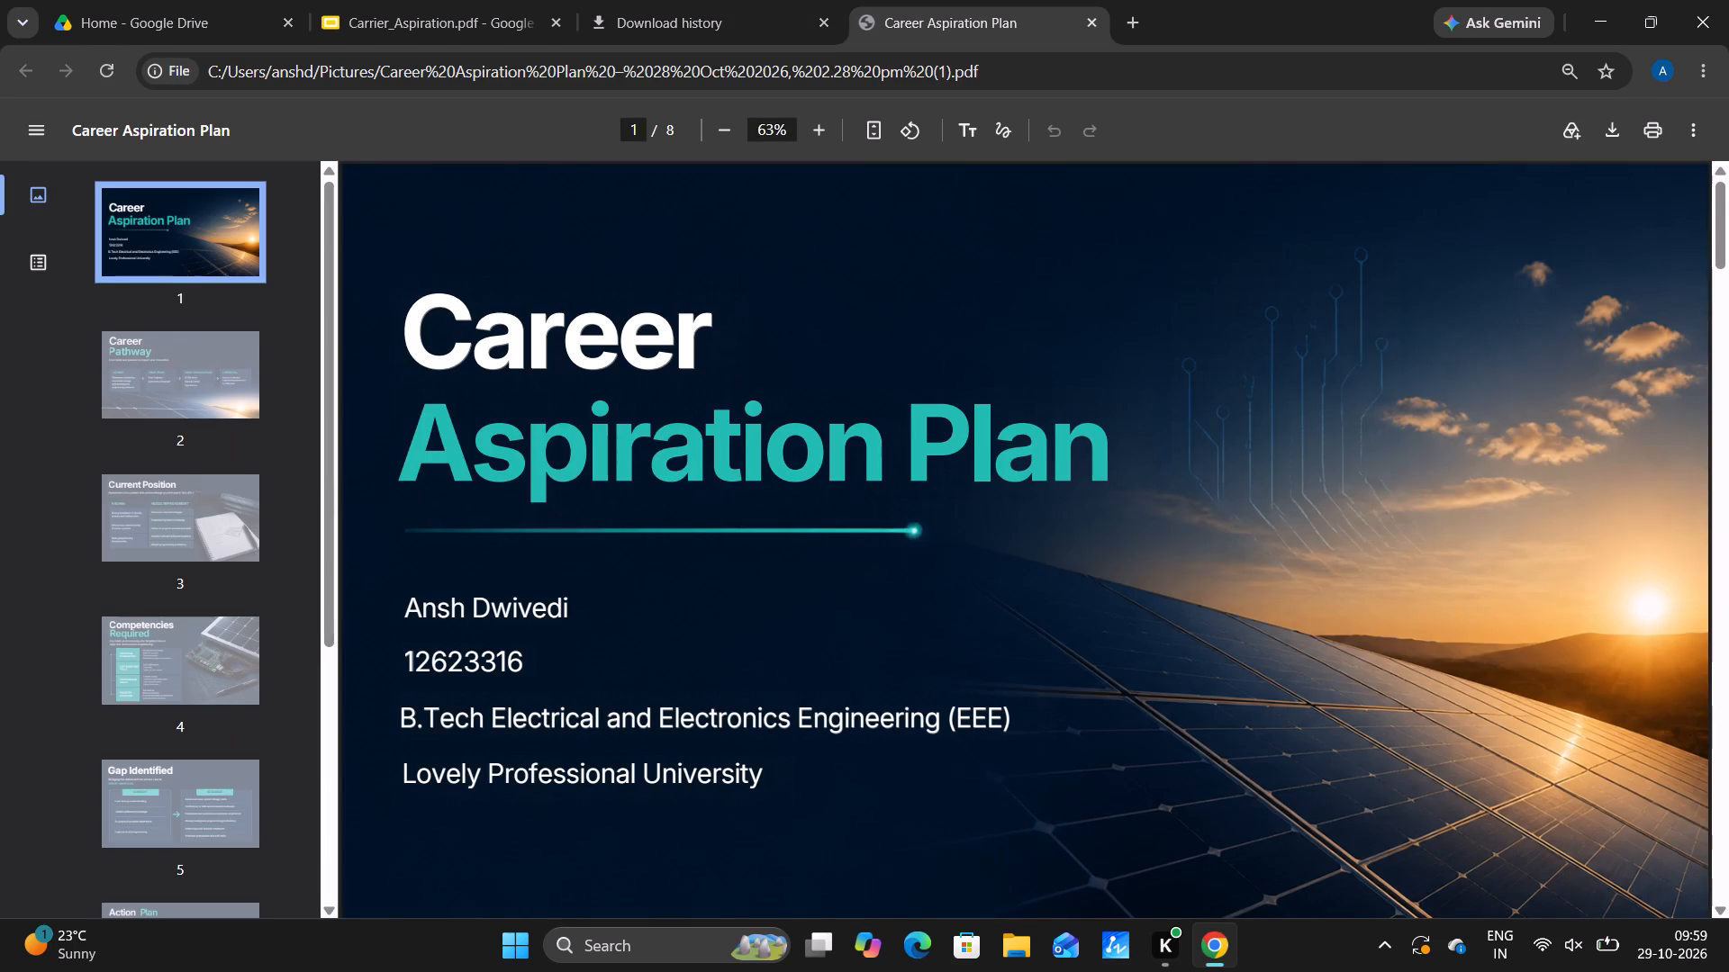
Read through the Career Aspiration Plan PDF from the title page to the Gap Identified page.
scroll(527, 414, down, 9)
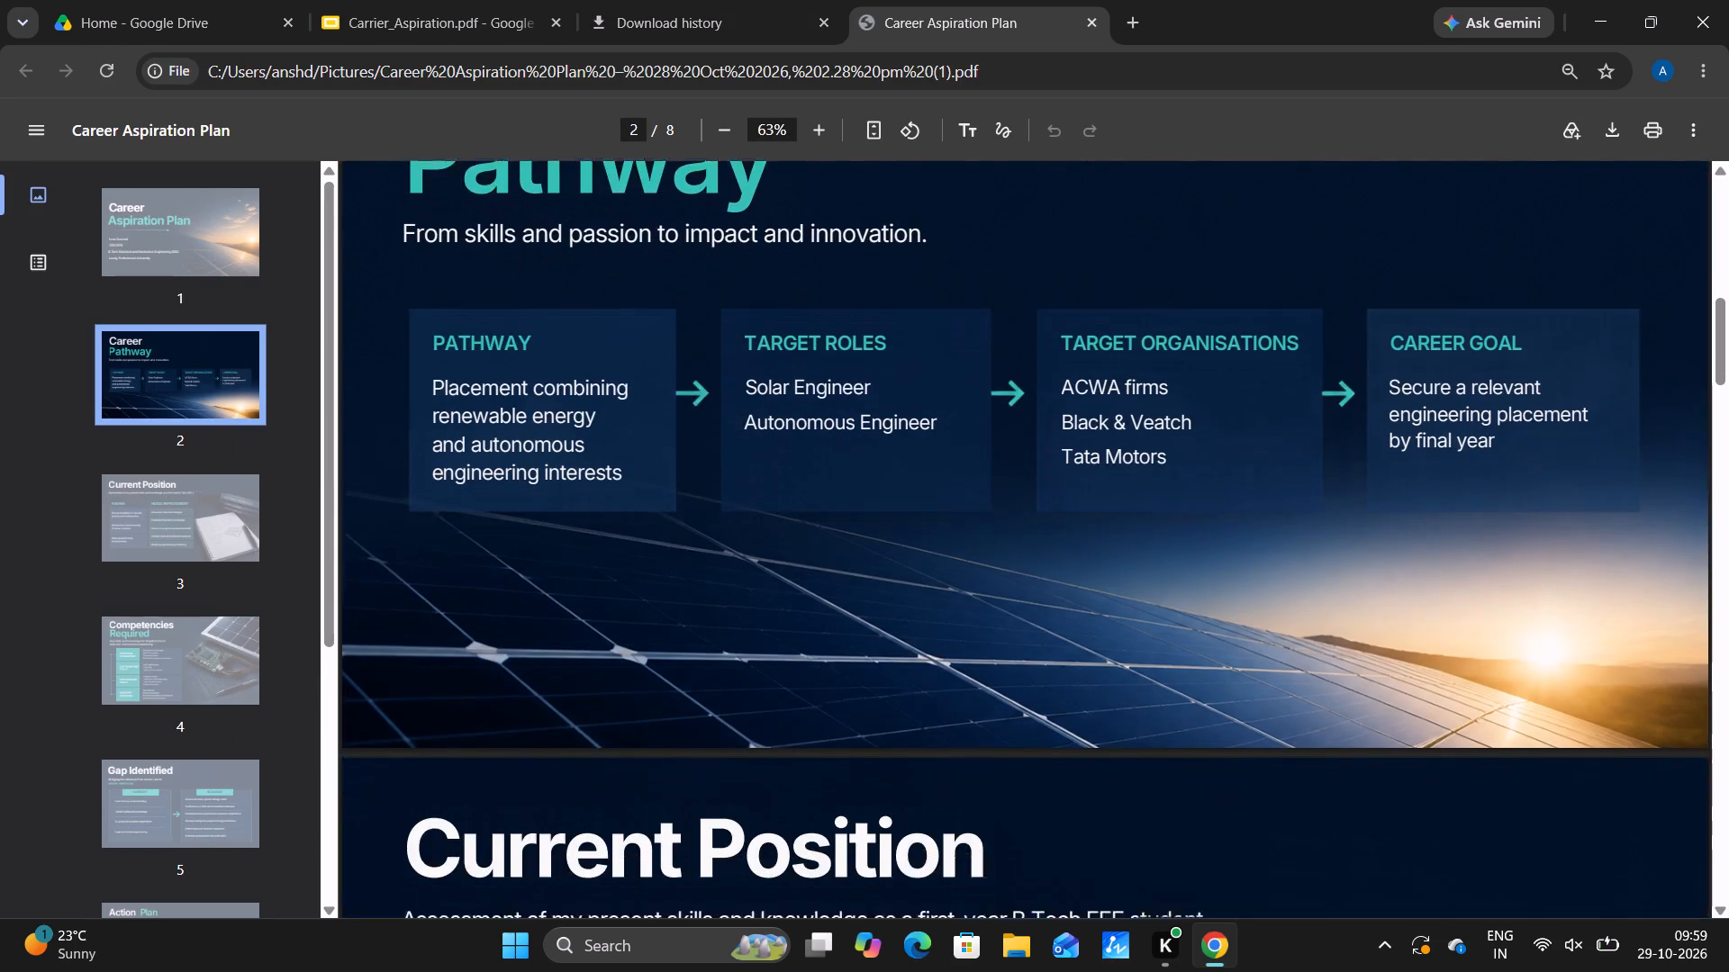
scroll(530, 411, down, 12)
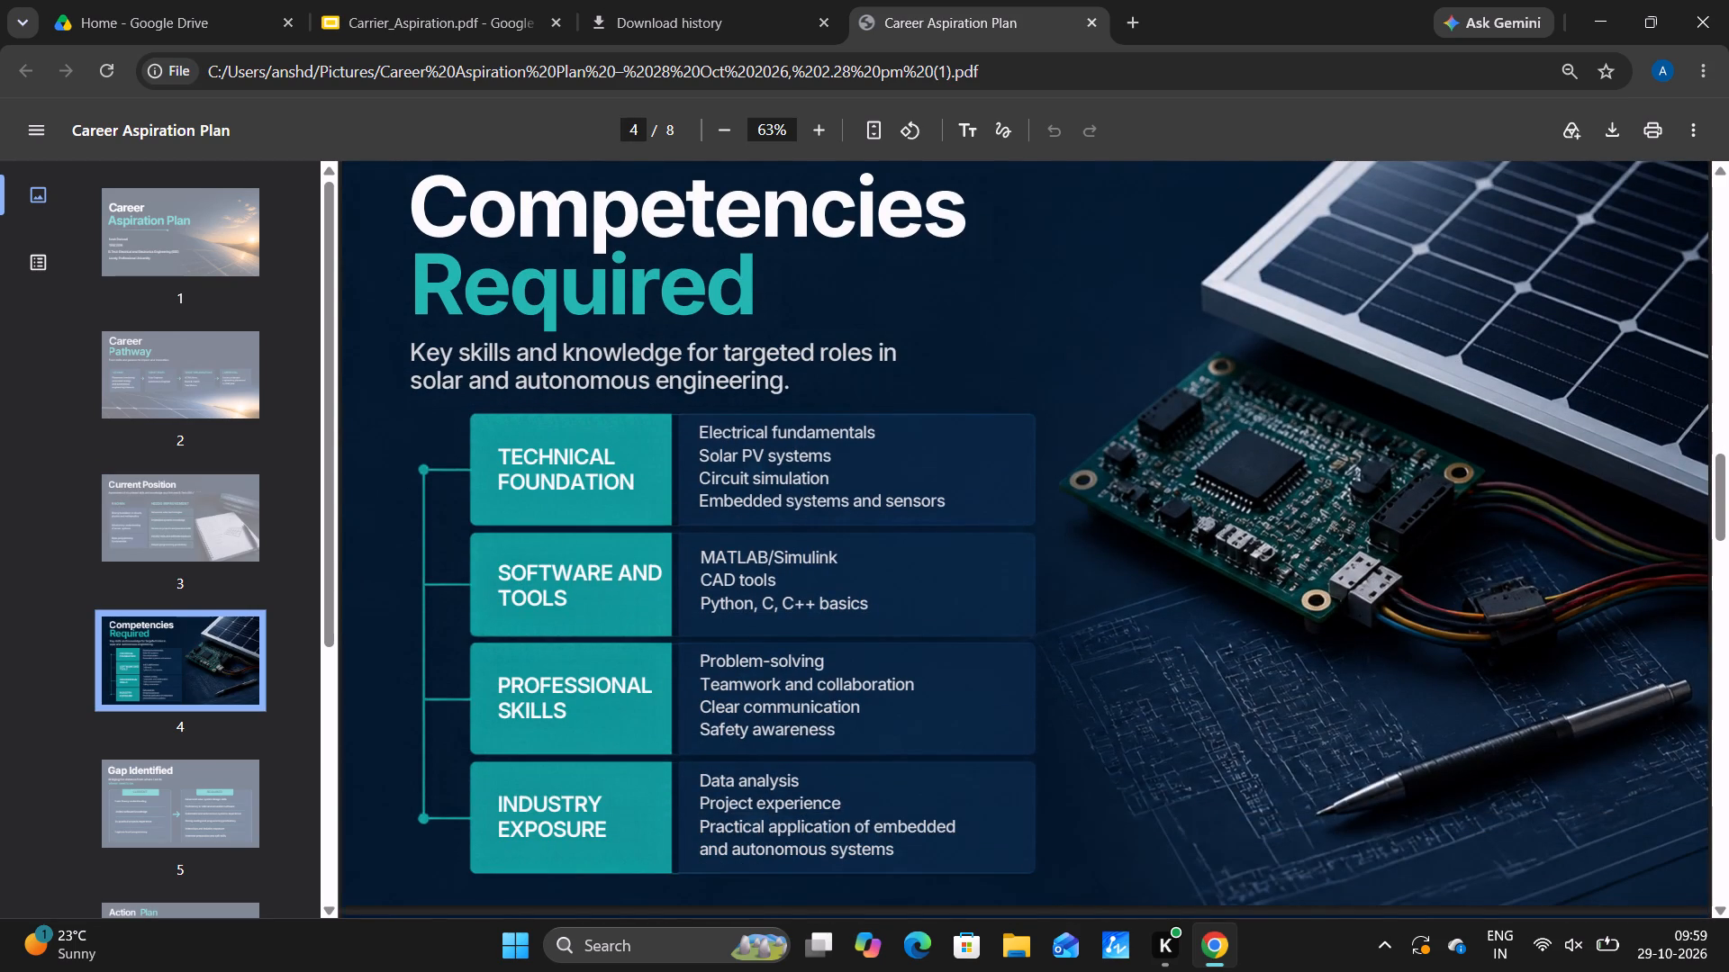
scroll(563, 363, up, 1)
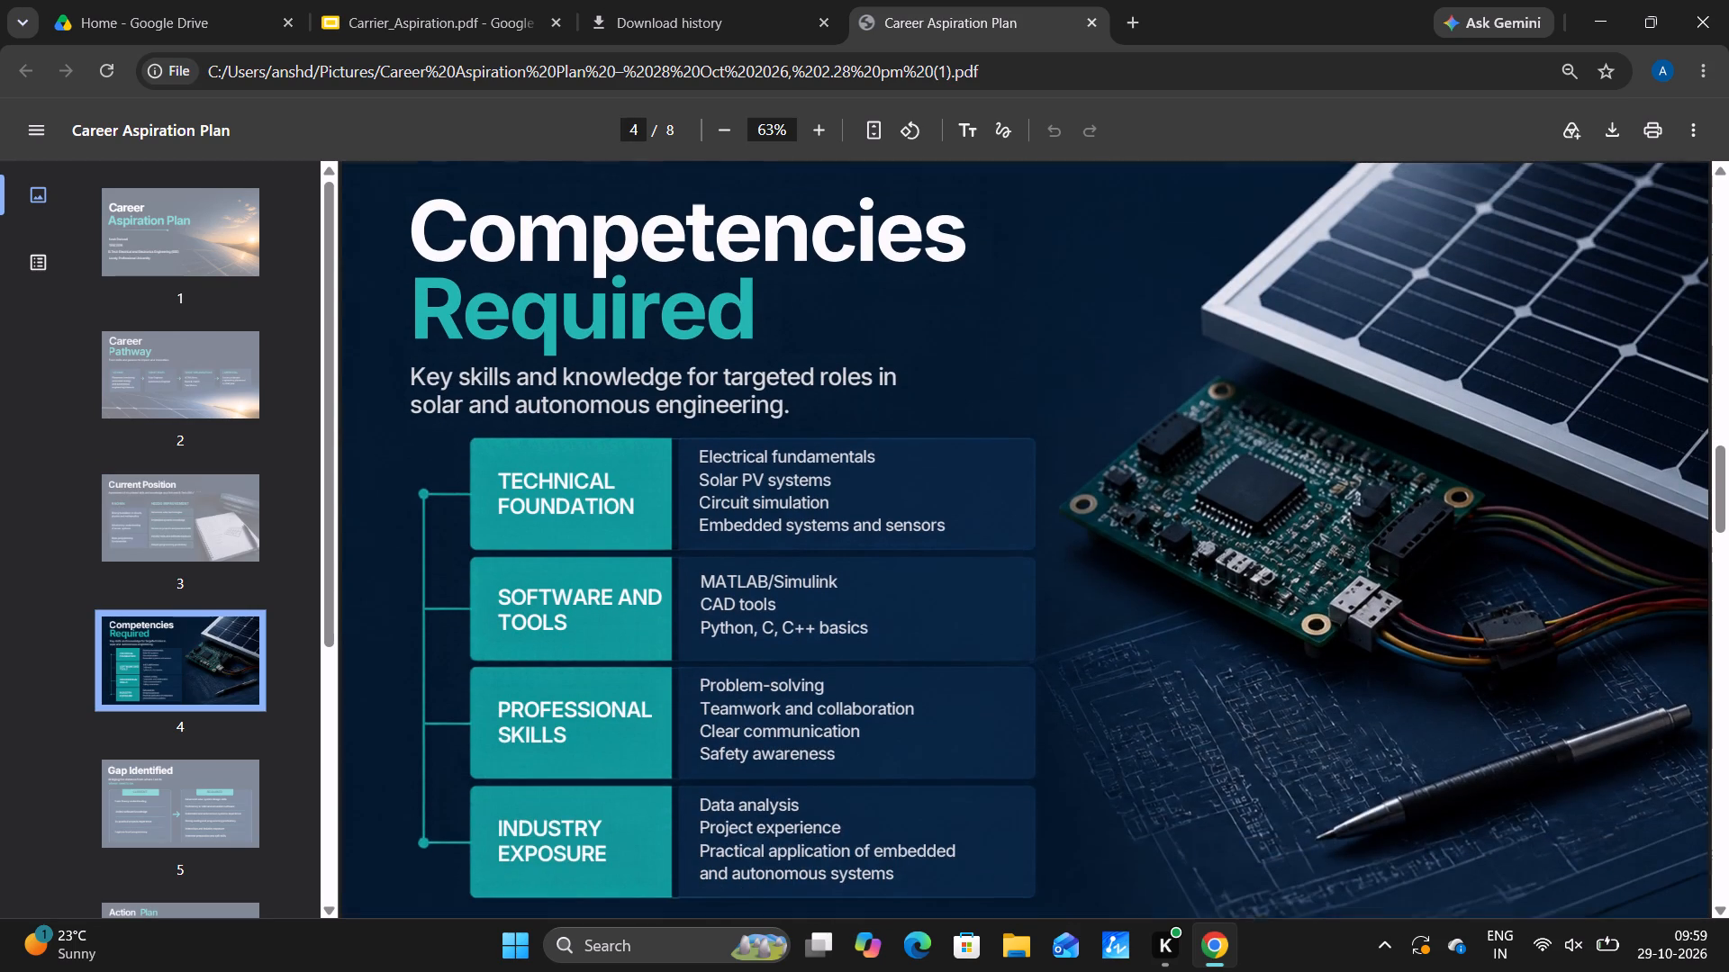
scroll(563, 363, up, 5)
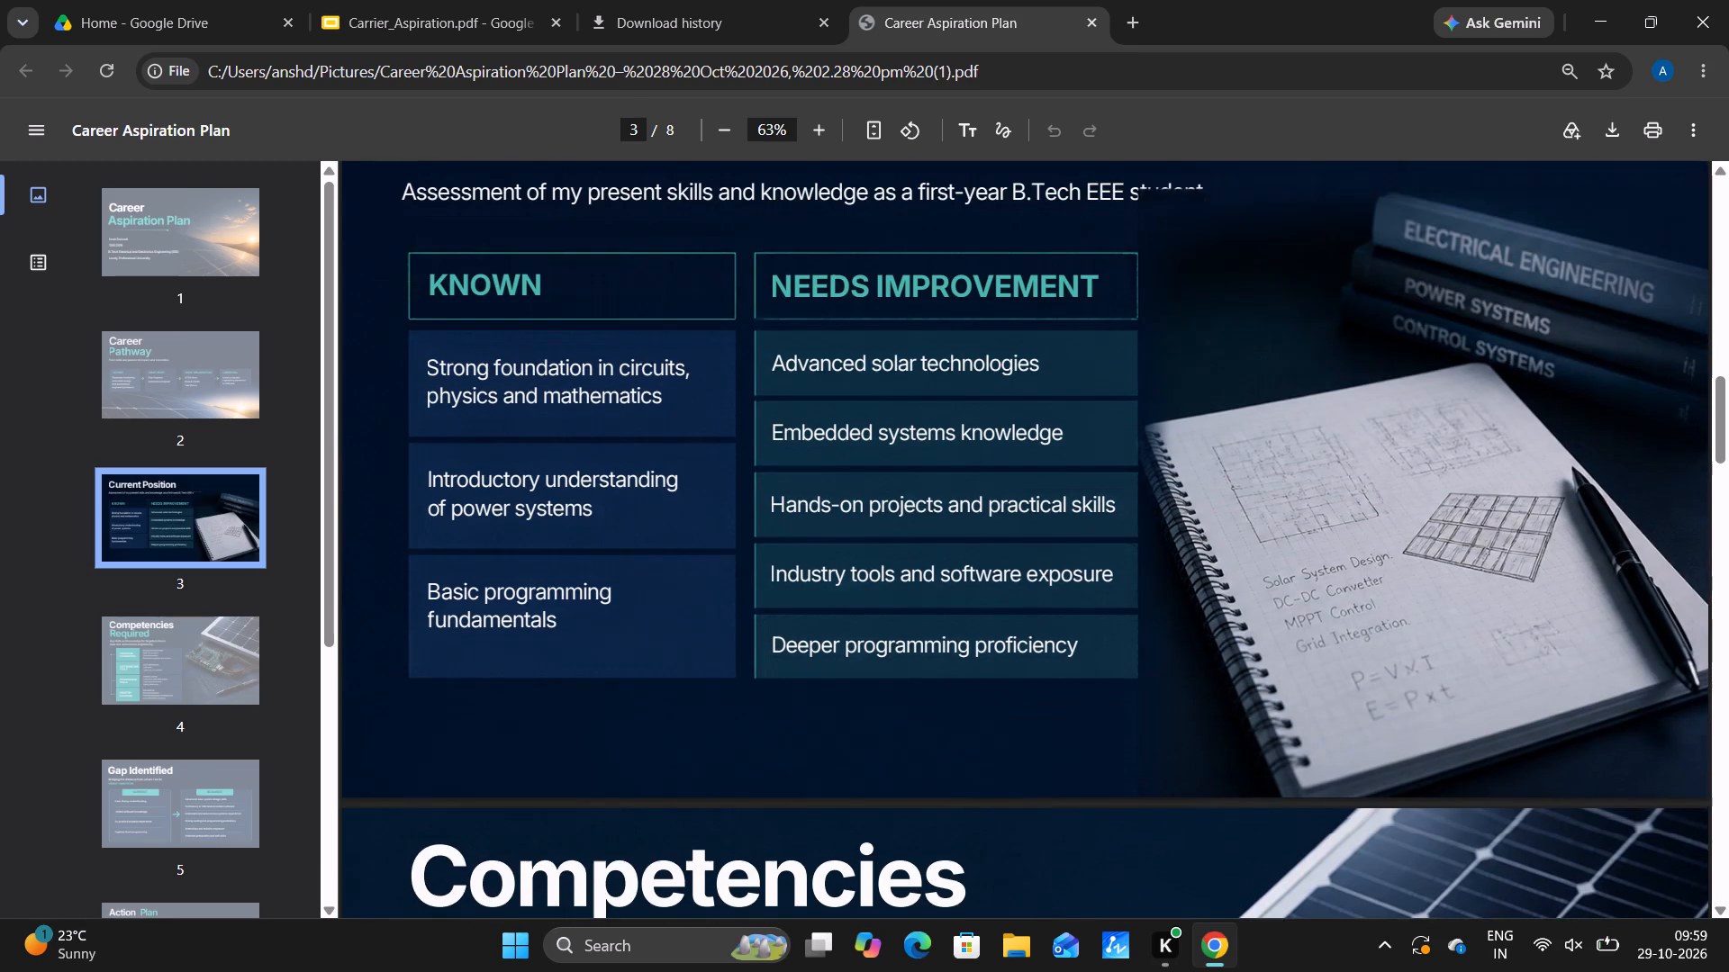
scroll(563, 363, up, 1)
scroll(570, 355, down, 5)
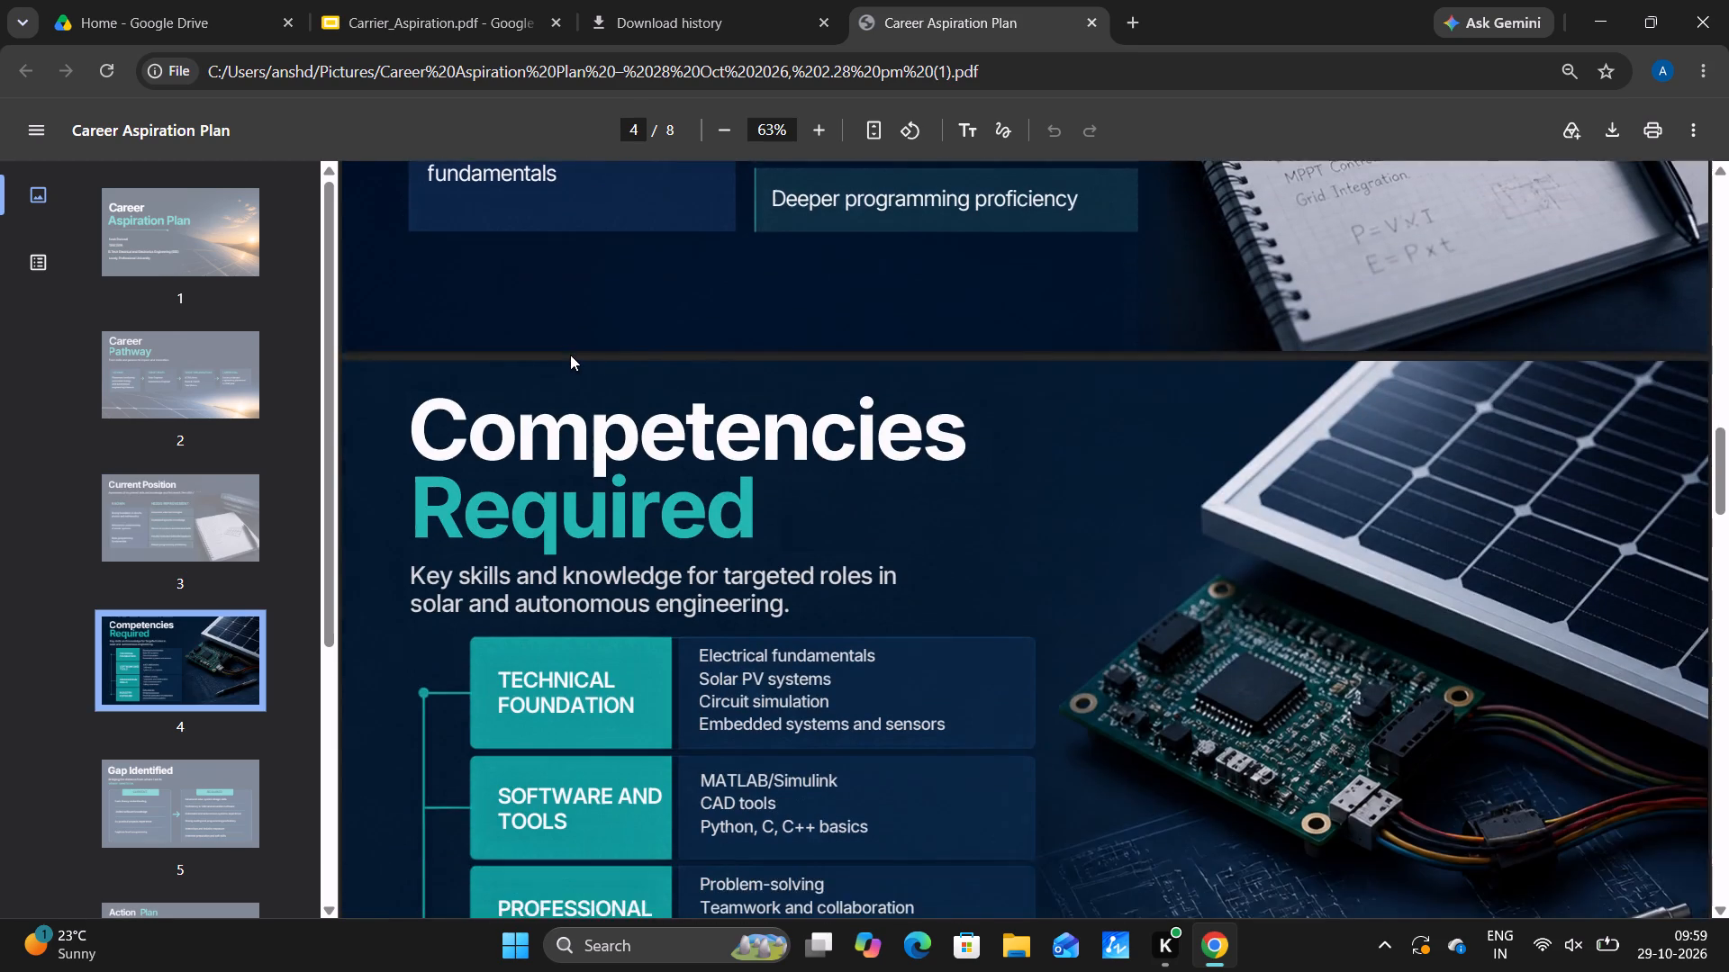
scroll(570, 355, down, 3)
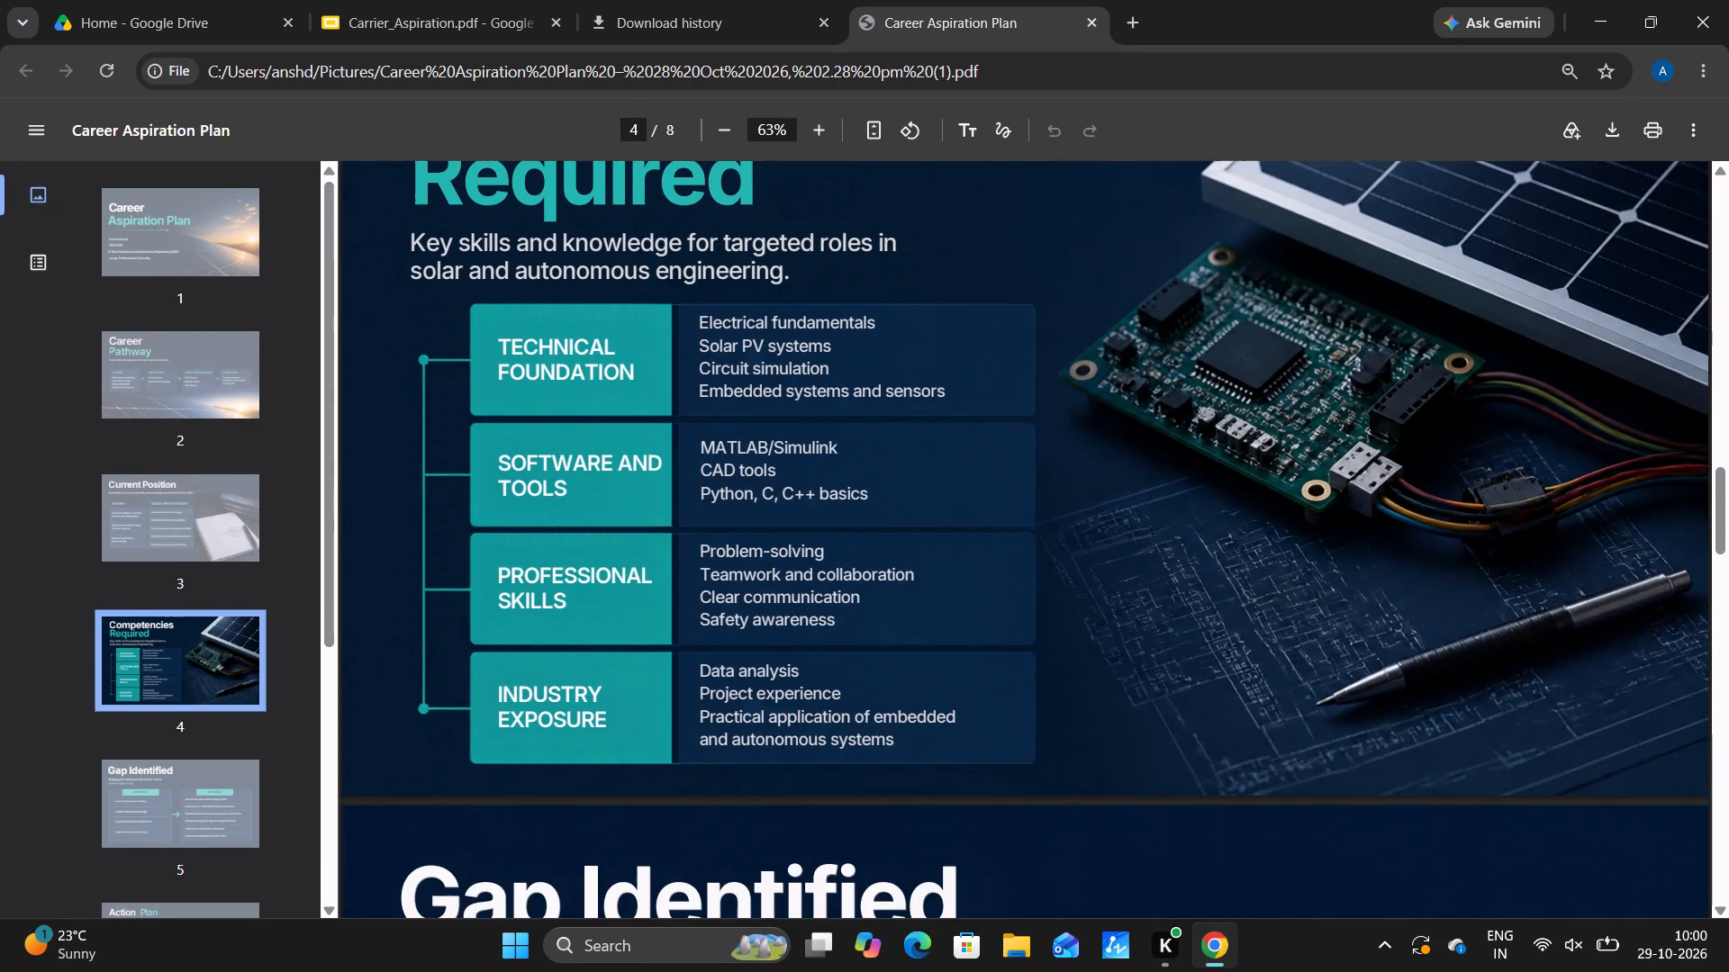
scroll(574, 347, down, 6)
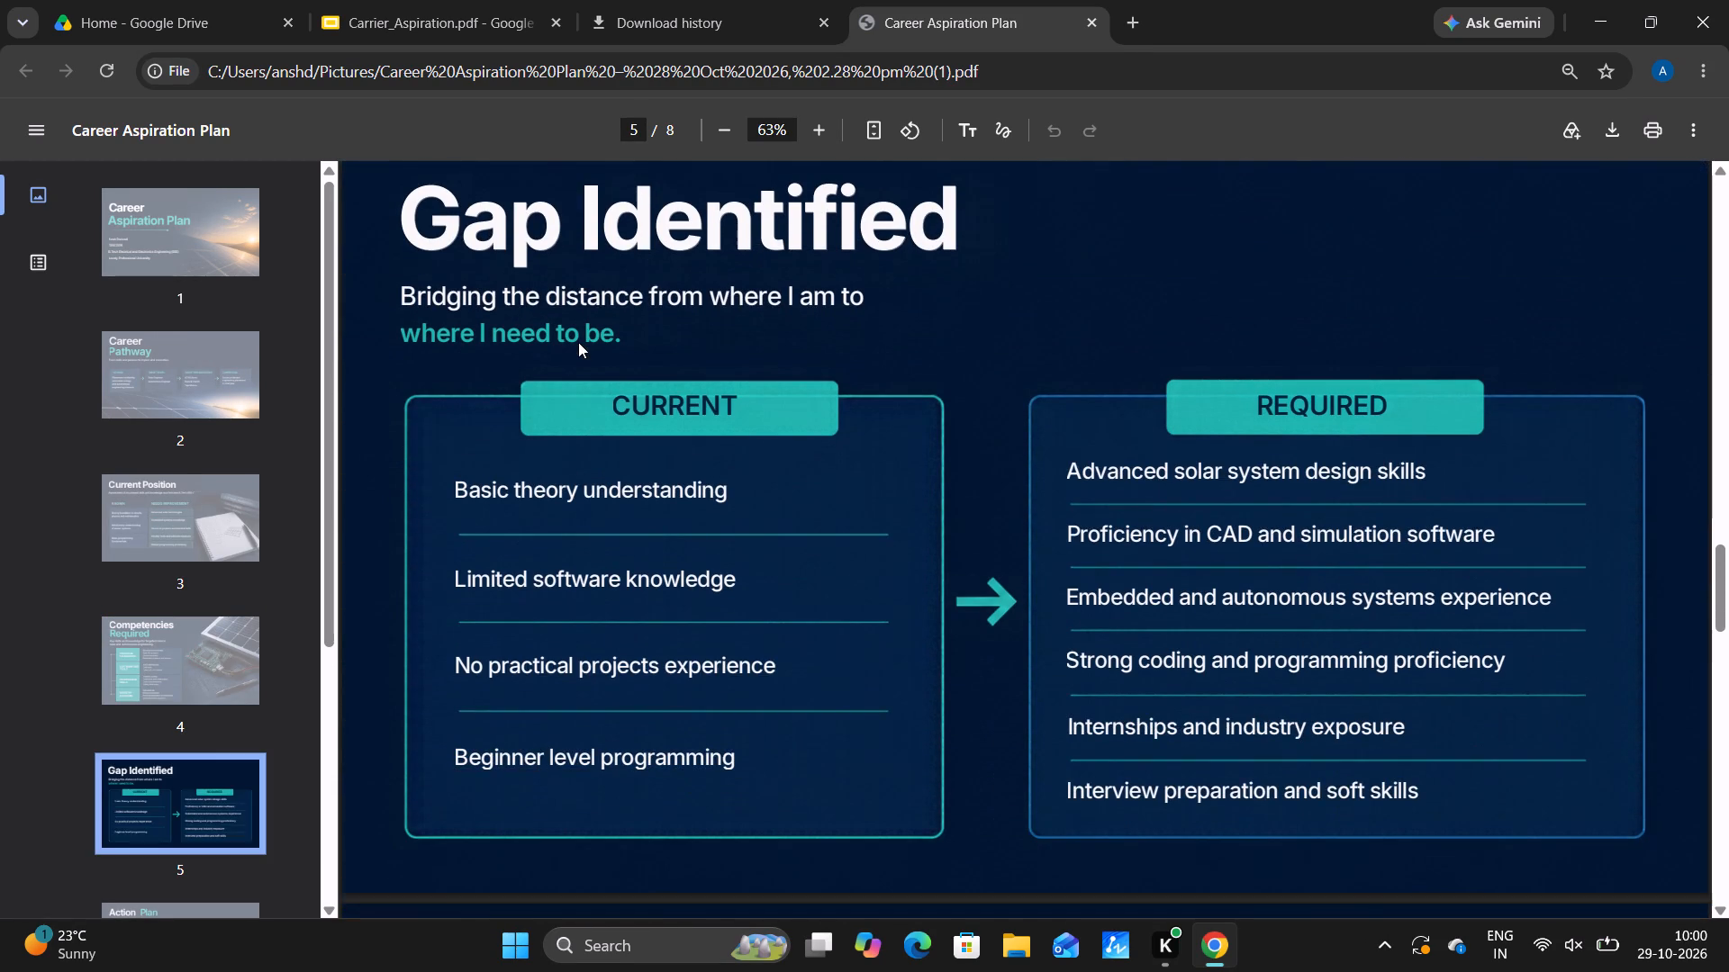
Re-examine the Gap Identified, Competencies Required and Current Position pages of the PDF, ending on Competencies Required.
scroll(578, 342, up, 1)
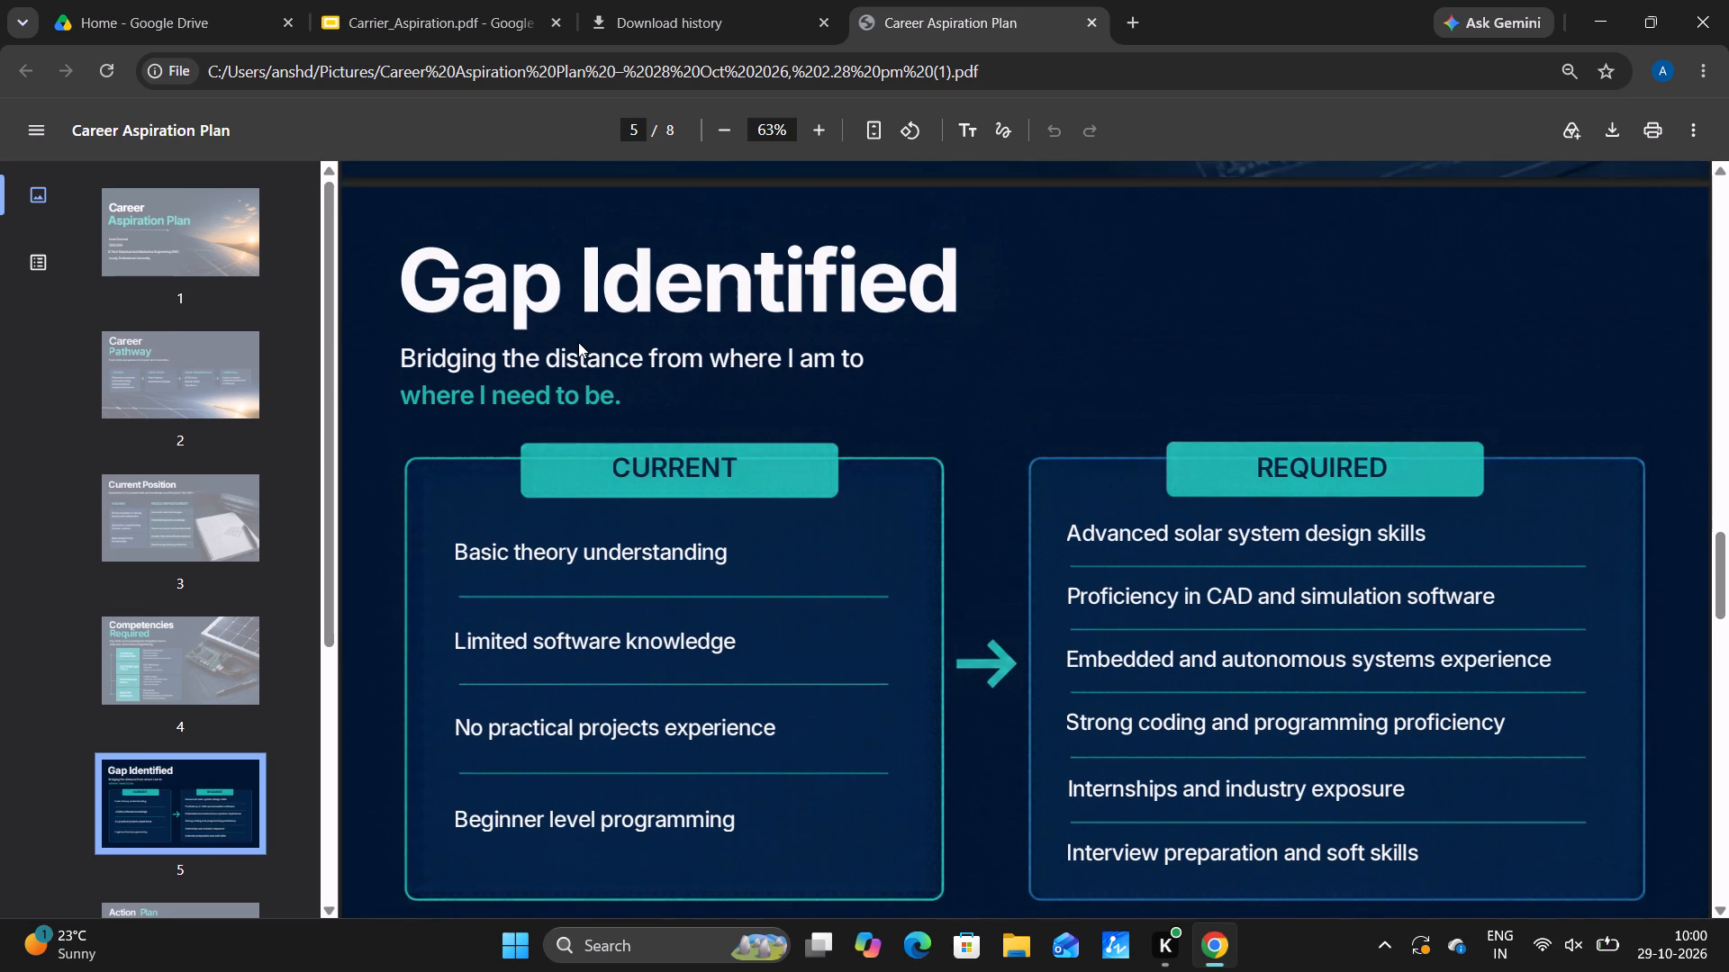
scroll(578, 342, down, 1)
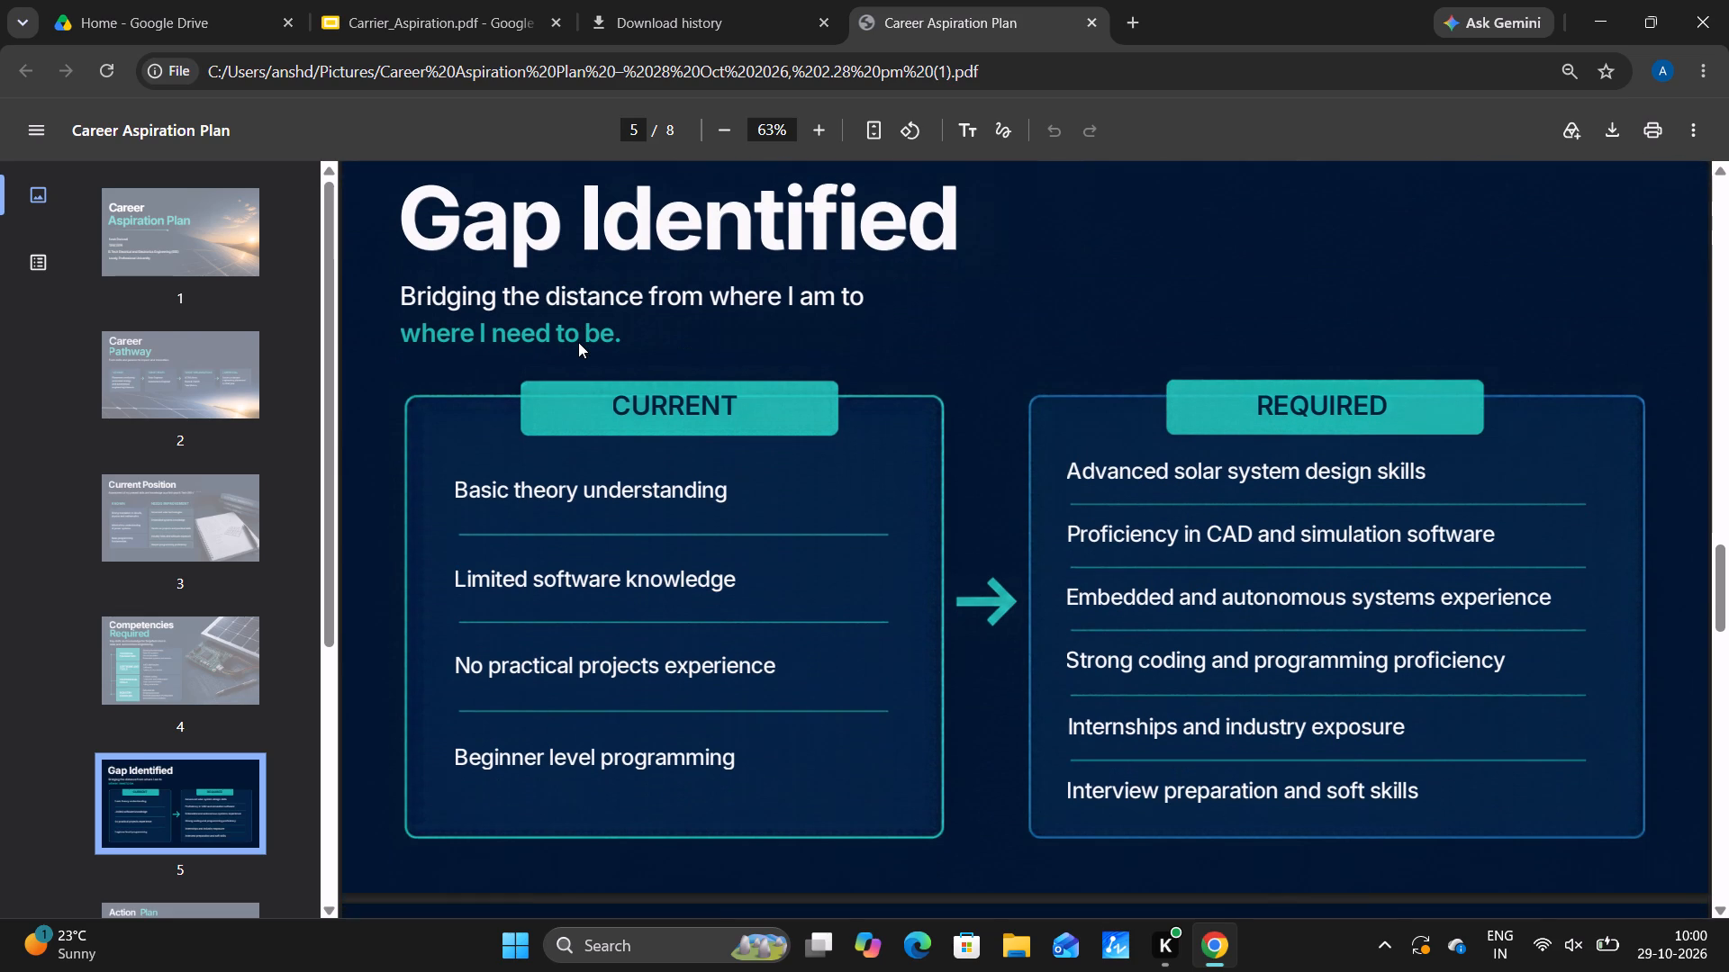
scroll(578, 342, up, 3)
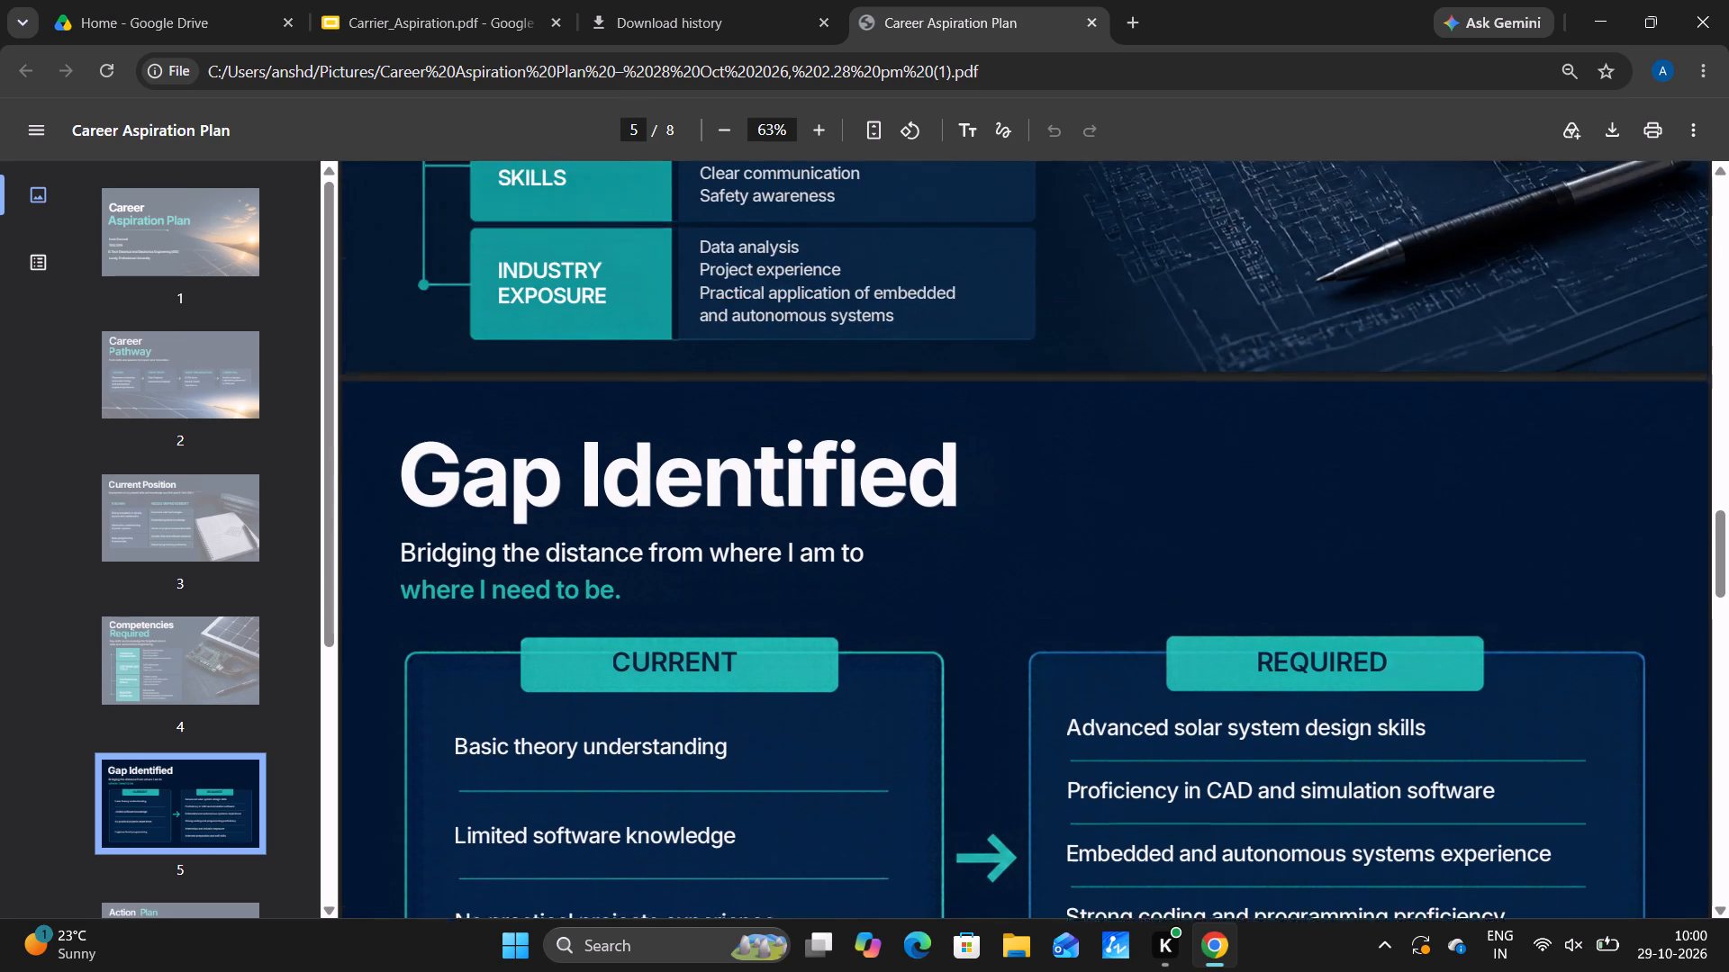
scroll(580, 341, up, 8)
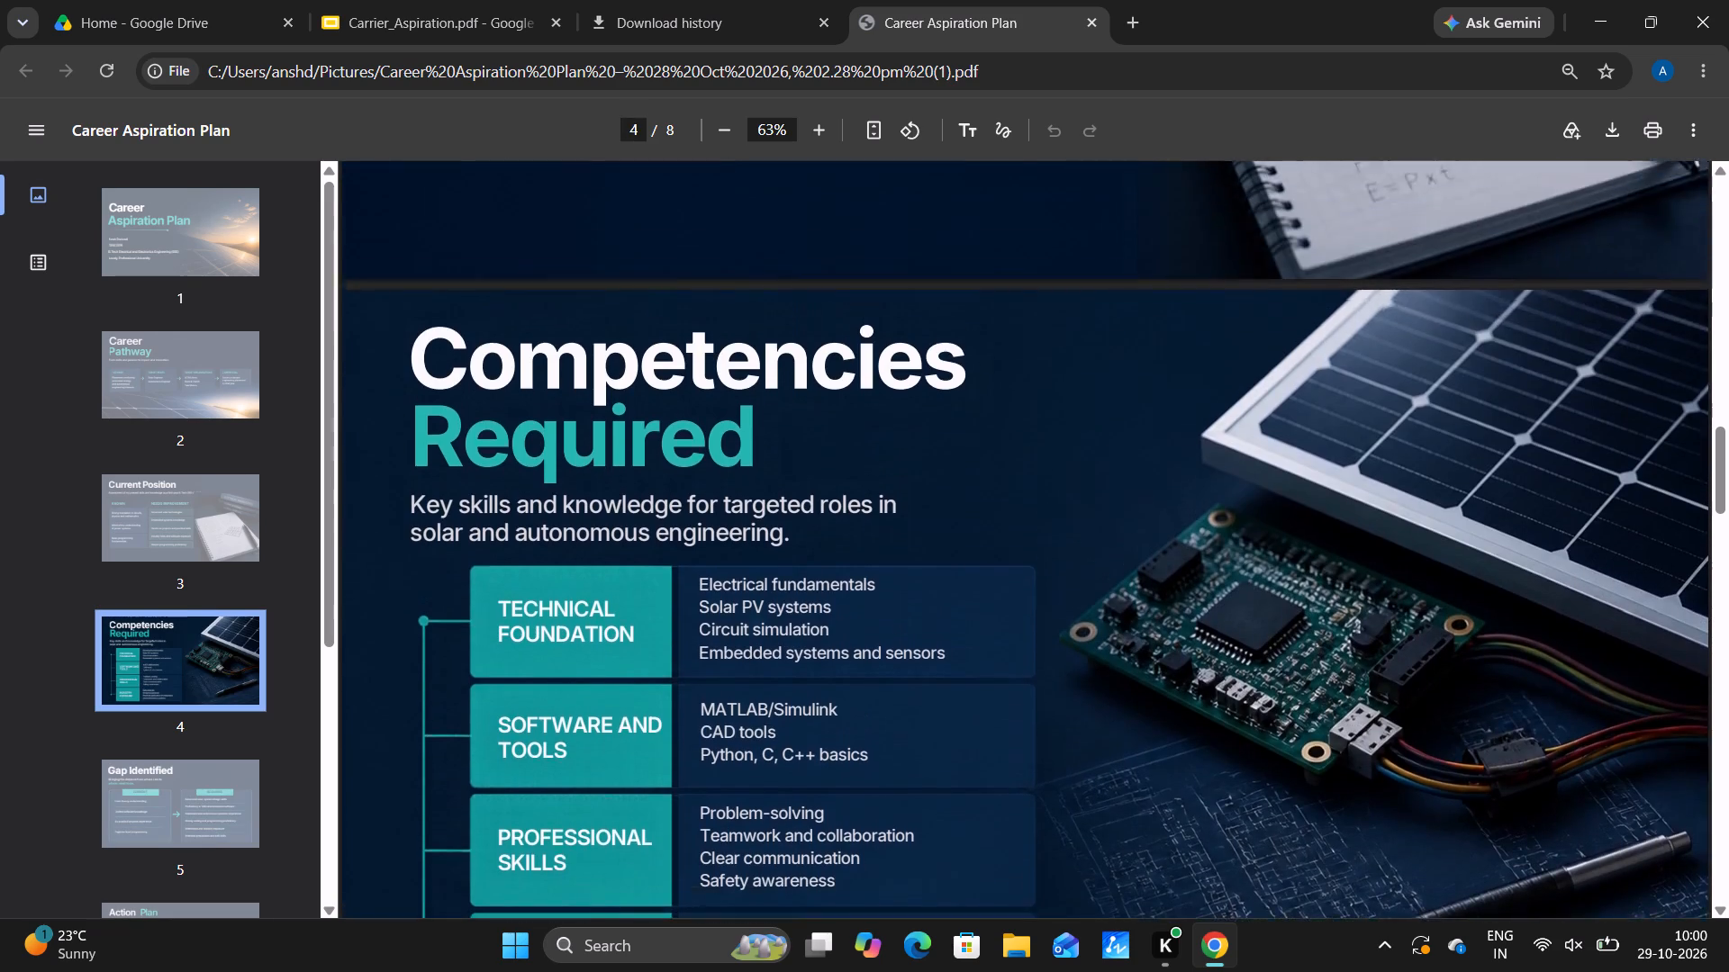
scroll(584, 337, up, 3)
scroll(588, 333, down, 1)
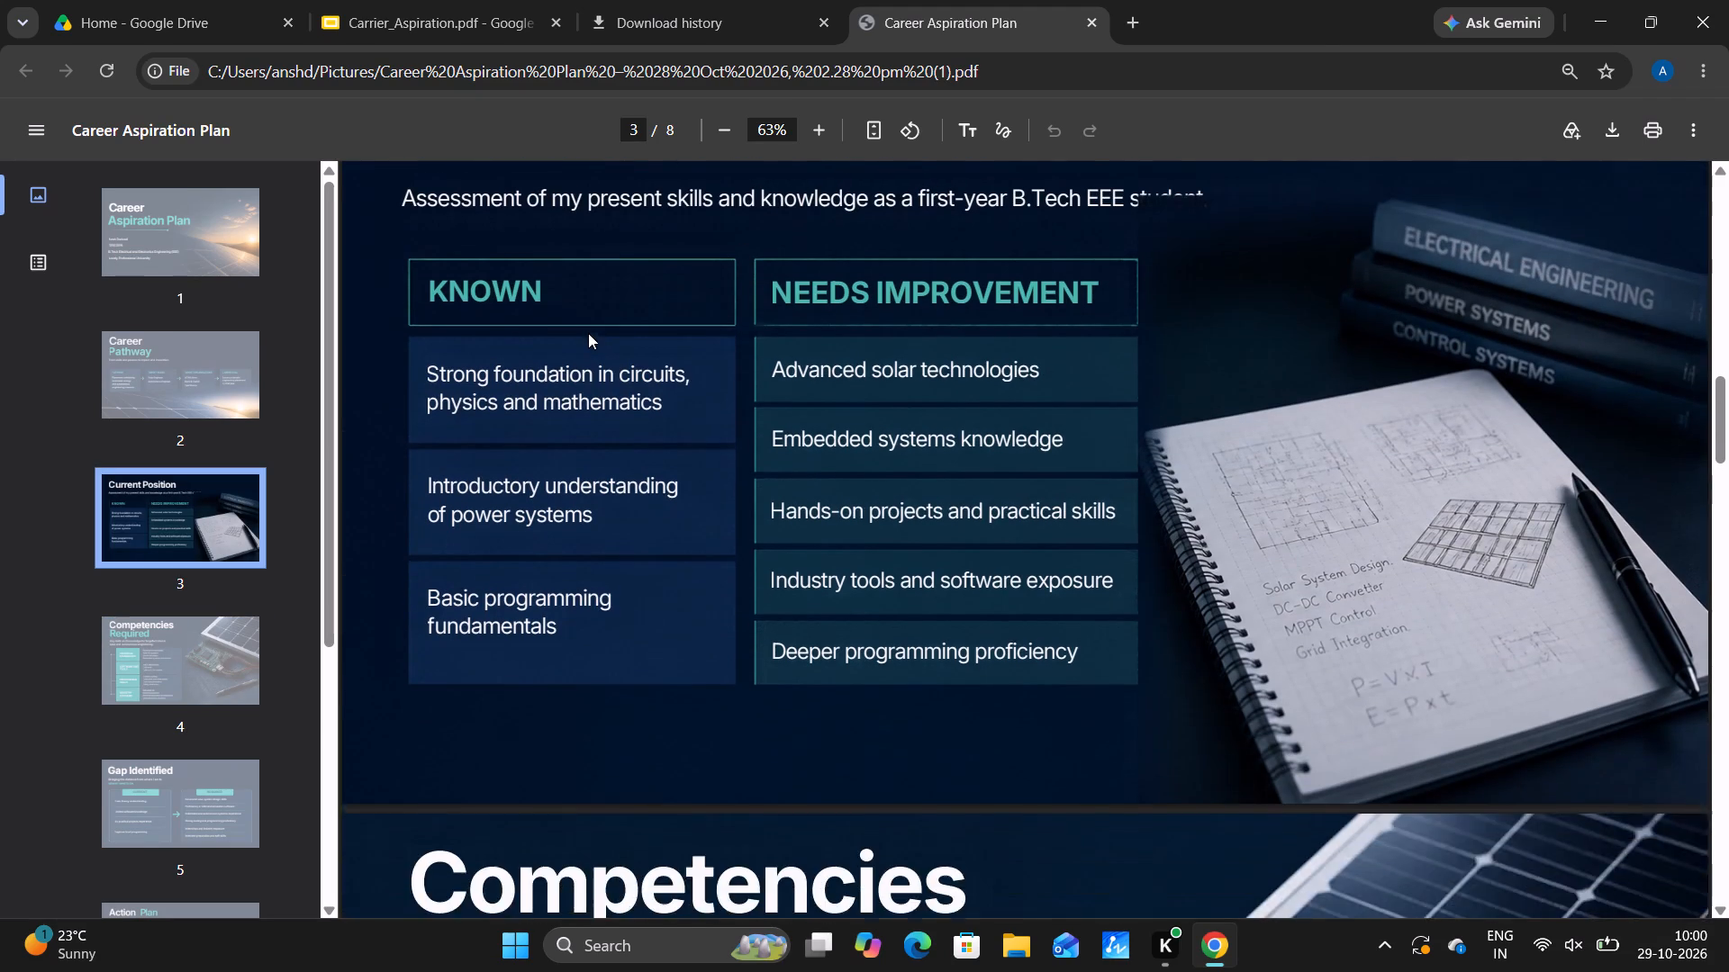
scroll(588, 333, up, 2)
scroll(588, 333, down, 8)
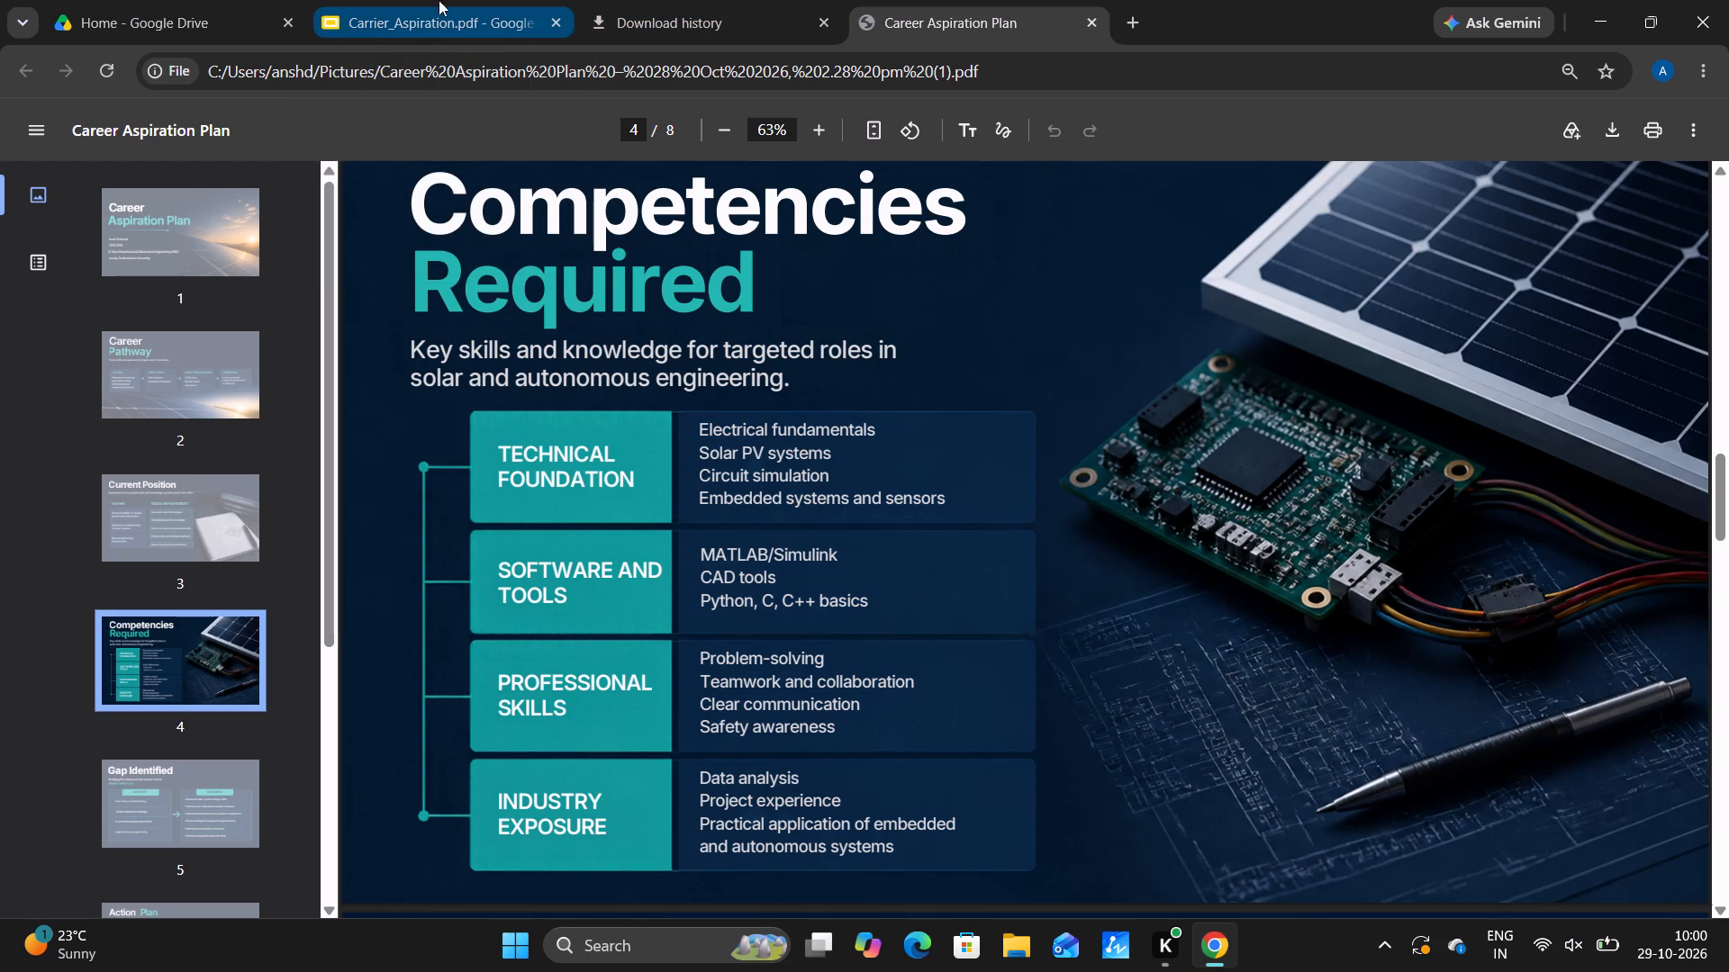
Return to the Carrier_Aspiration.pdf presentation and insert a new slide after the Current position slide.
click(376, 4)
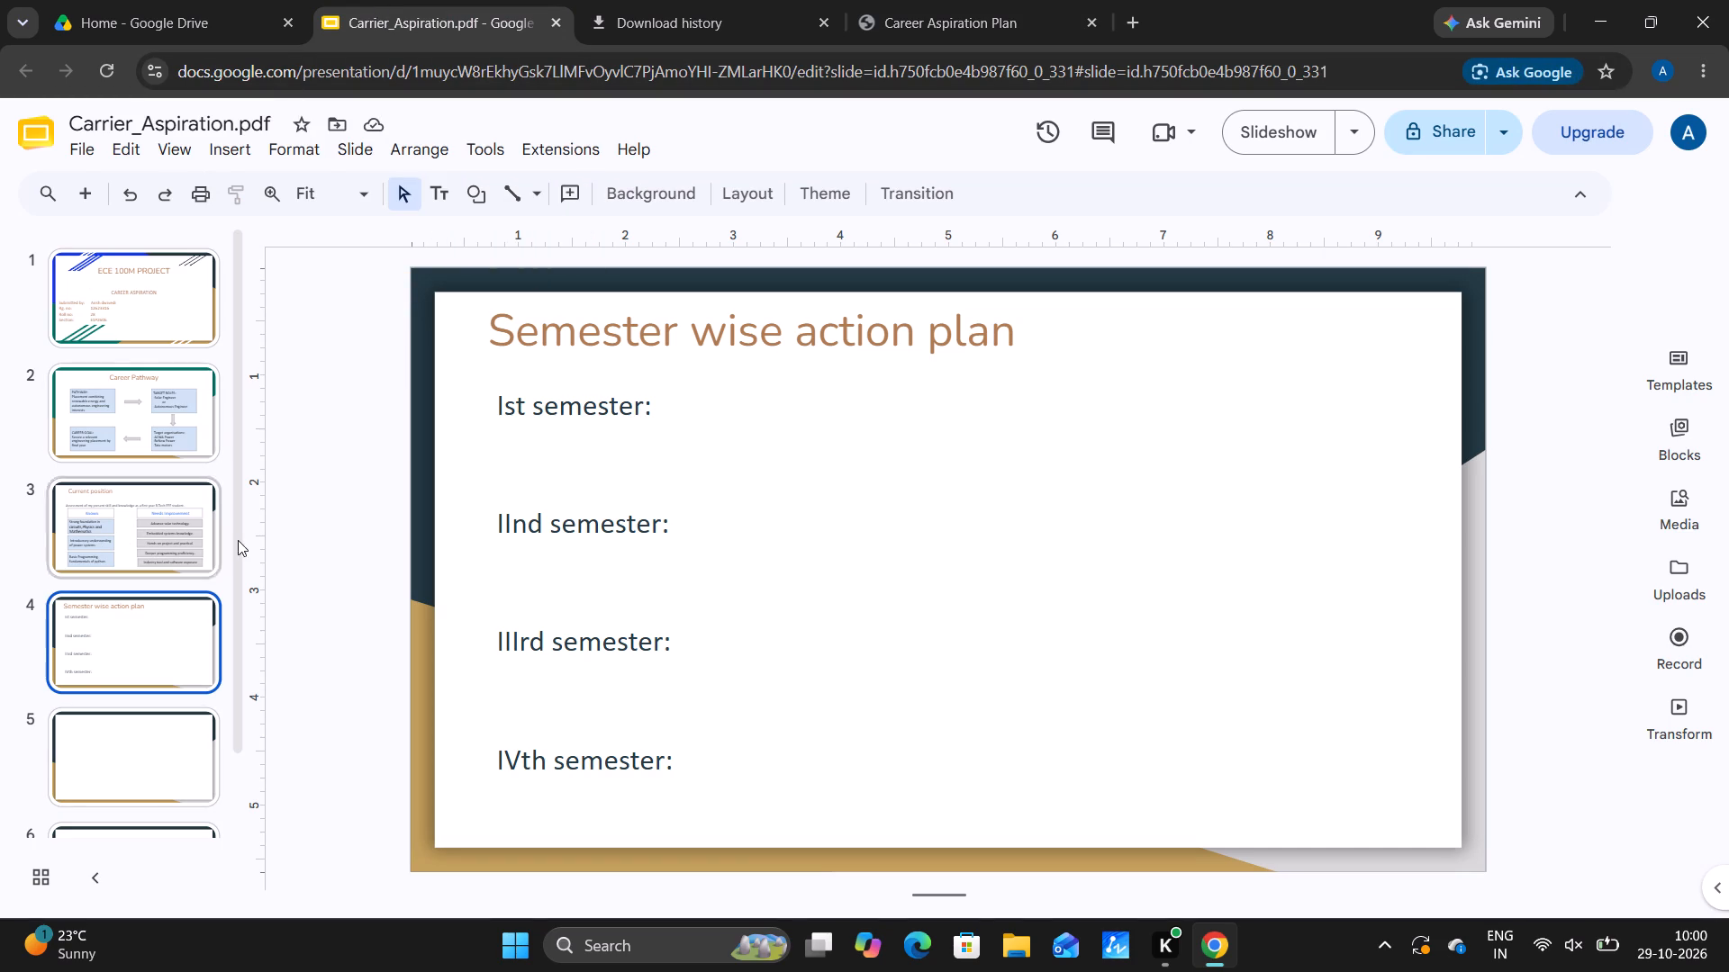
click(161, 517)
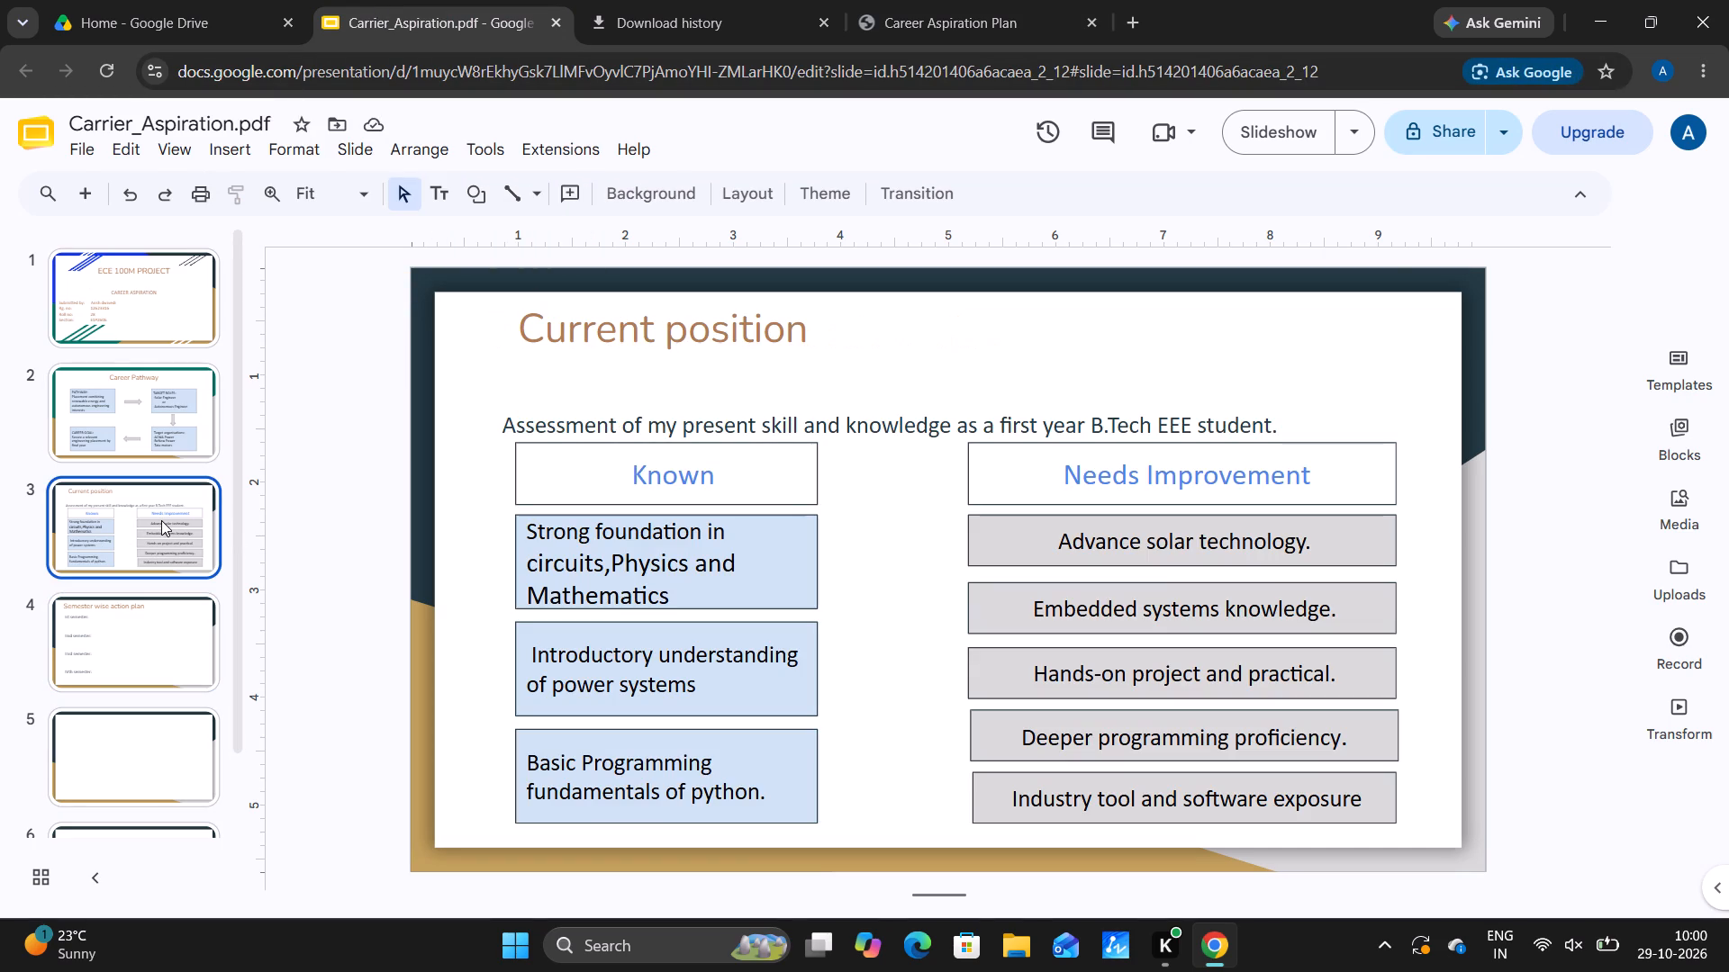
key(ctrl+m)
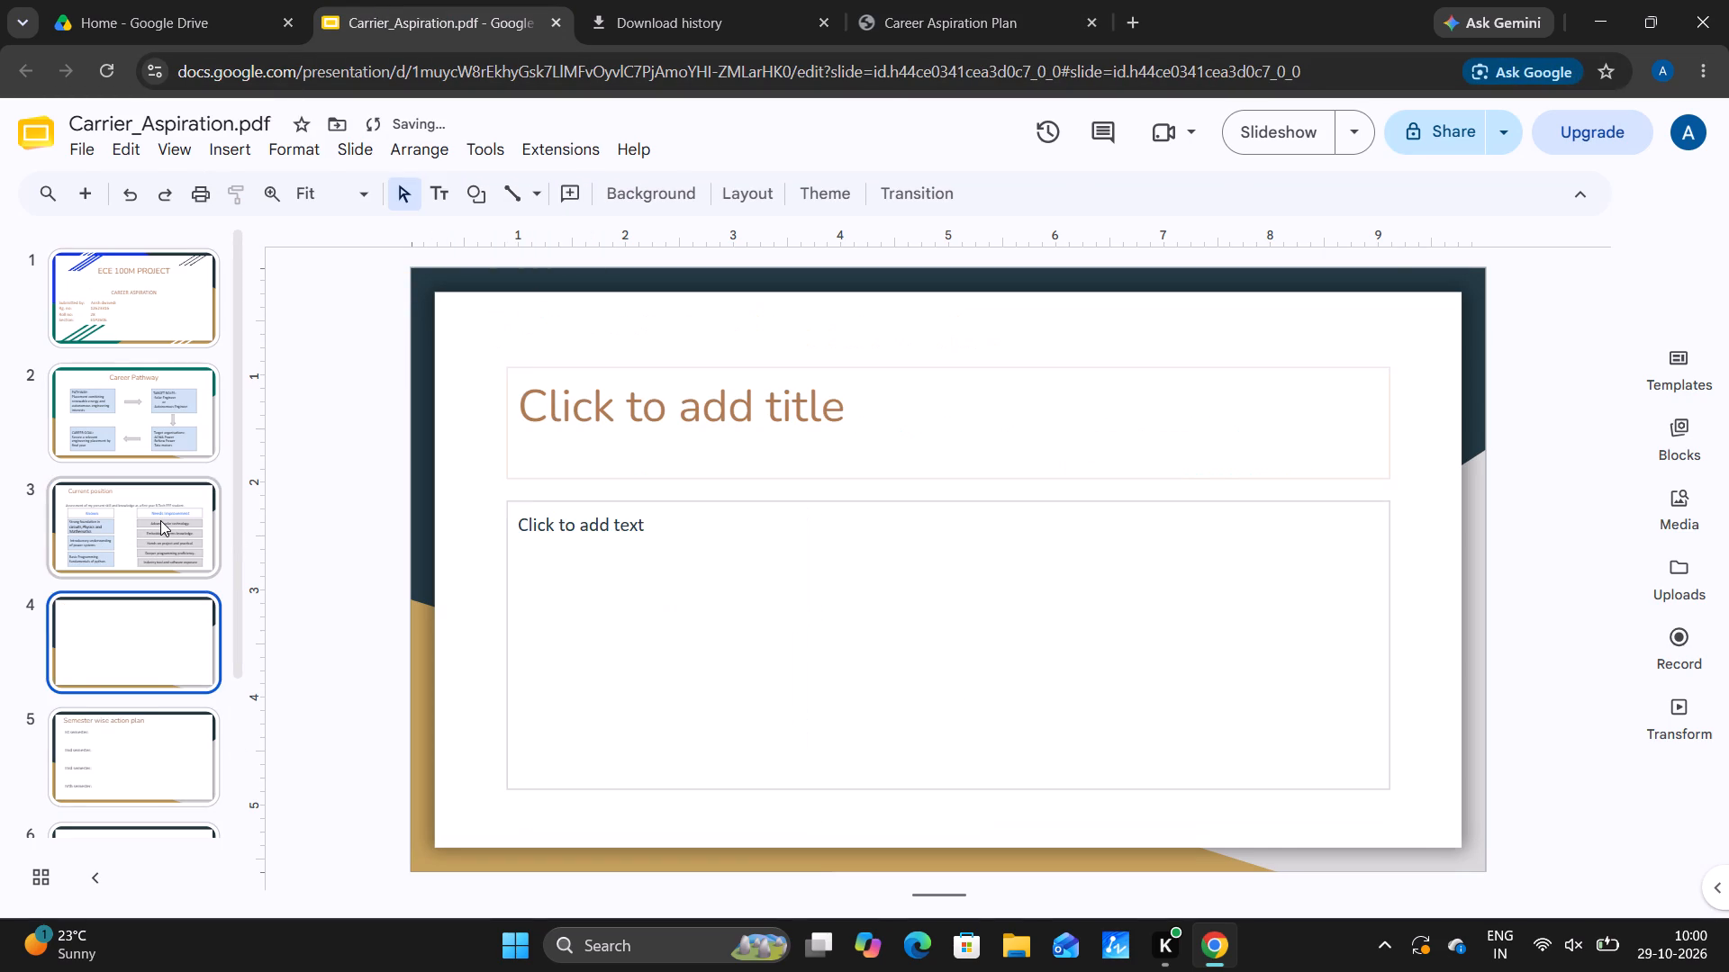
Begin the new slide's title with "Competen", checking the spelling against the Career Aspiration Plan PDF's Competencies Required page.
click(712, 426)
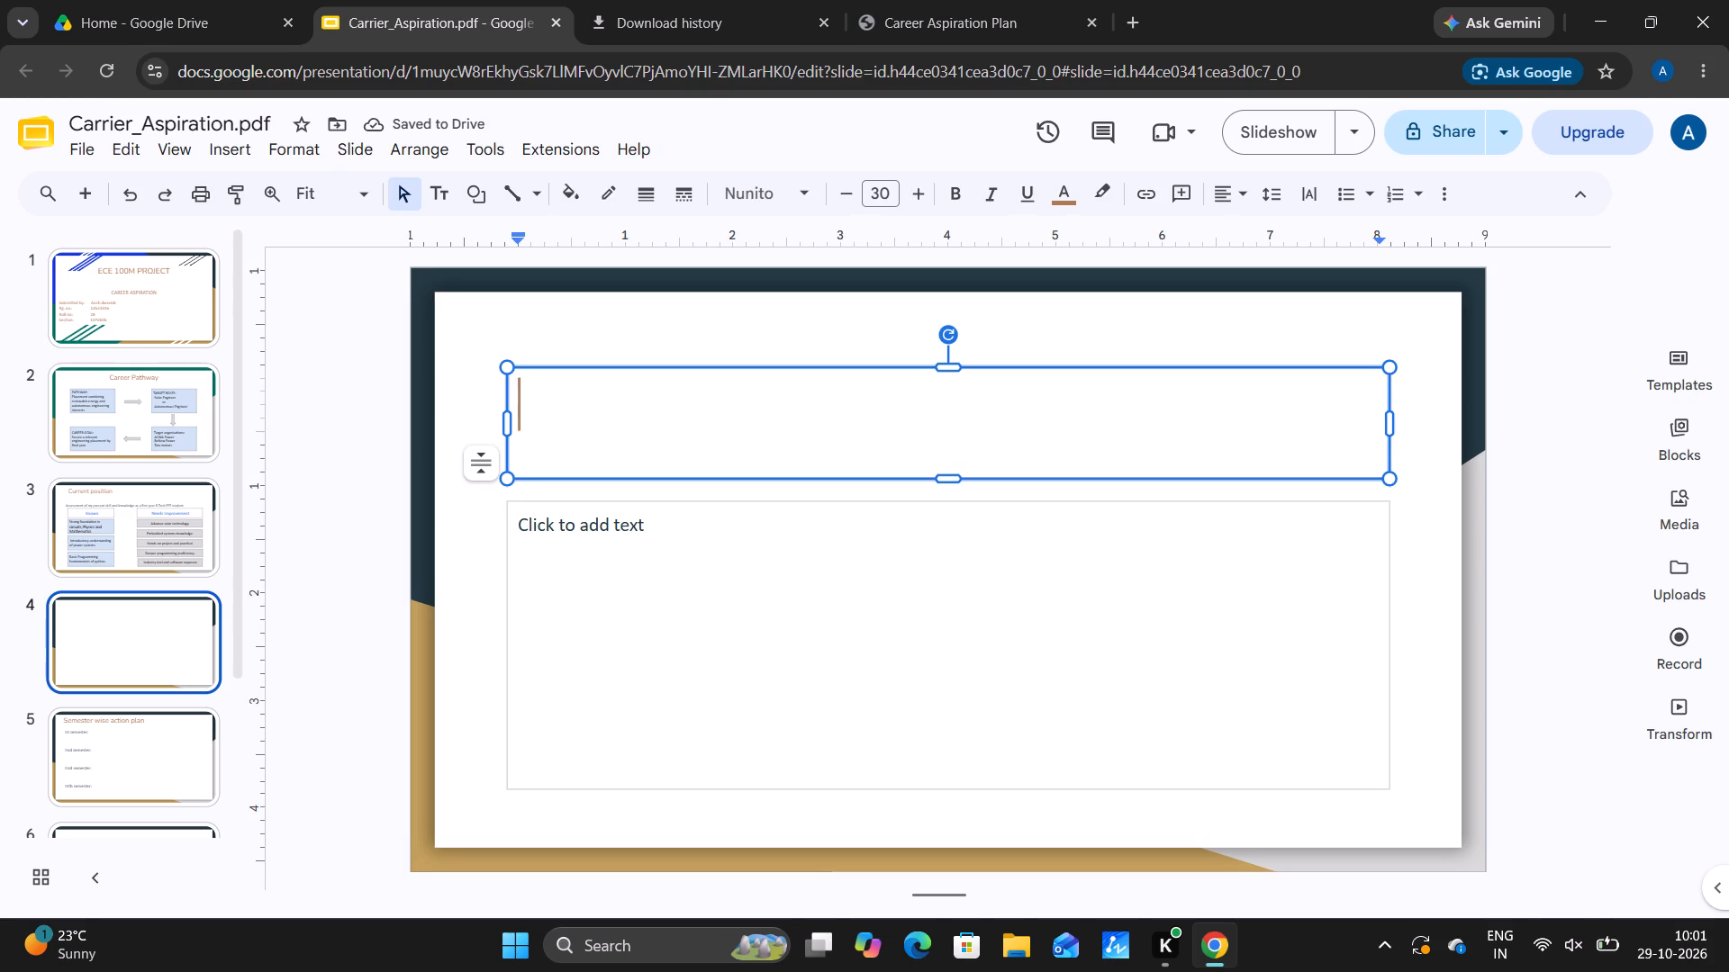
key(c)
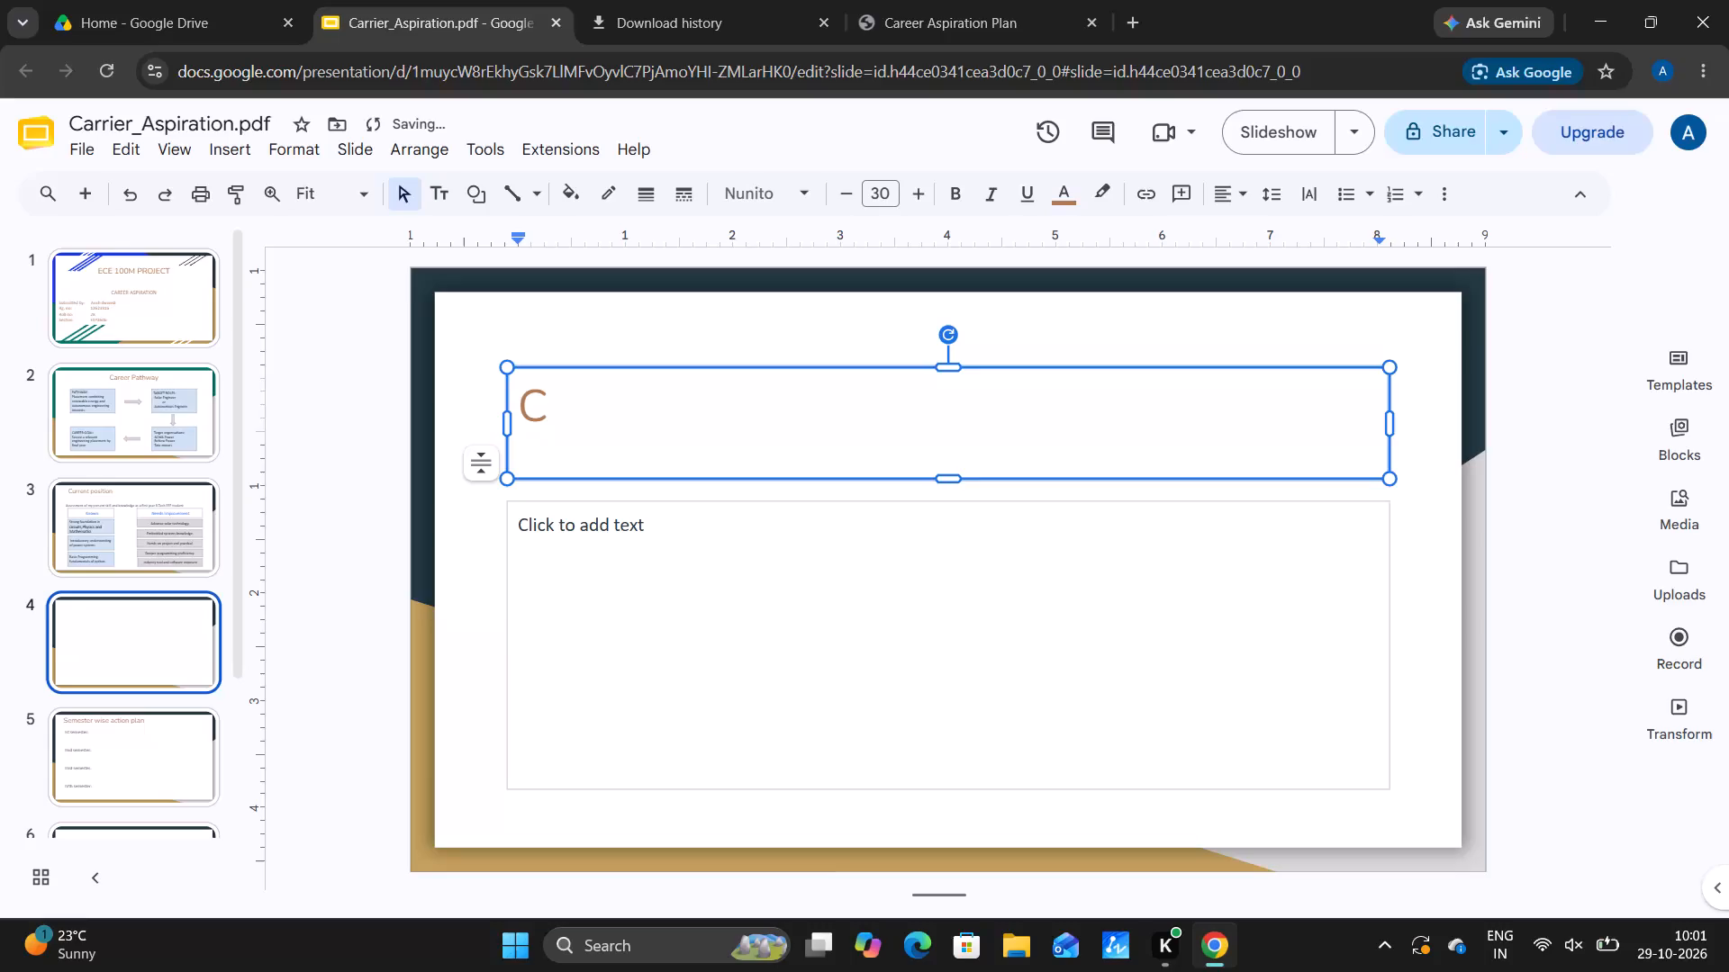
text(omp)
text(te)
key(n)
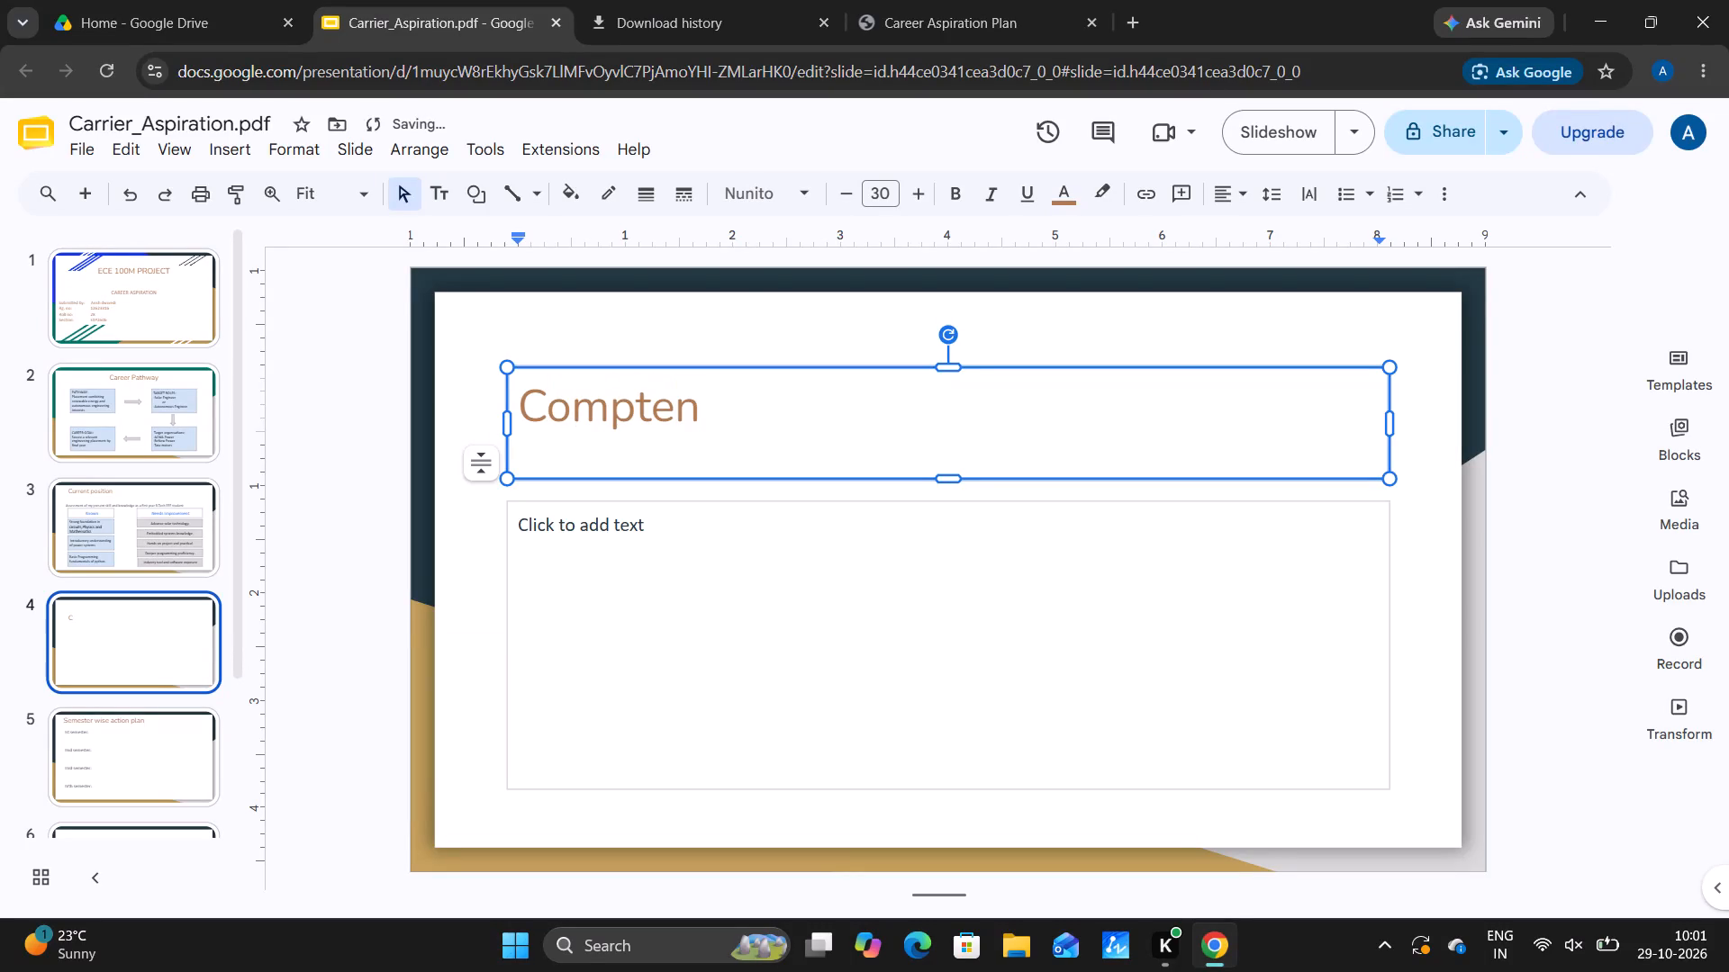
click(945, 45)
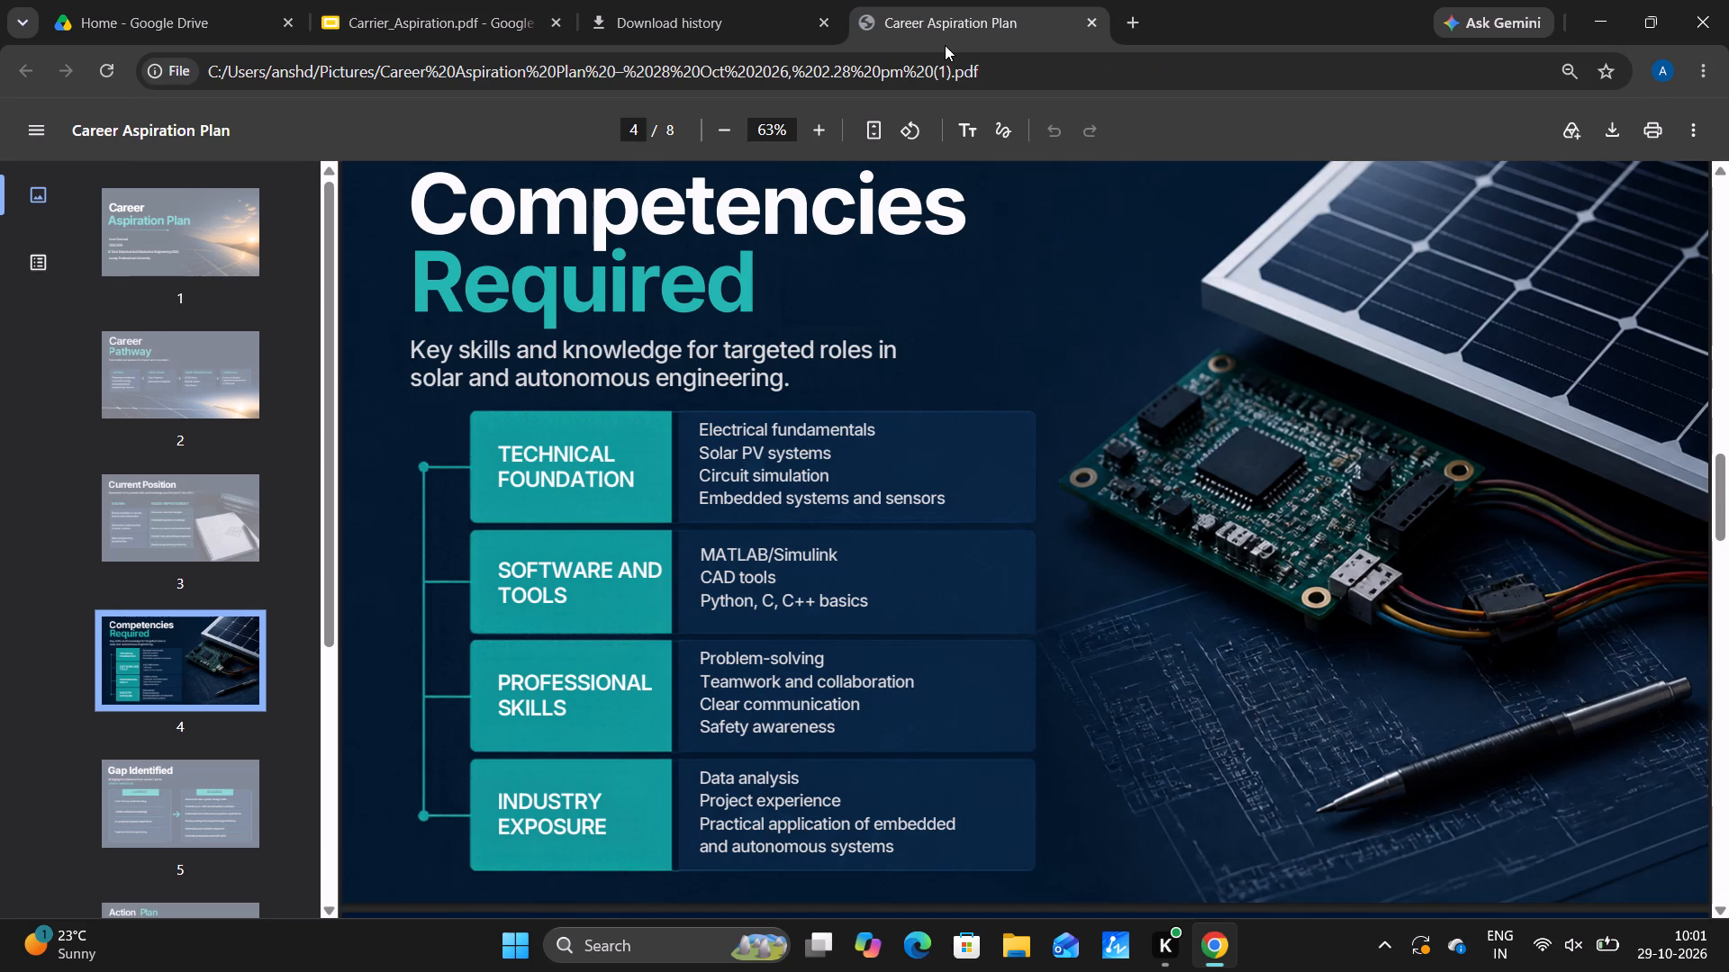
click(489, 2)
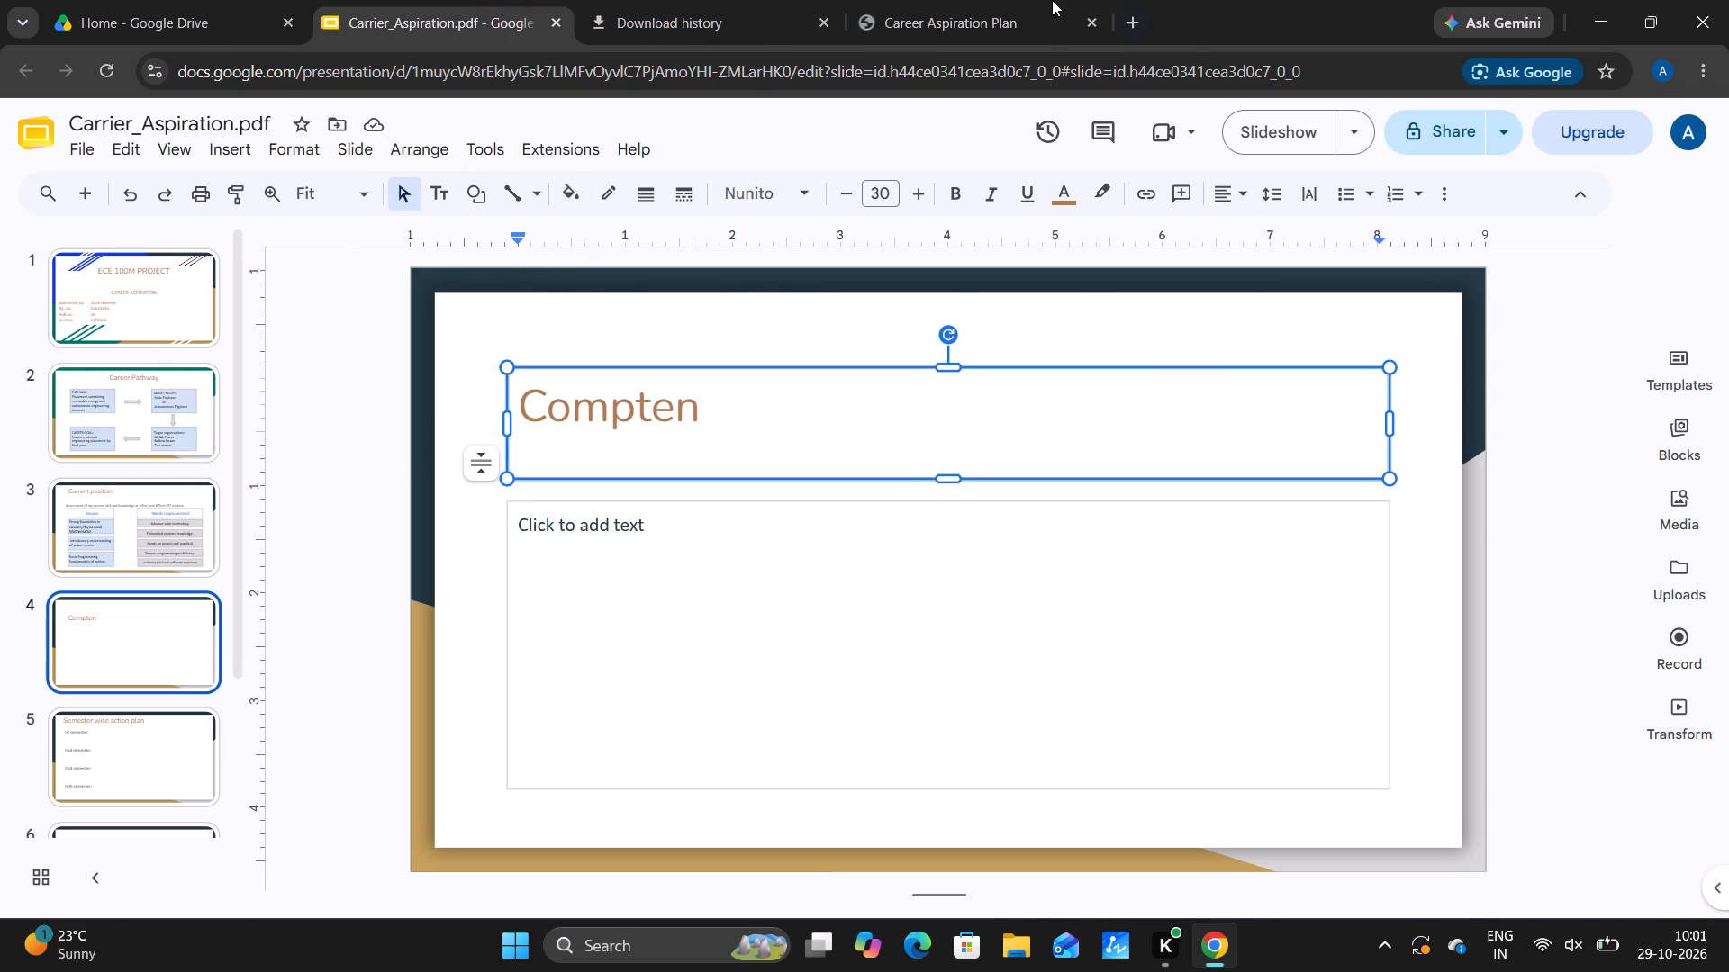
click(997, 3)
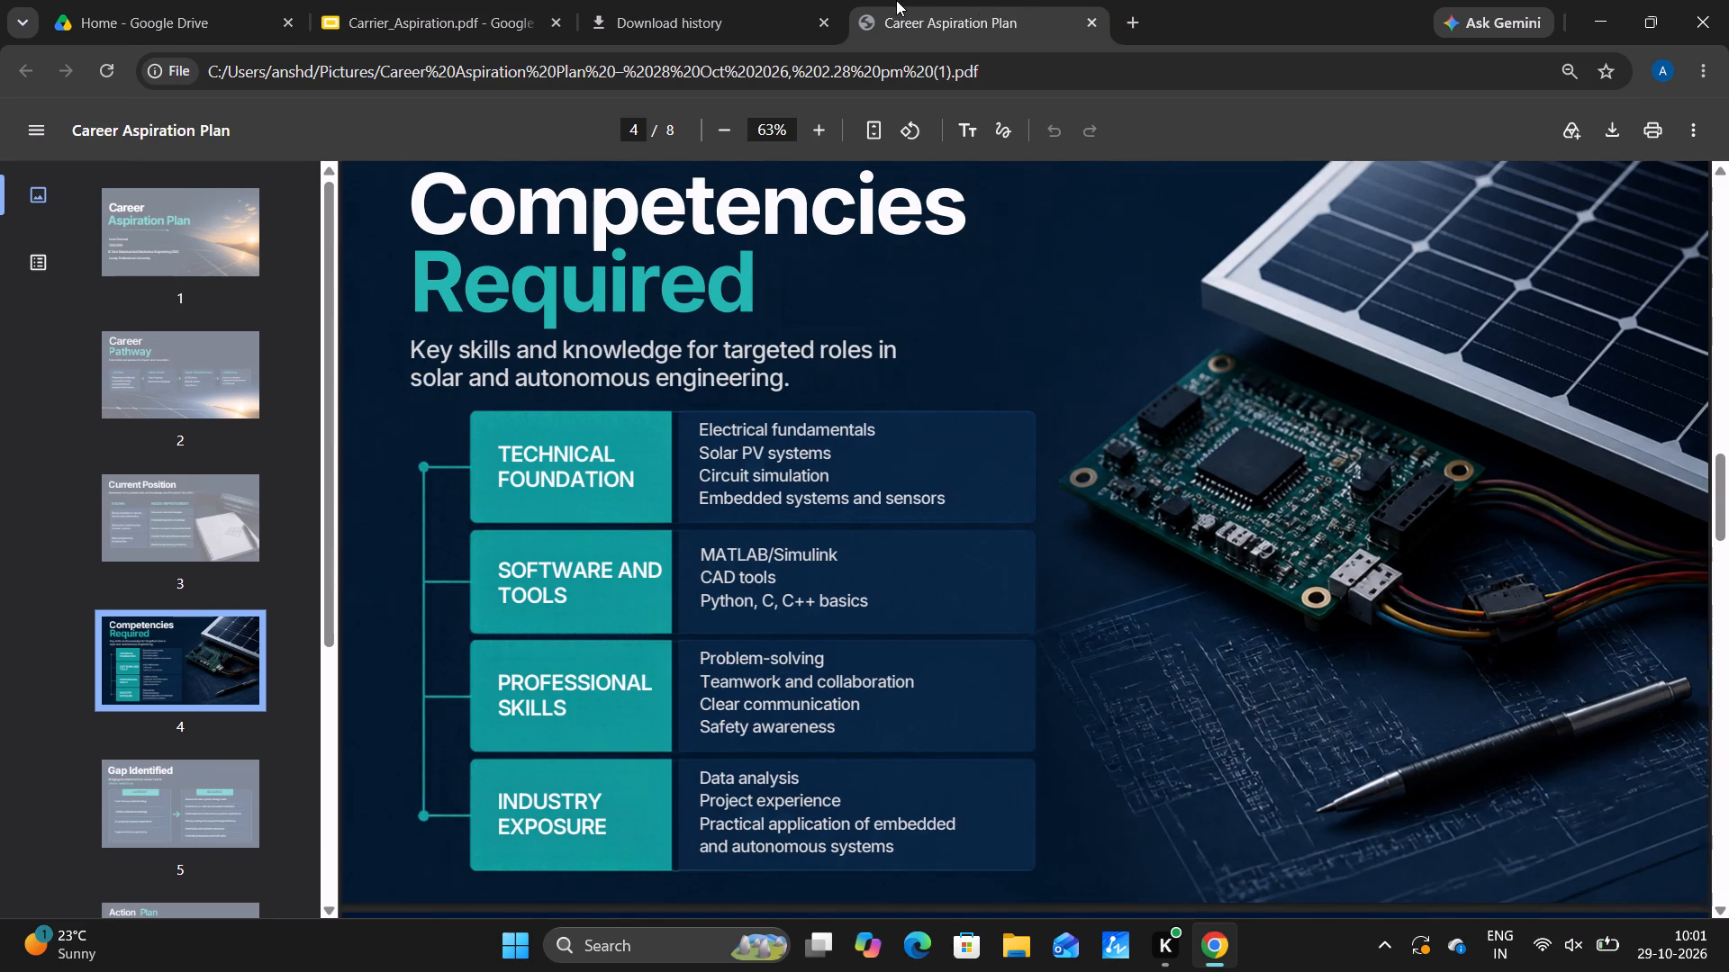
click(497, 0)
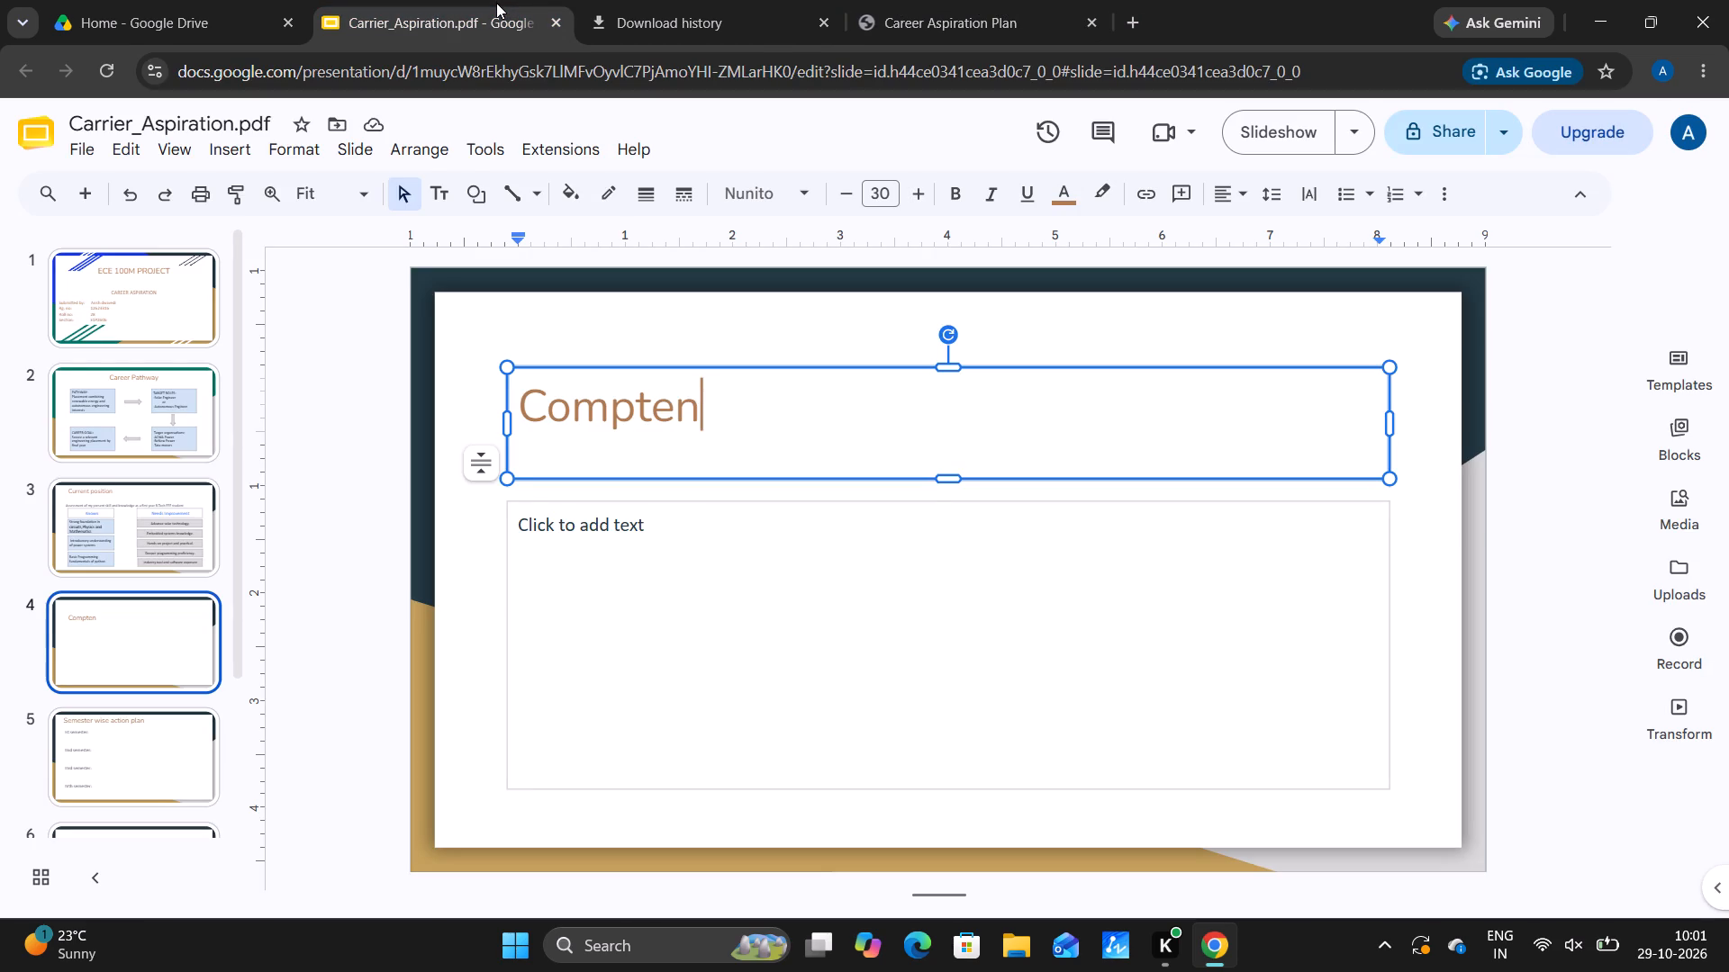
key(Left)
key(Left)
key(Left)
key(e)
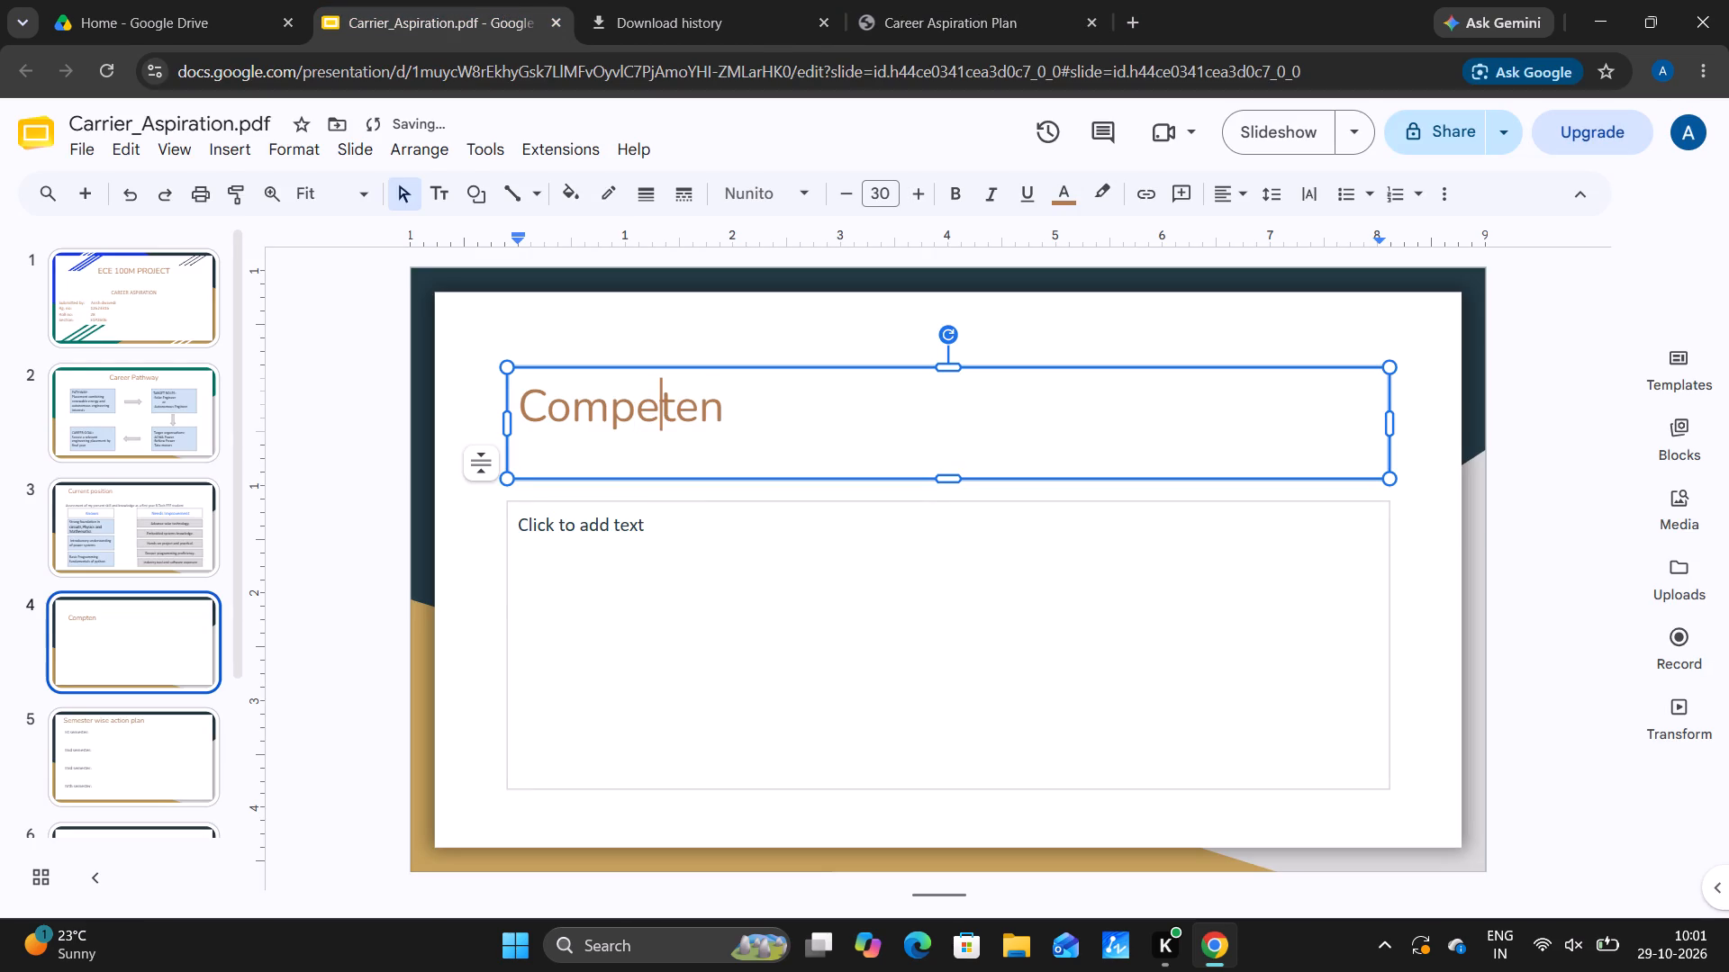
key(Right)
key(Right)
key(Right)
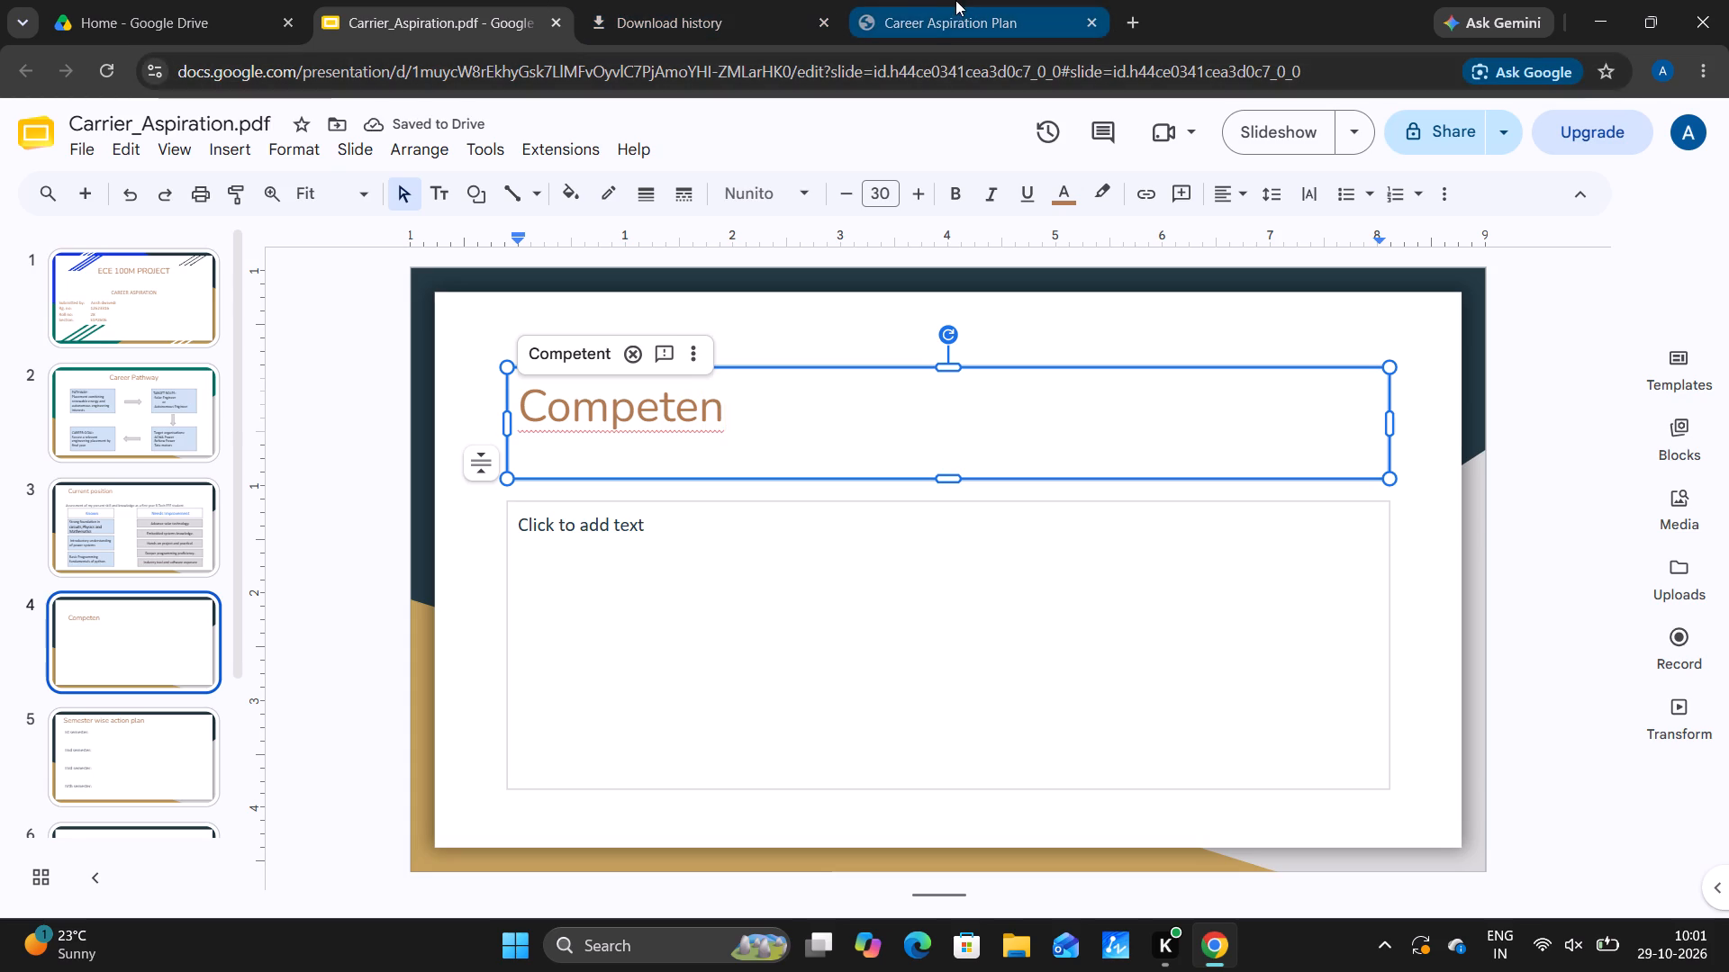
Close the Download history page.
click(819, 23)
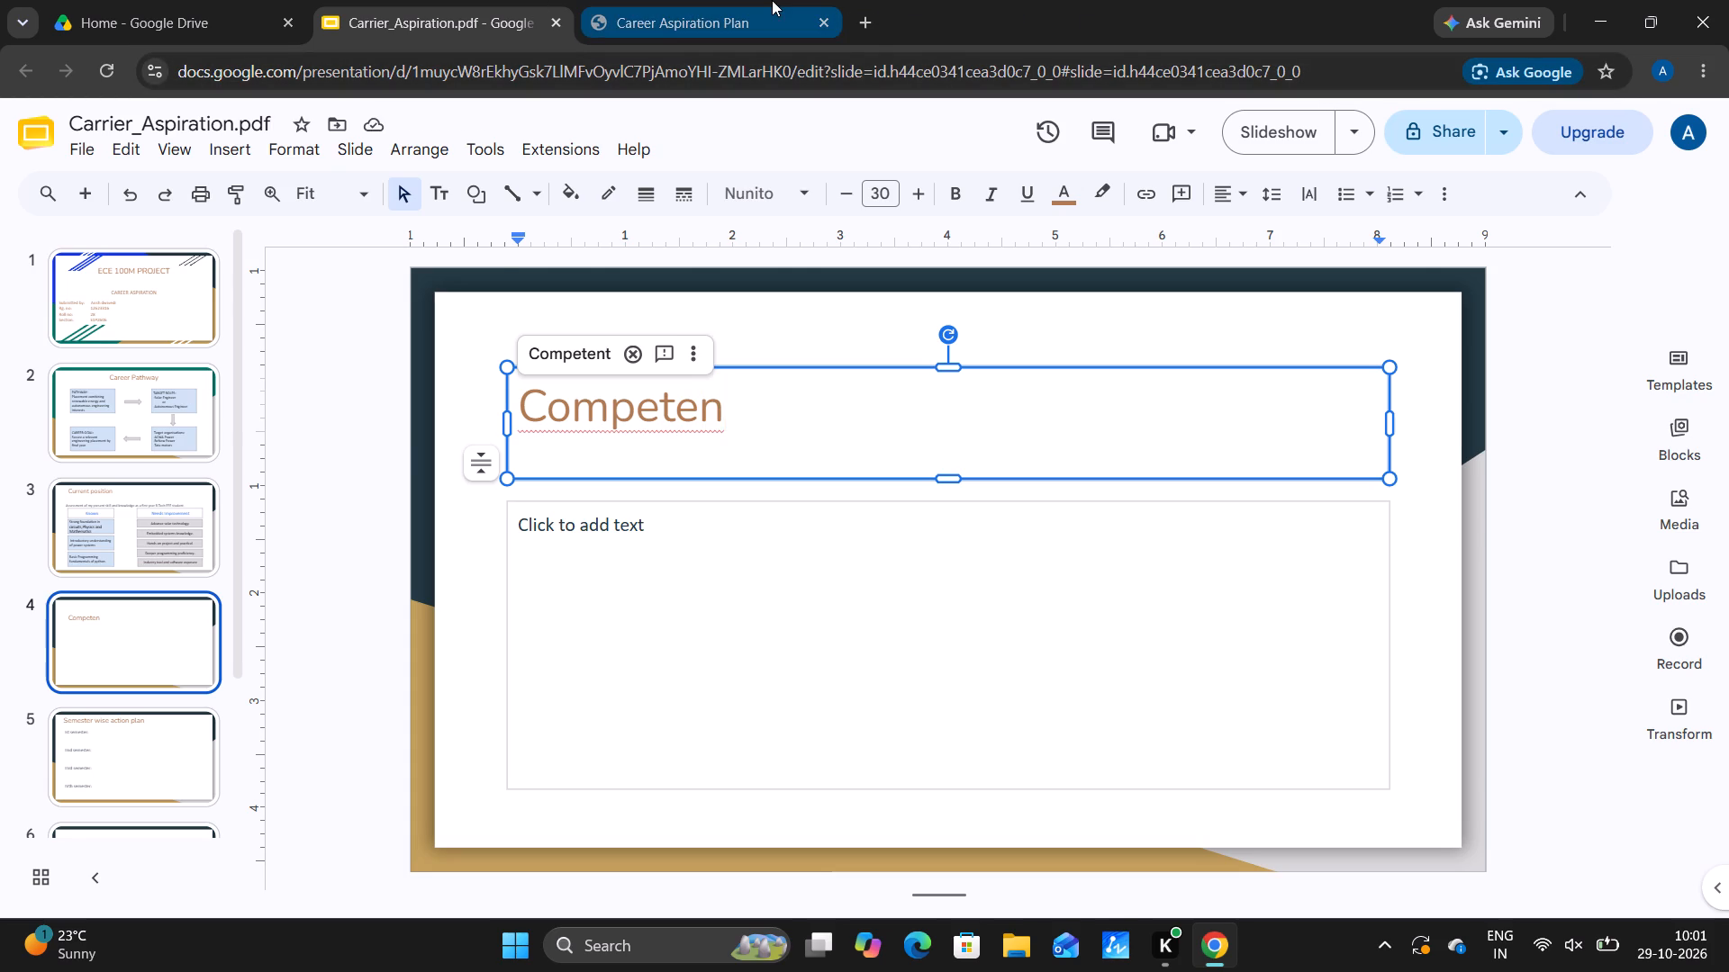
Recheck the heading in the PDF and complete the slide title as "Competencies Required".
click(769, 0)
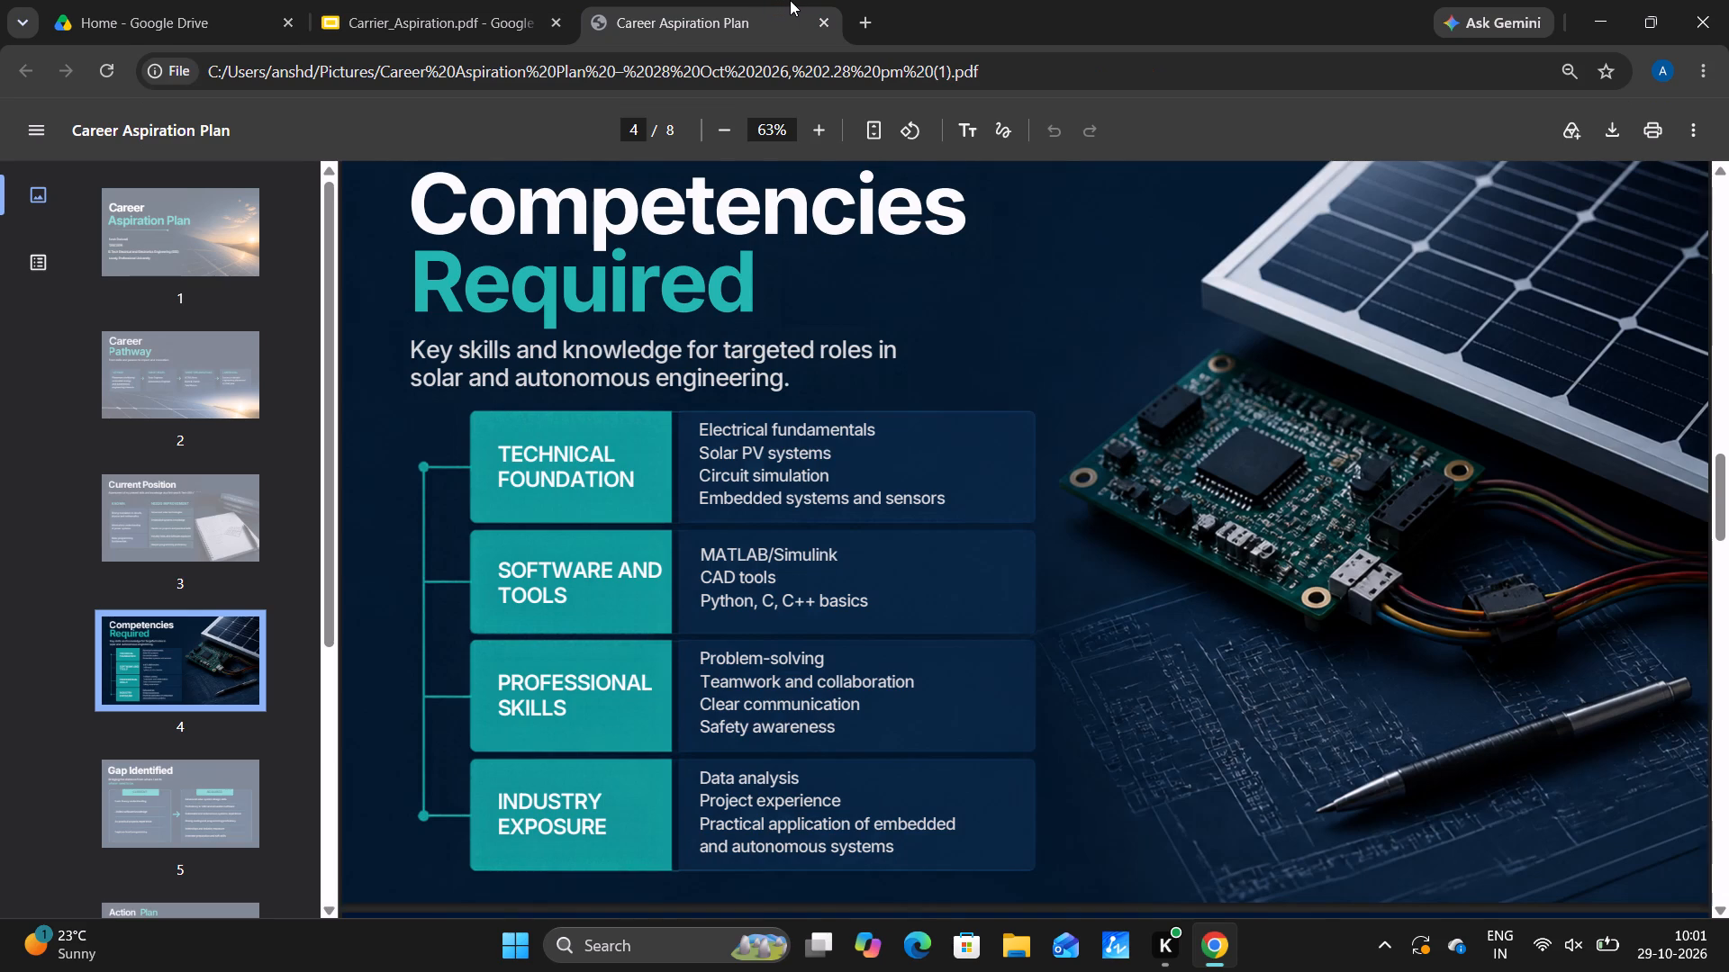
click(505, 0)
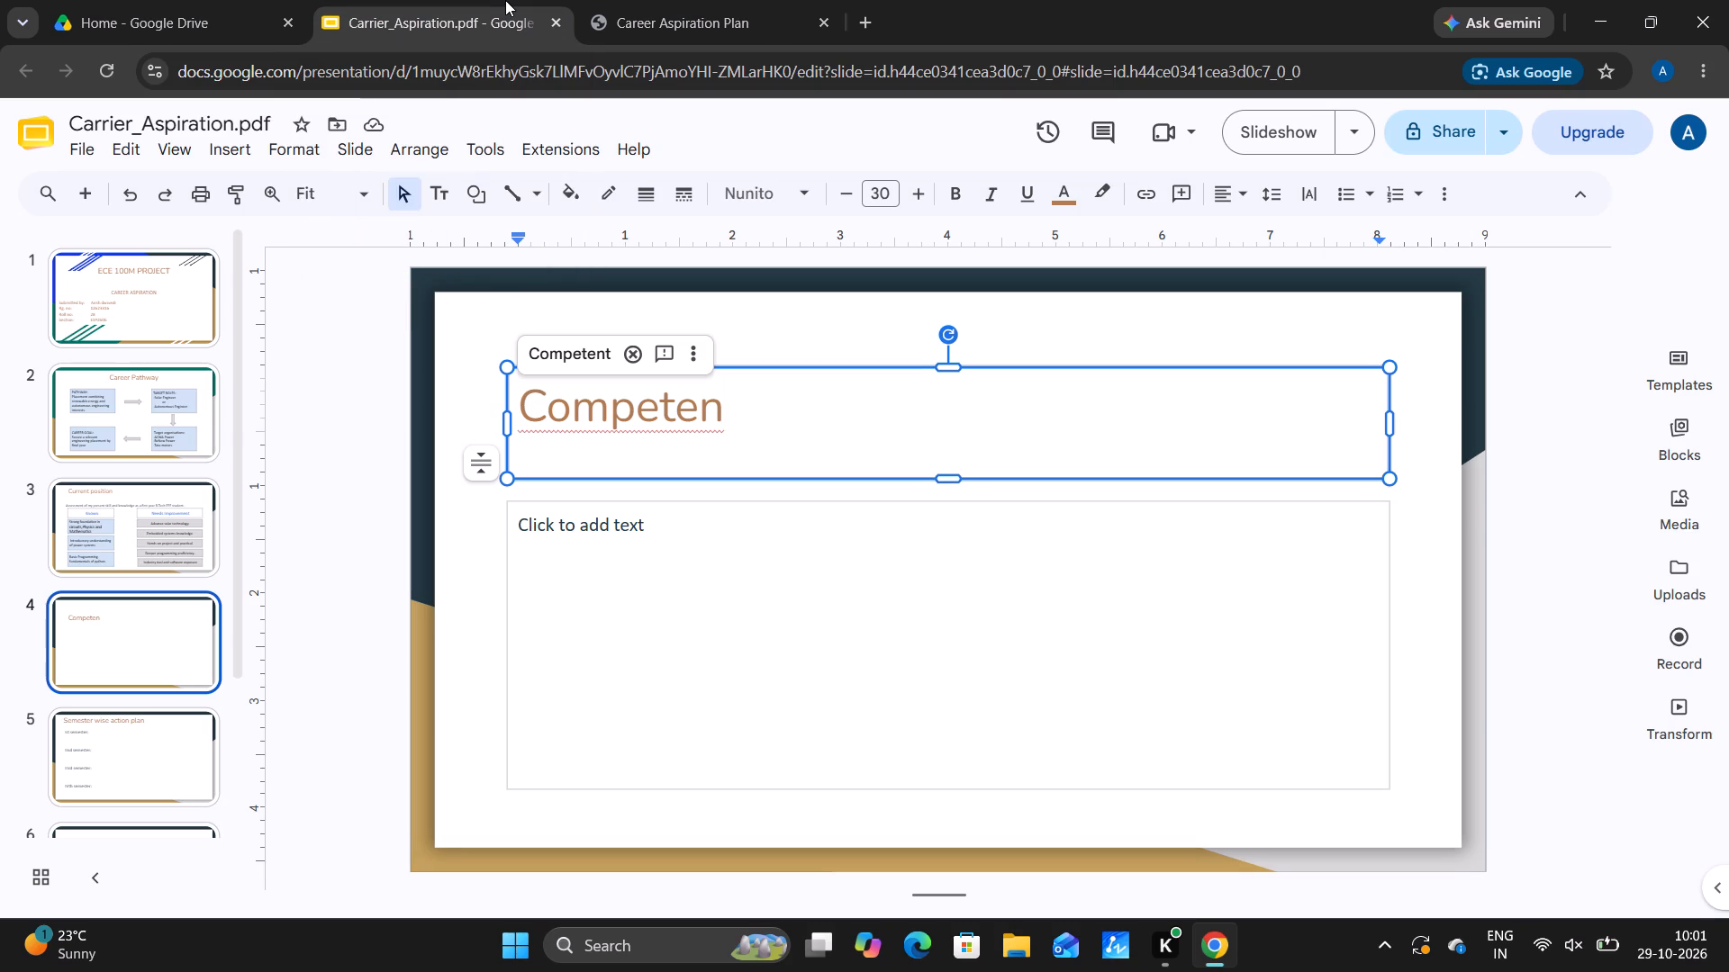
key(c)
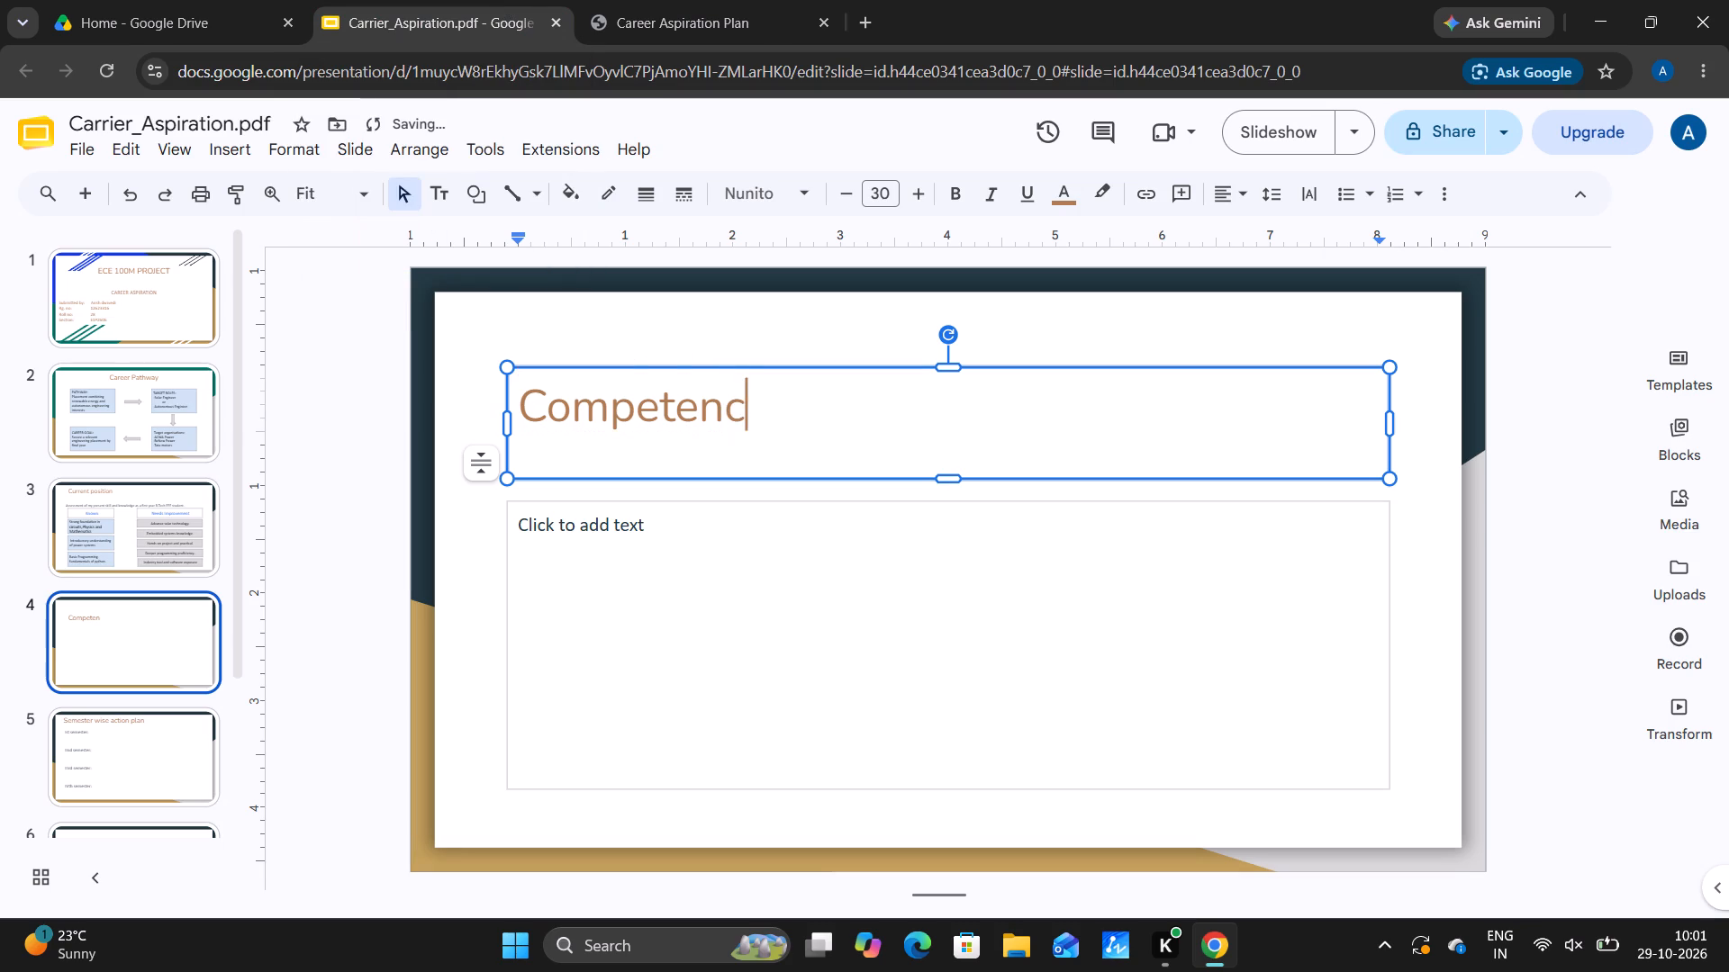
key(i)
text(es)
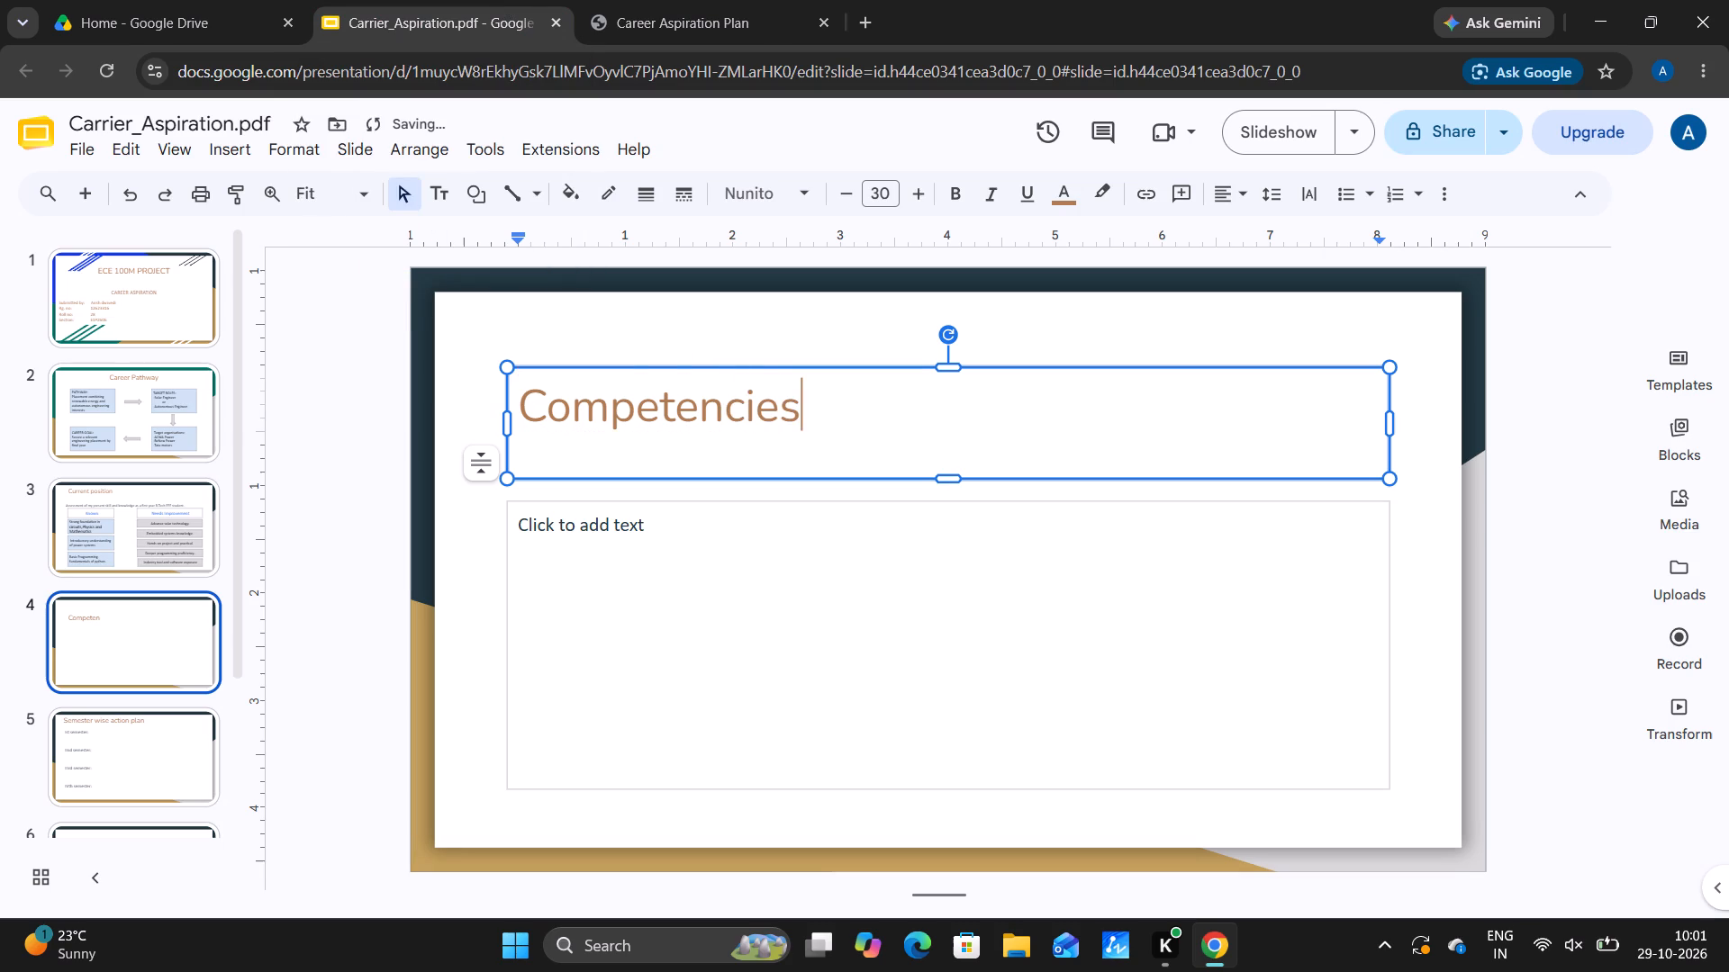
key(space)
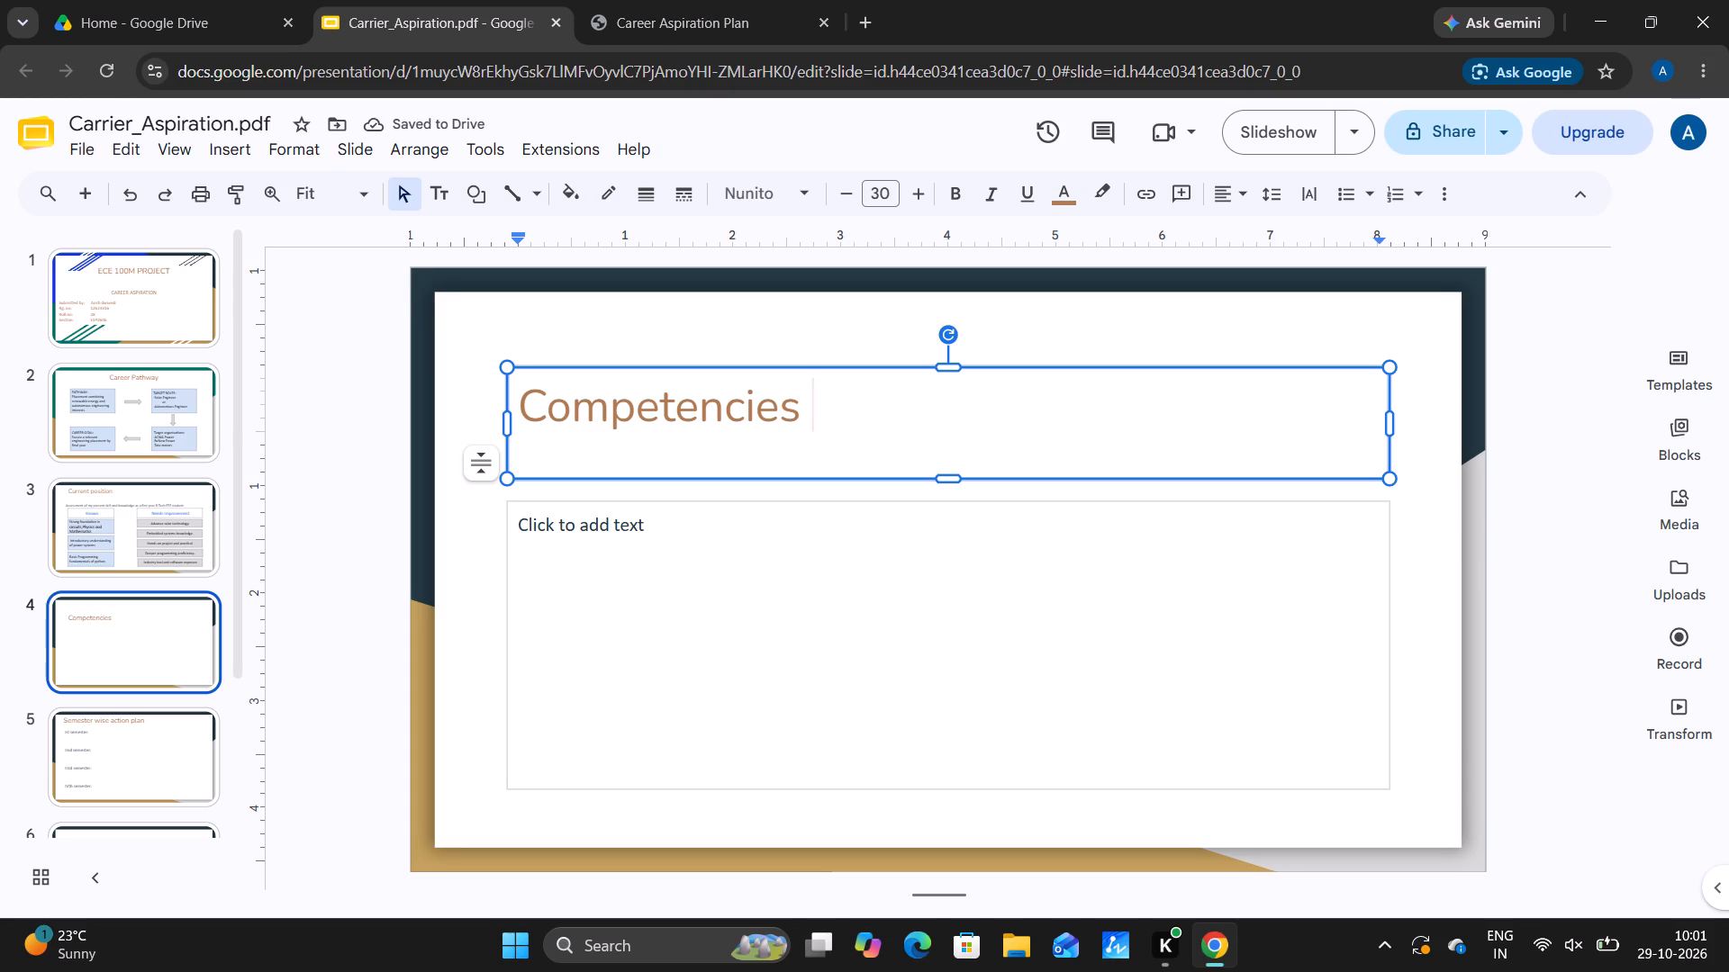
key(r)
text(eq)
text(uired)
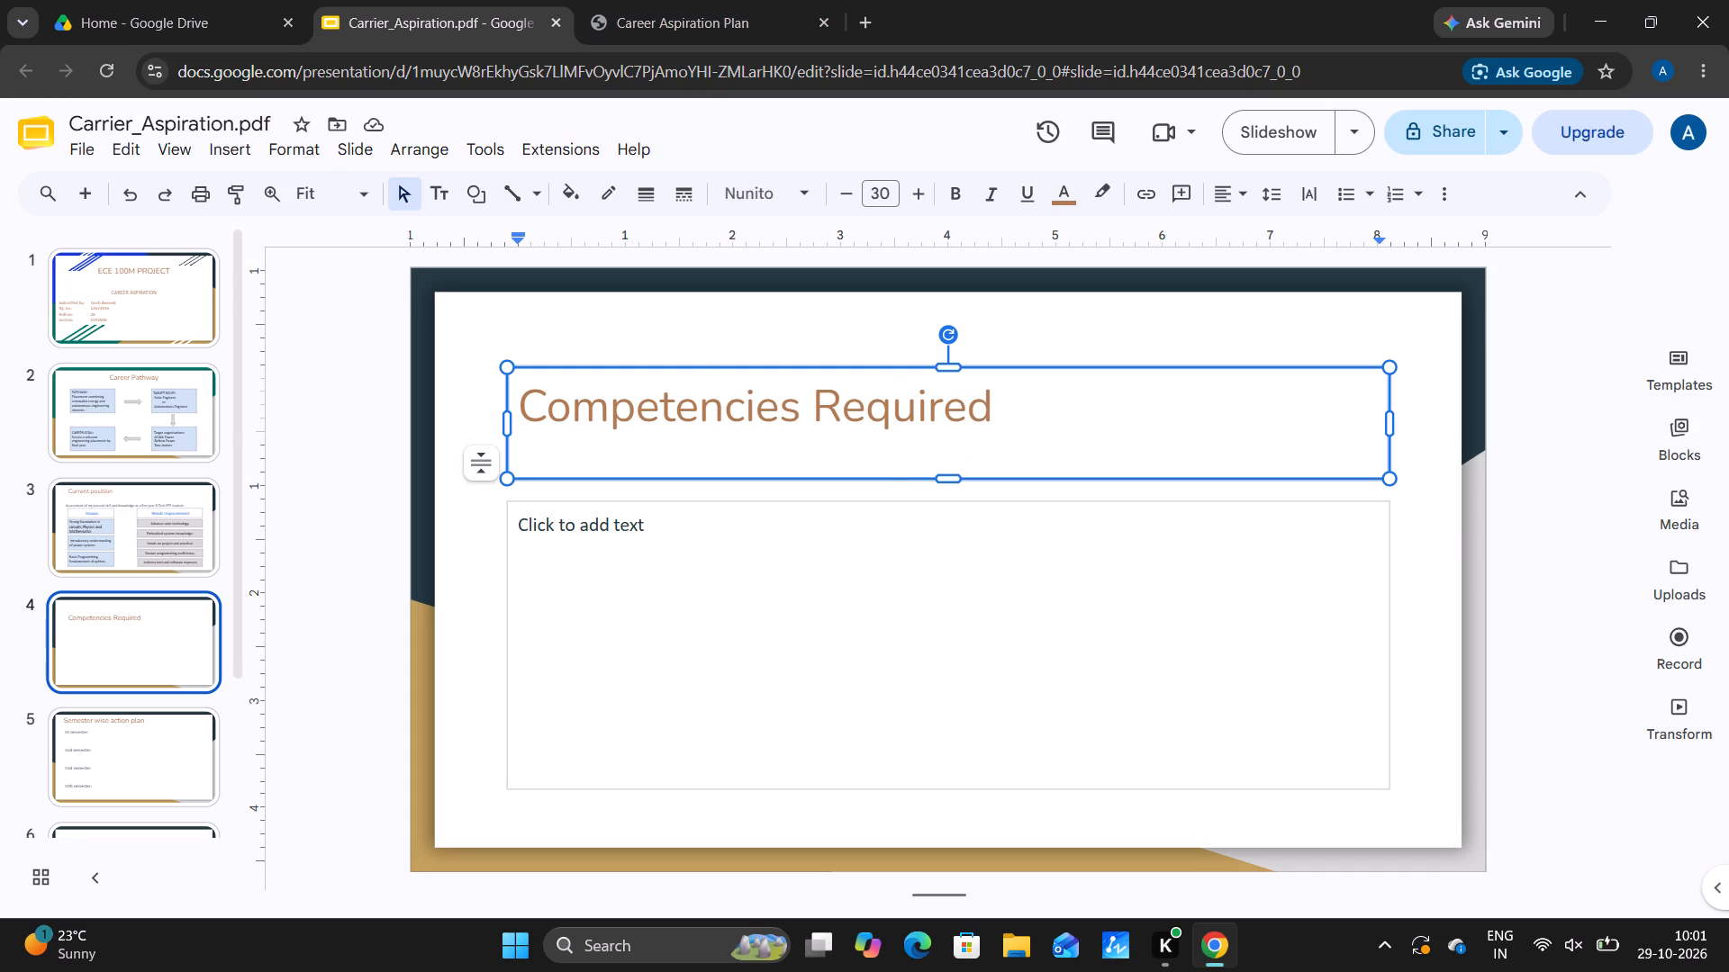
Move the "Competencies Required" title box up to the upper edge of the slide's white area.
drag(864, 474, 880, 436)
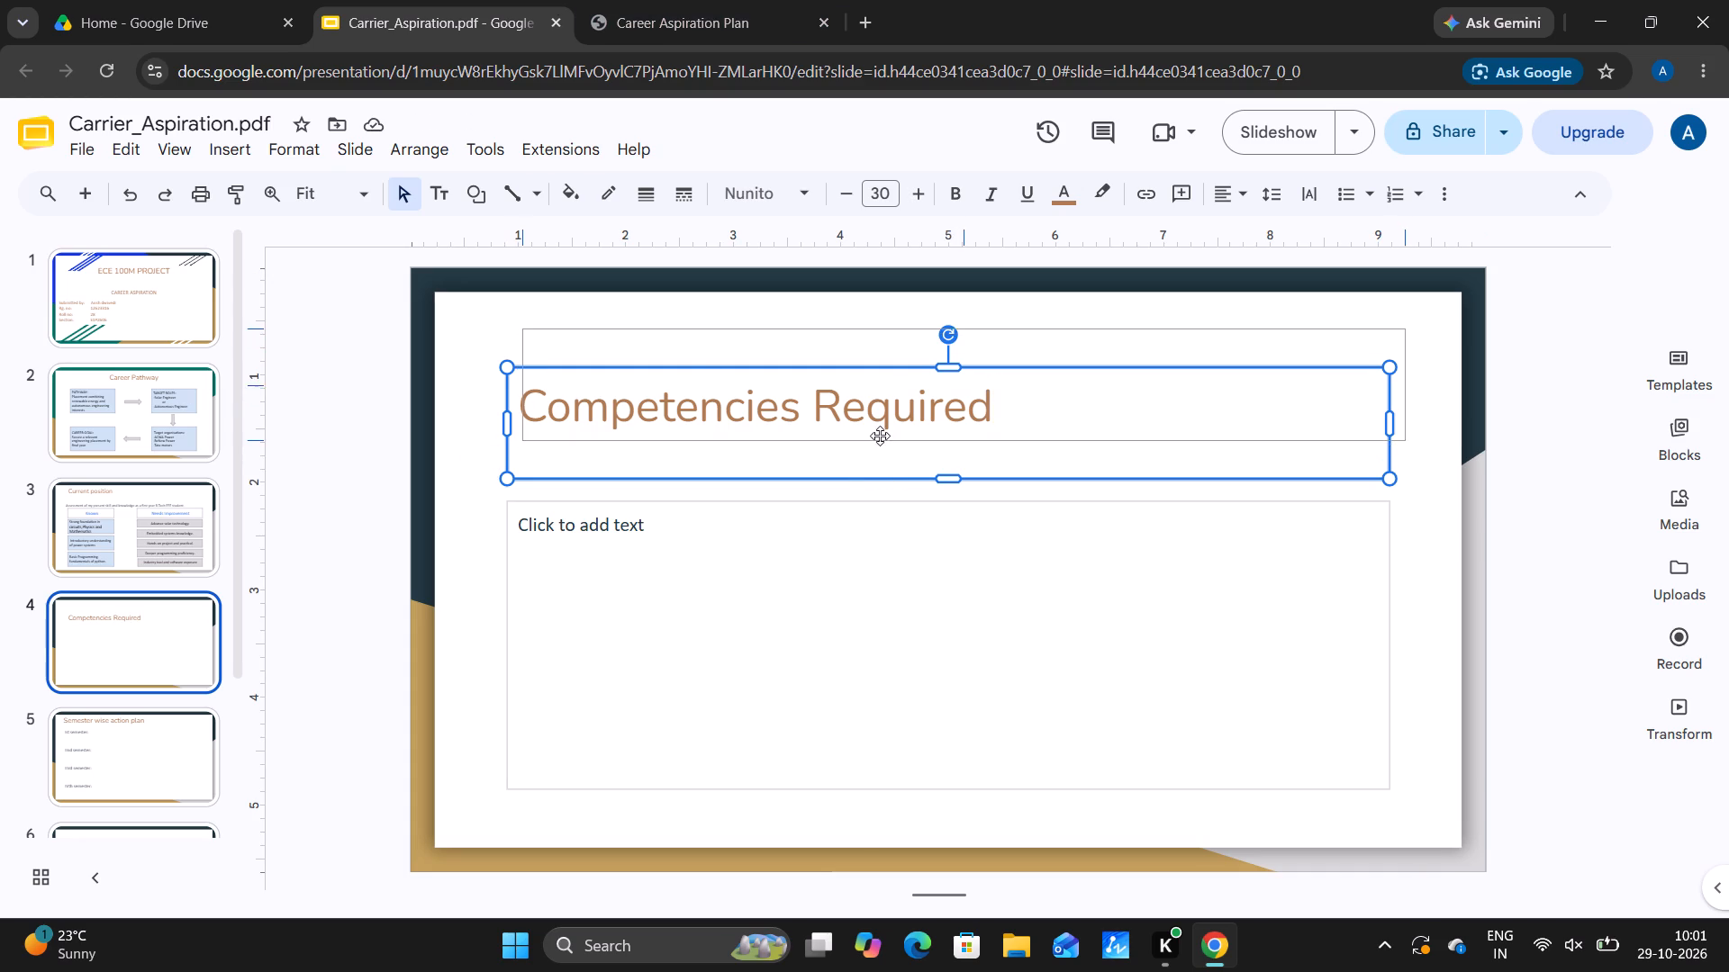
drag(880, 436, 882, 410)
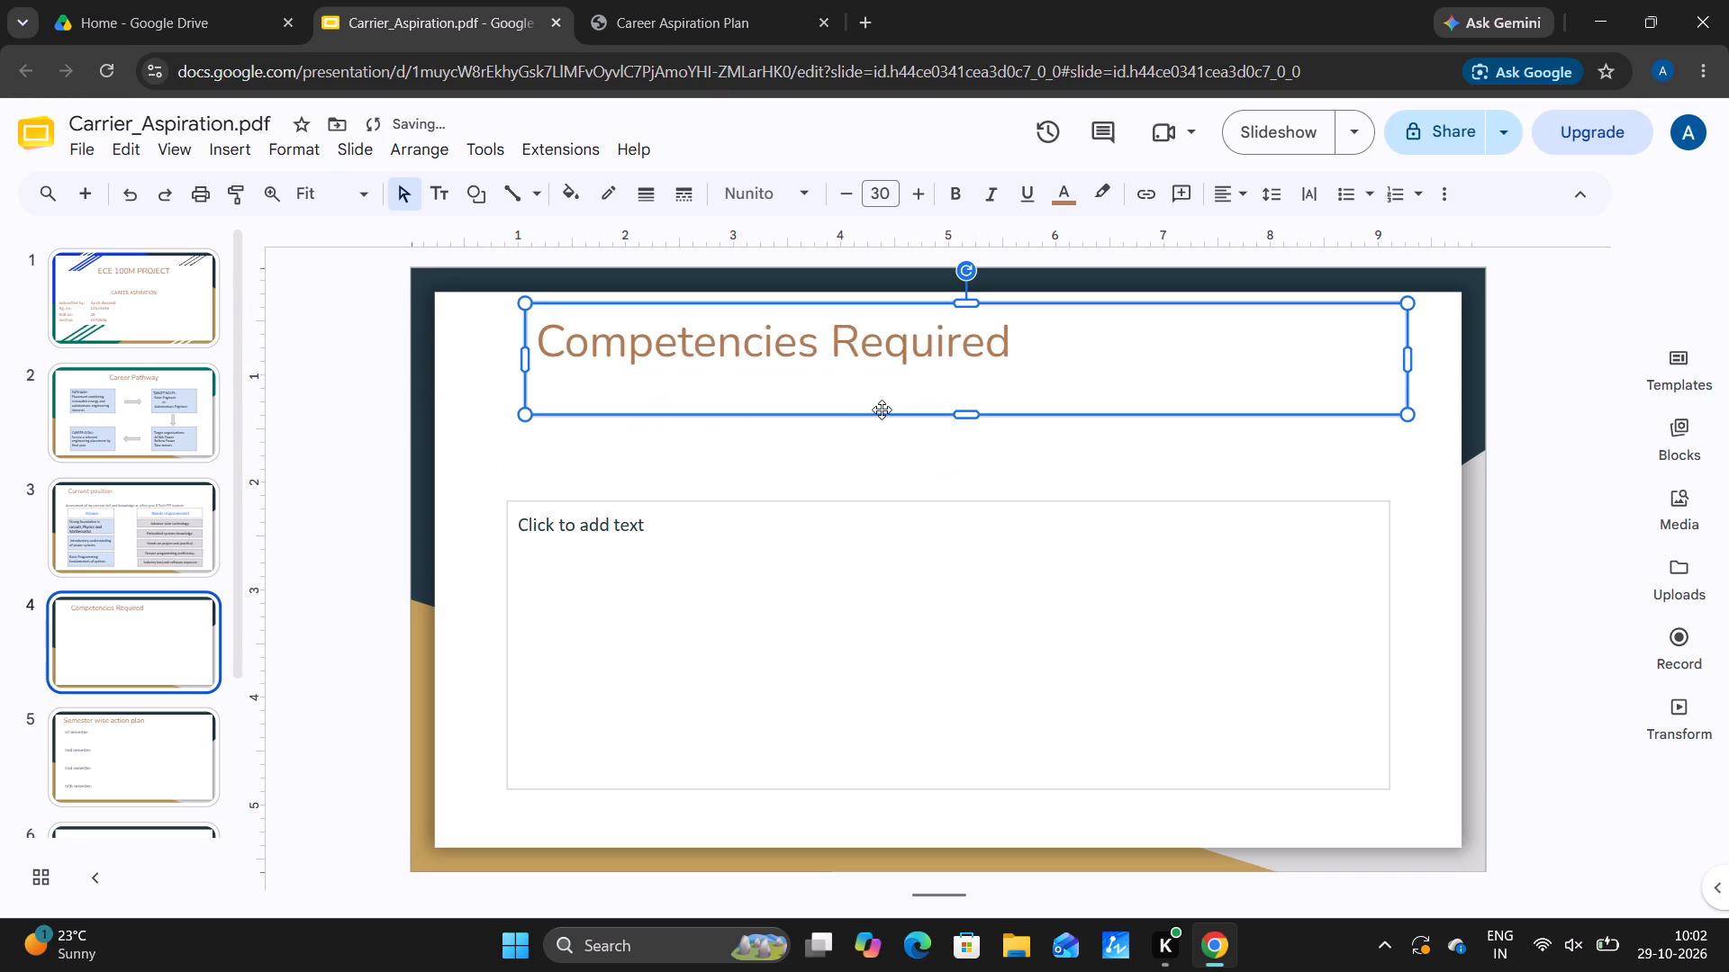
Extend the body text box upward so its top edge sits just below the title text.
click(945, 535)
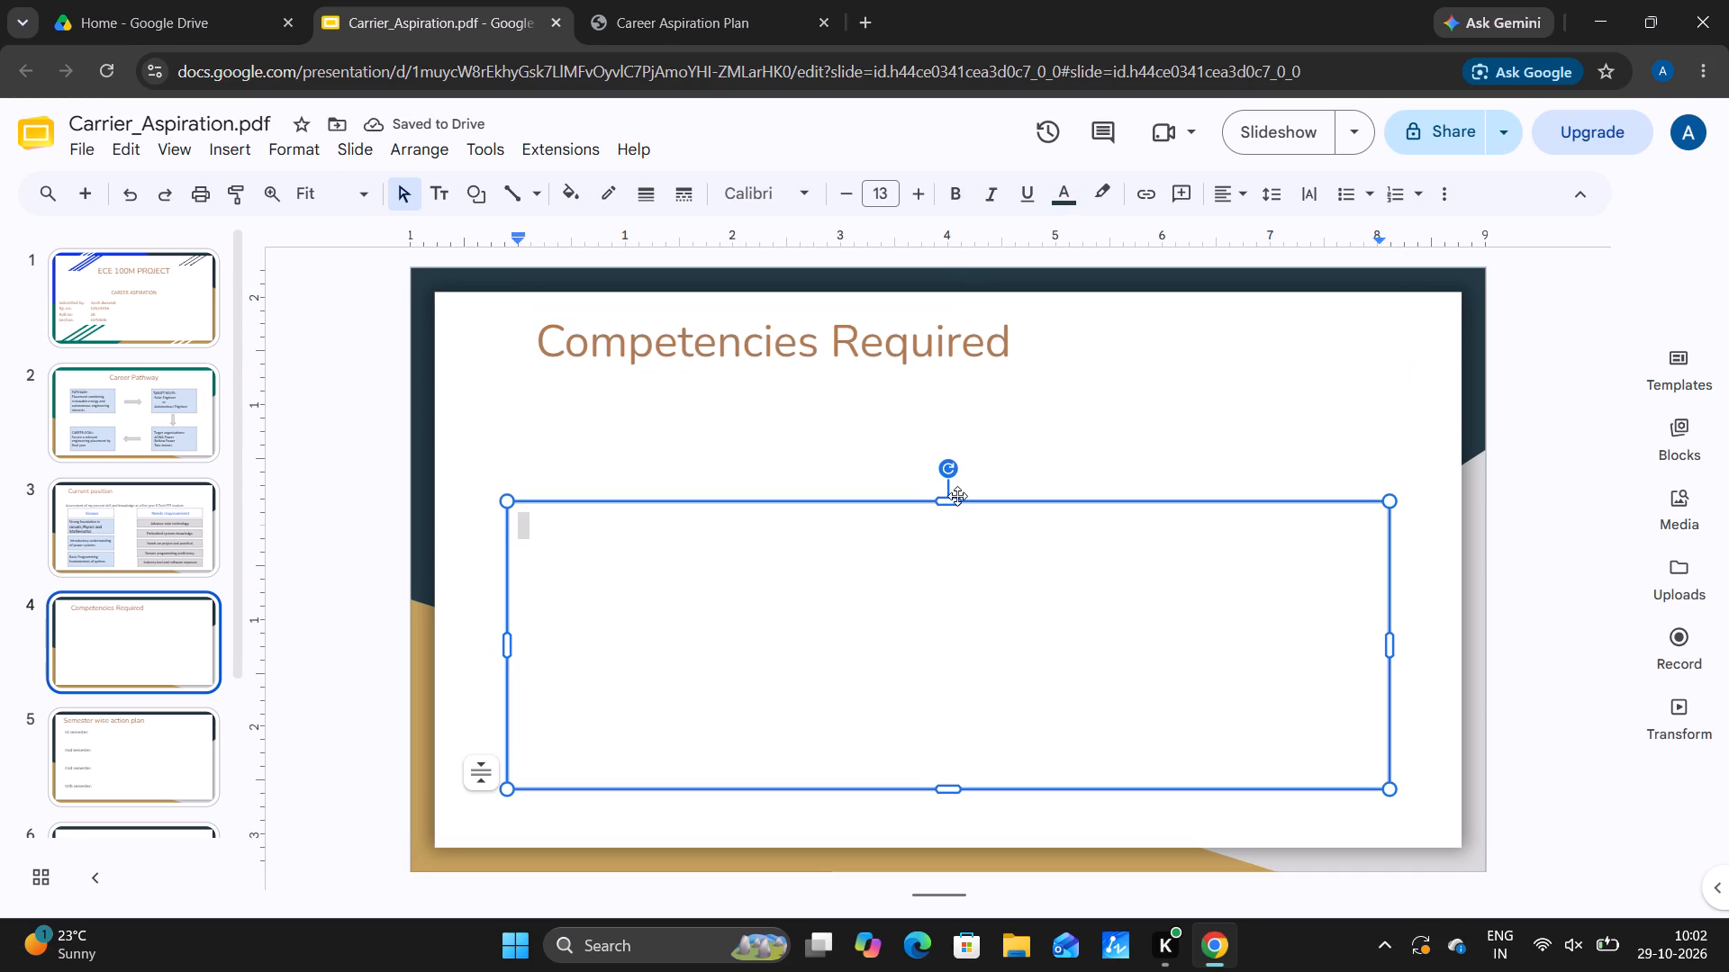
drag(940, 499, 961, 426)
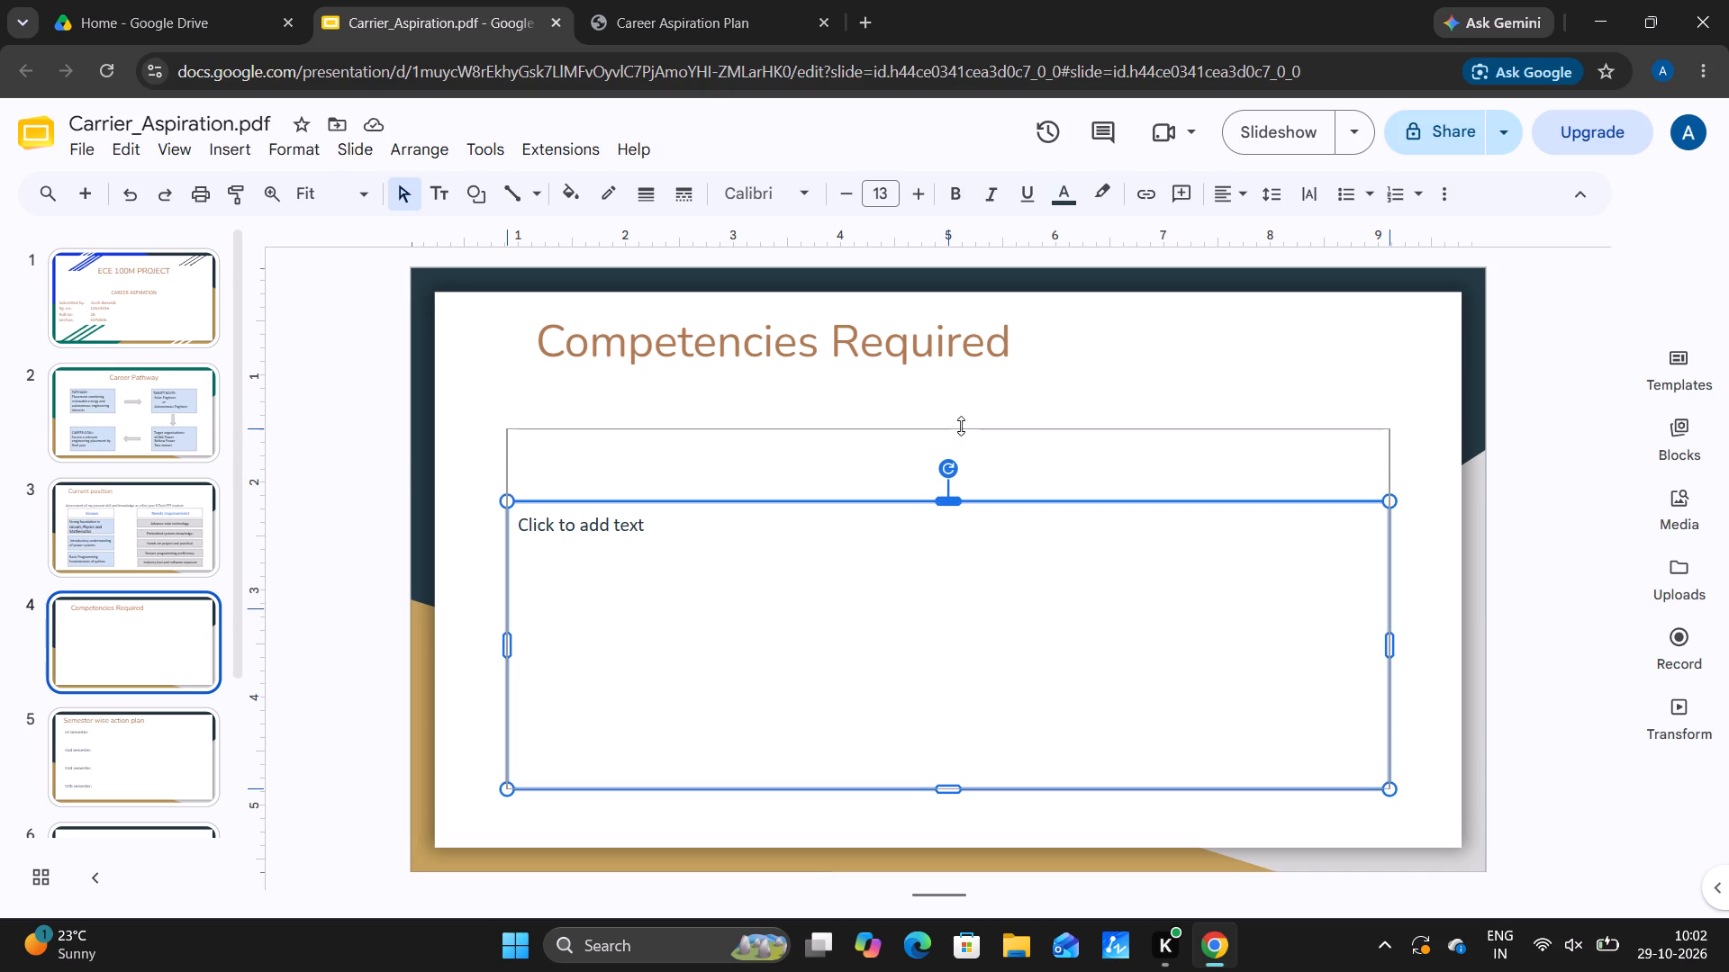
drag(961, 426, 967, 388)
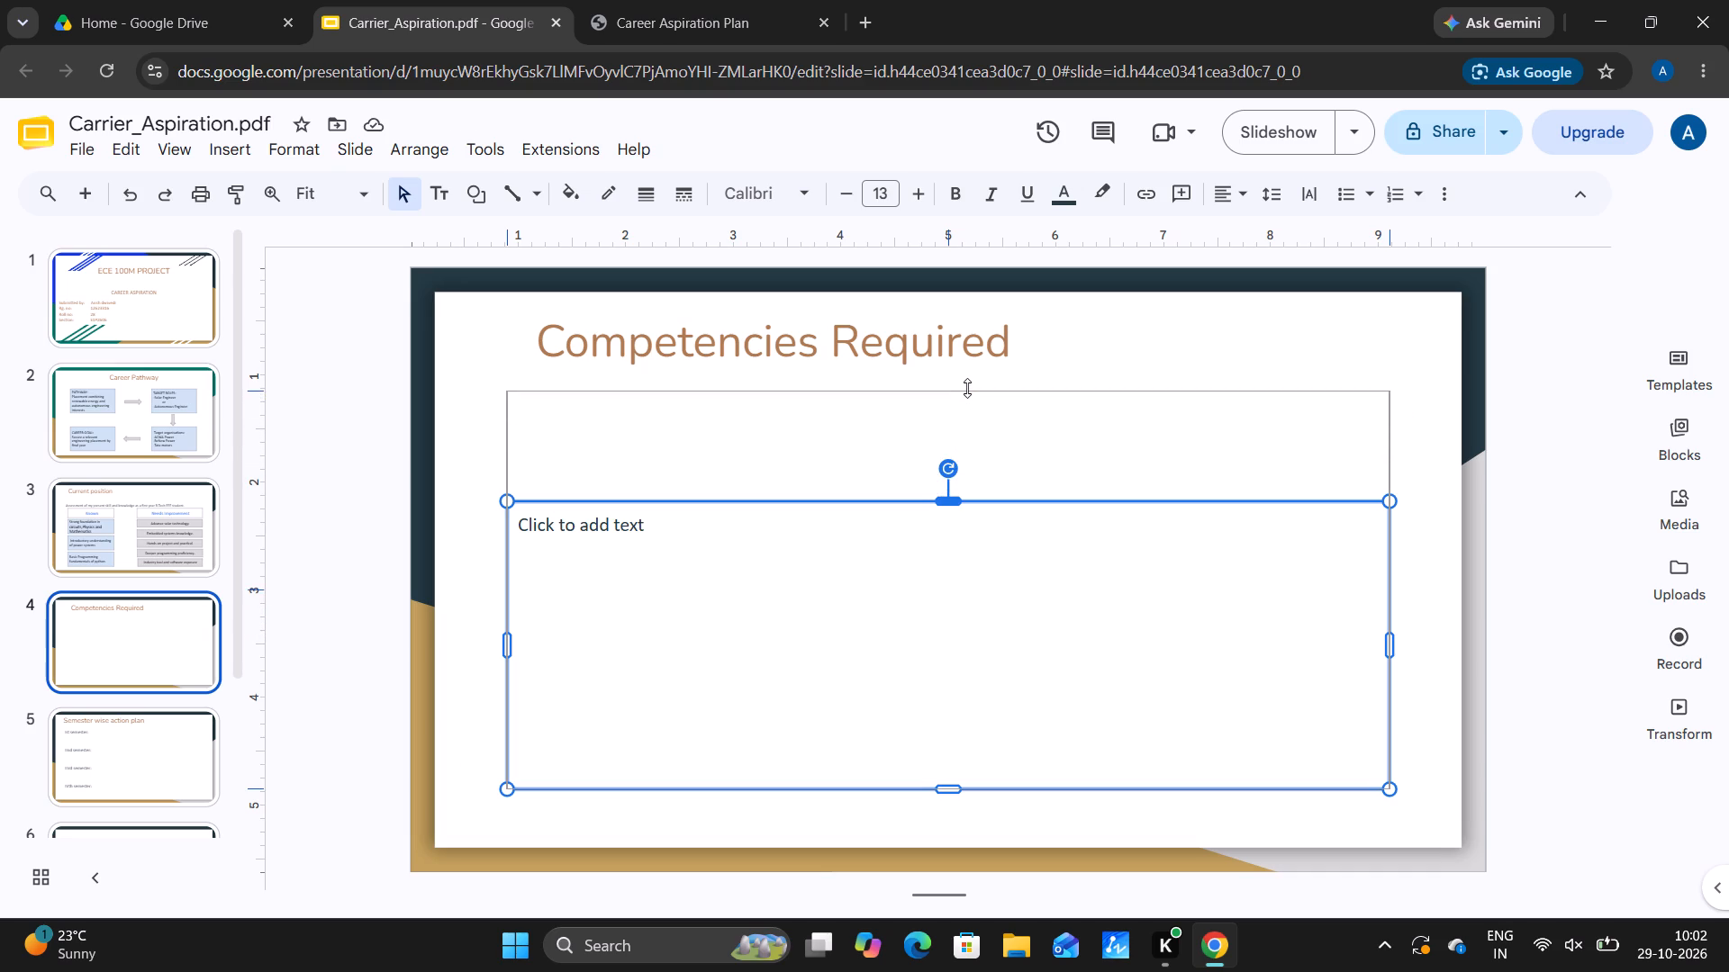
drag(967, 388, 970, 377)
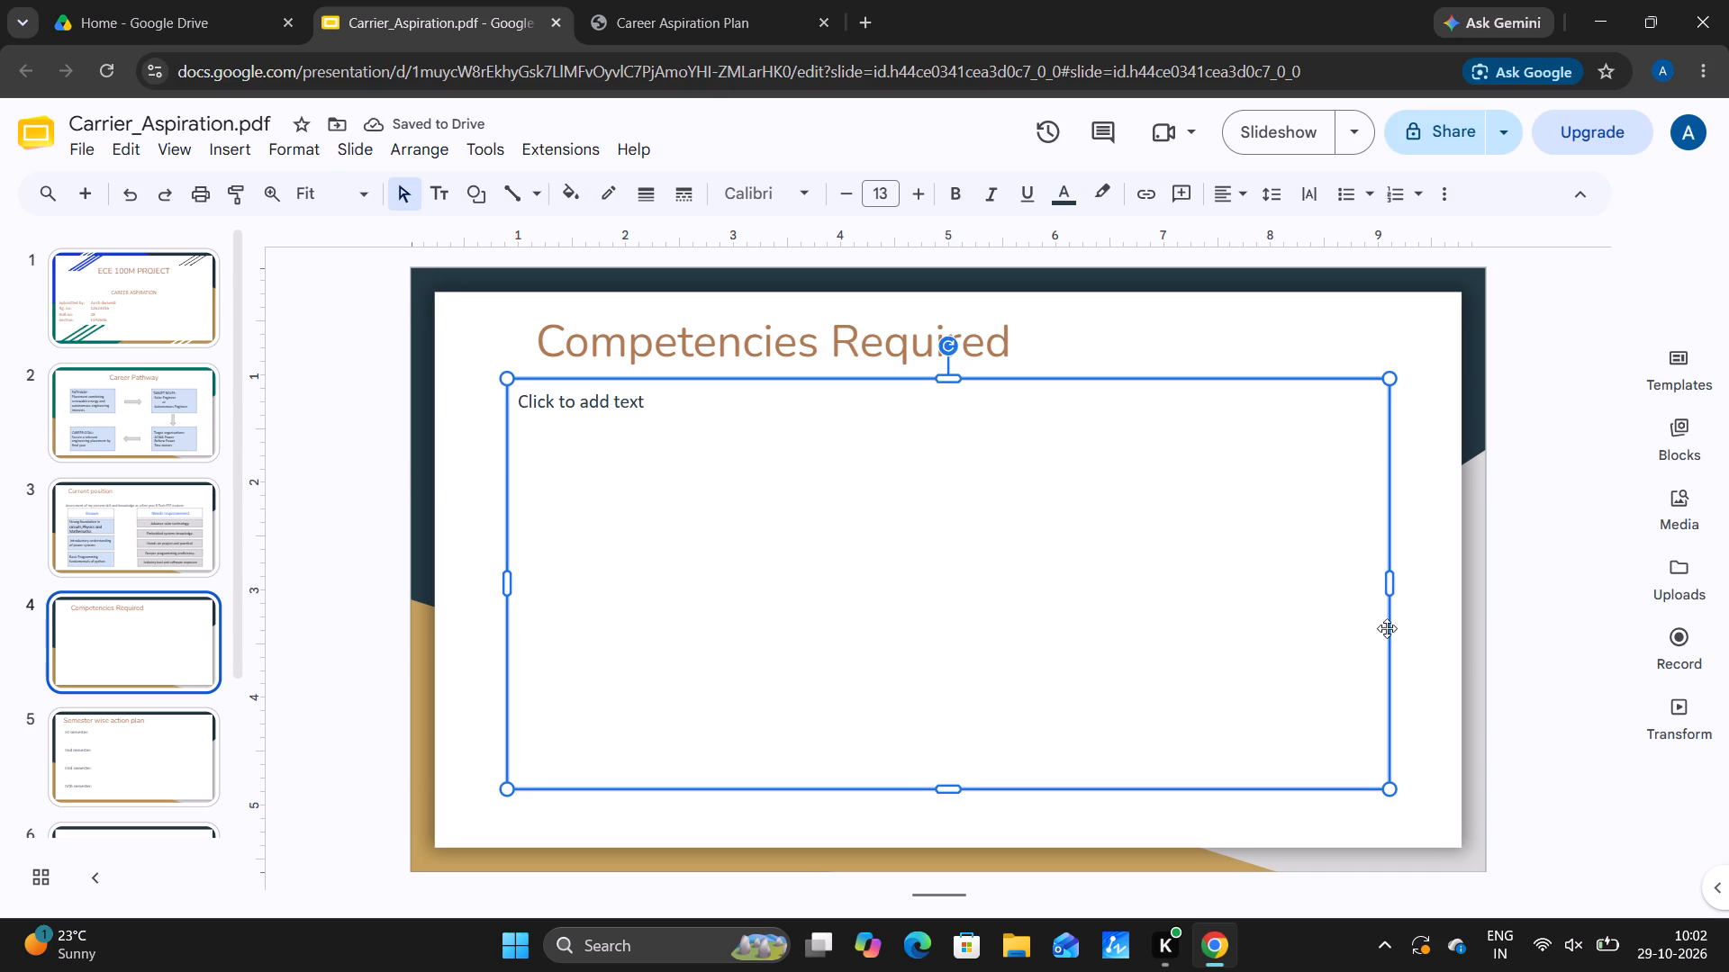
click(1445, 645)
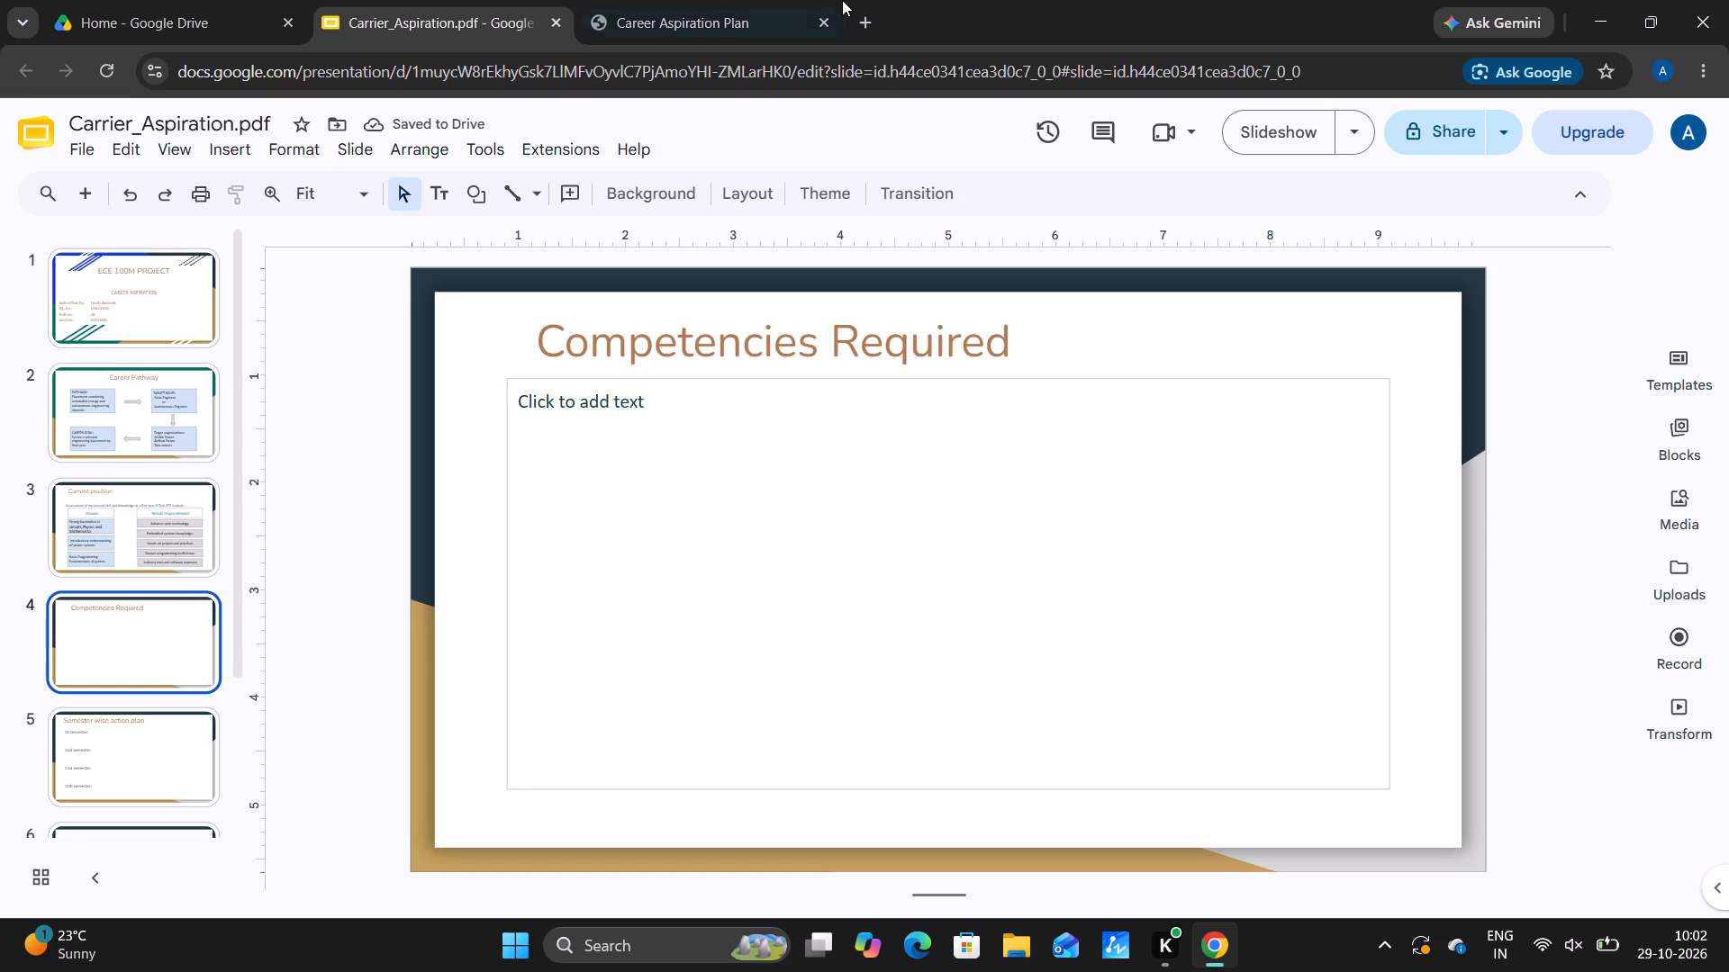
Consult the PDF's Competencies Required page, and align the slide's title box with the left edge of the body text box.
click(770, 3)
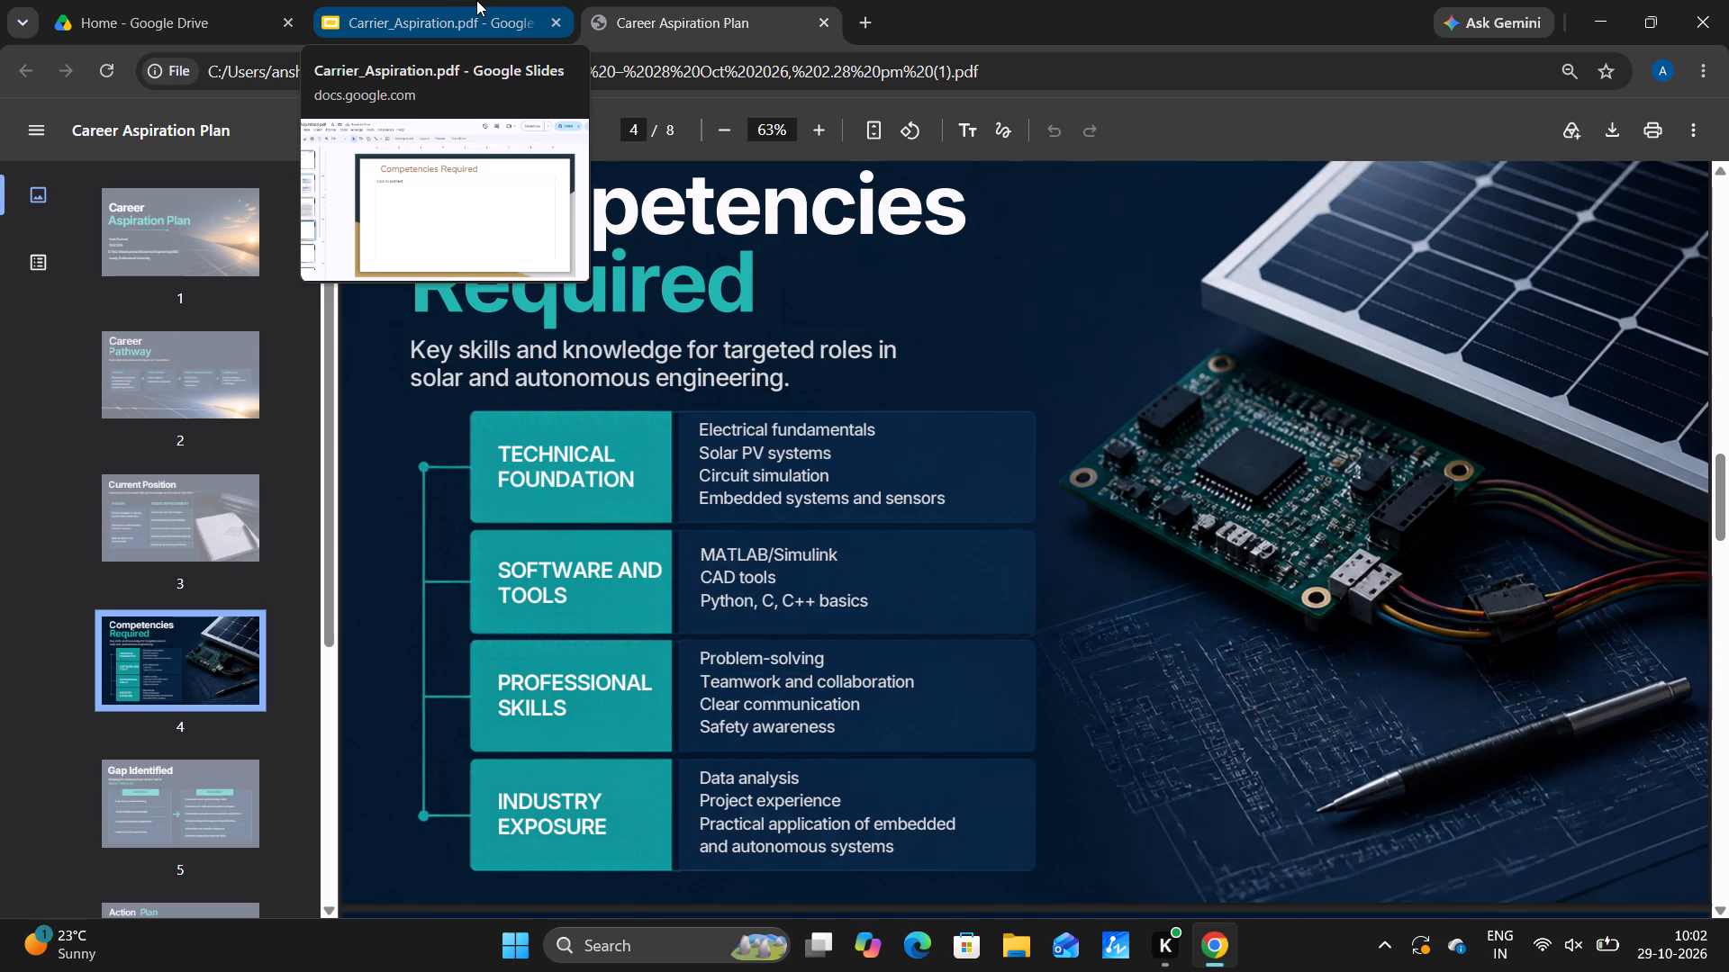
click(478, 0)
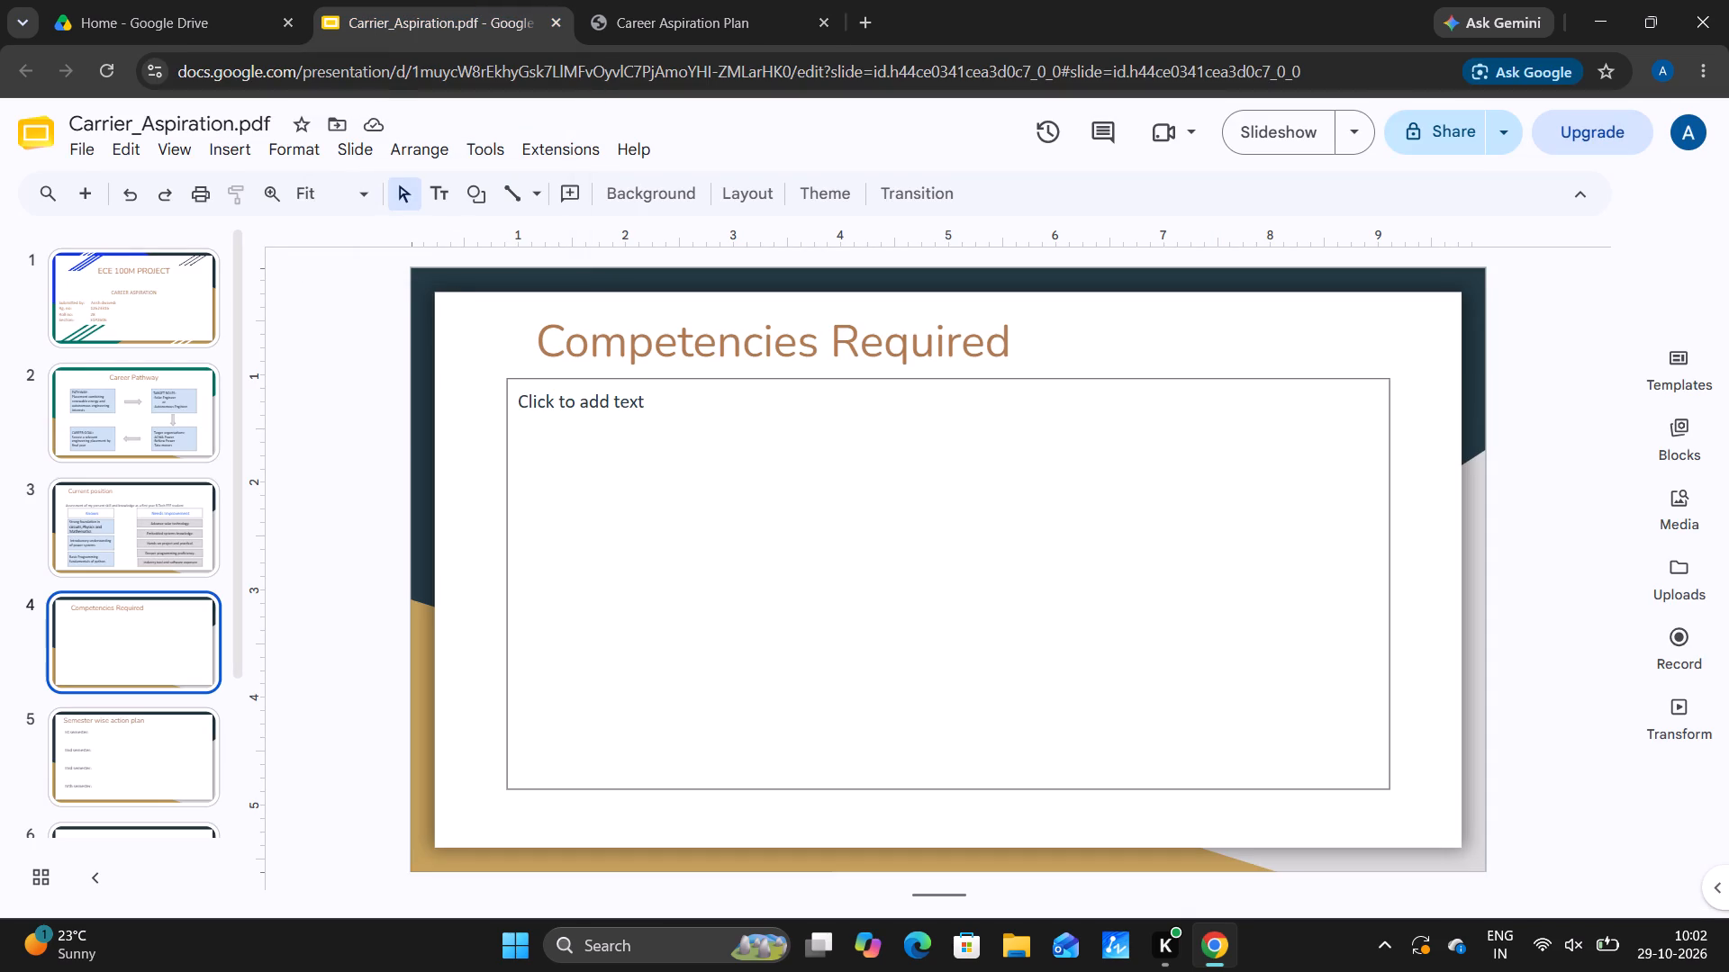
click(595, 400)
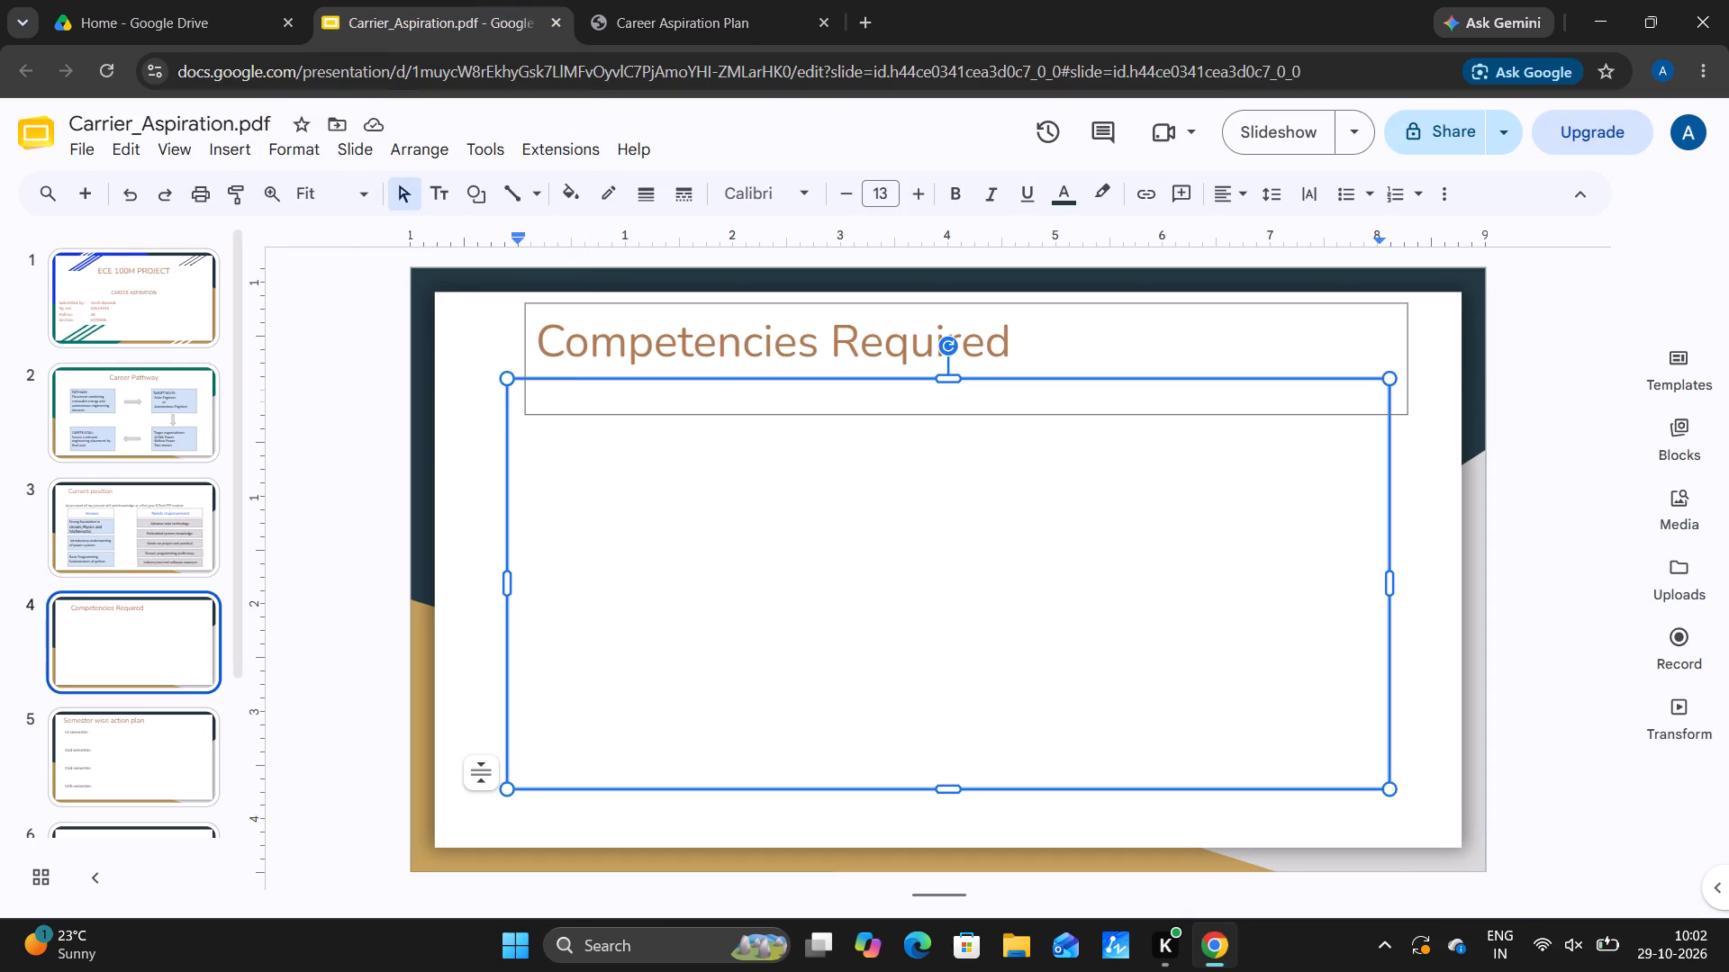
drag(539, 355, 511, 362)
drag(529, 323, 514, 320)
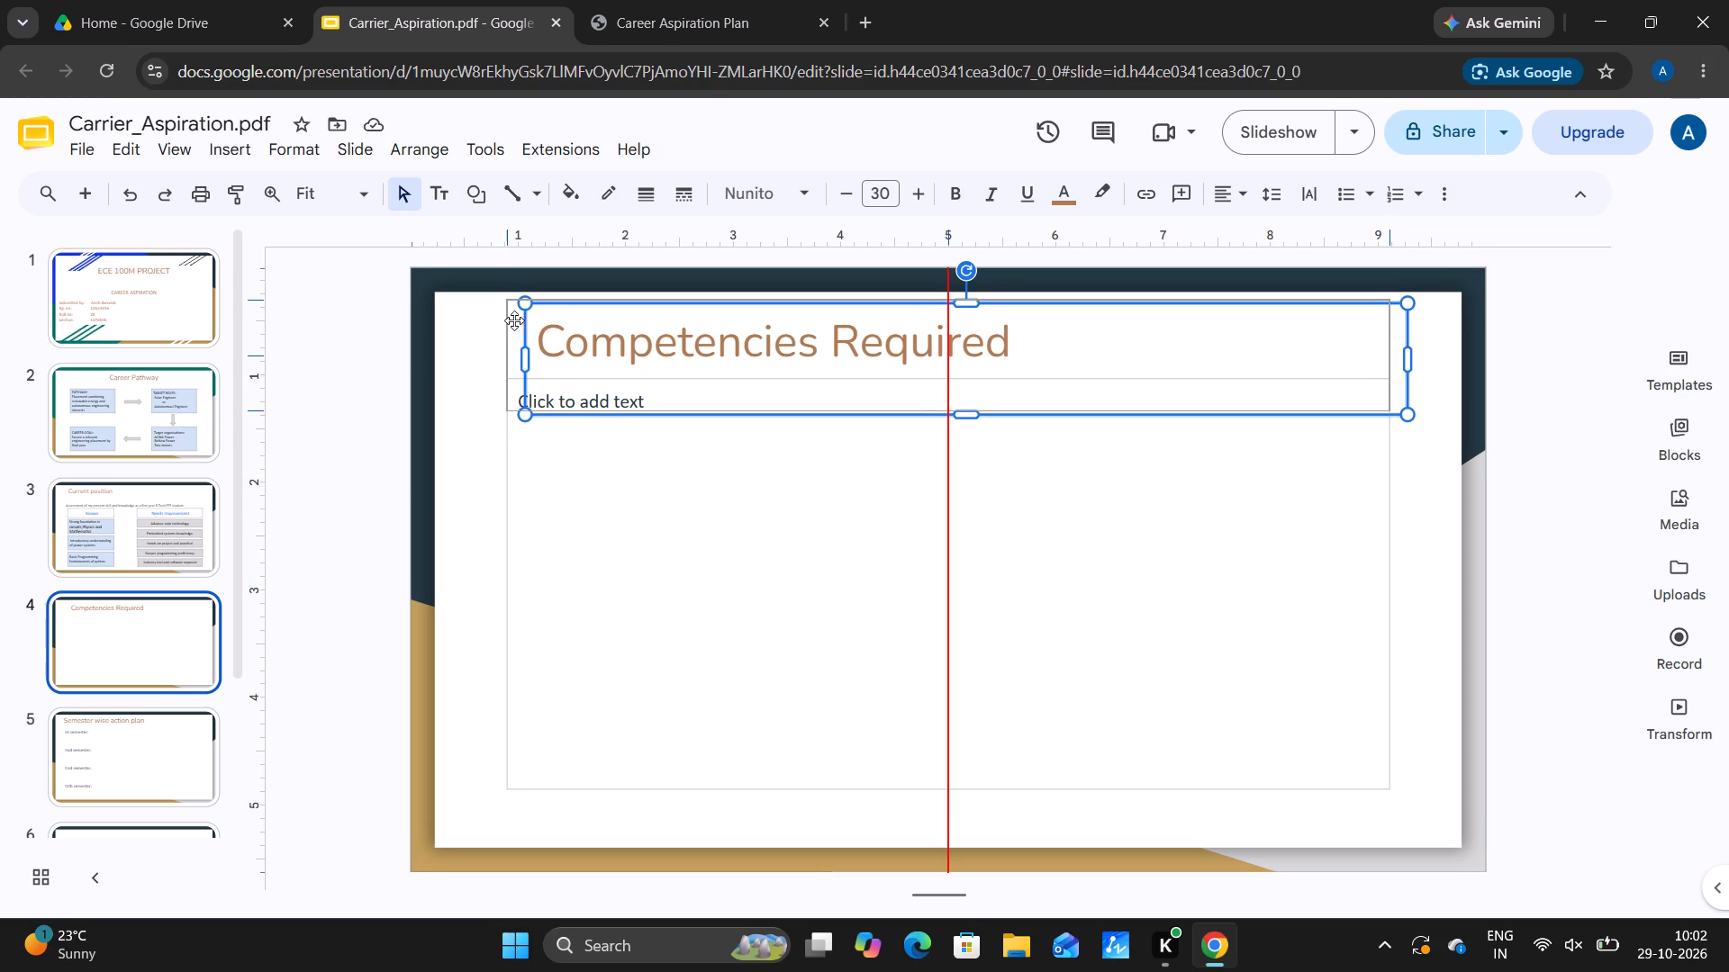
drag(514, 320, 513, 320)
click(471, 352)
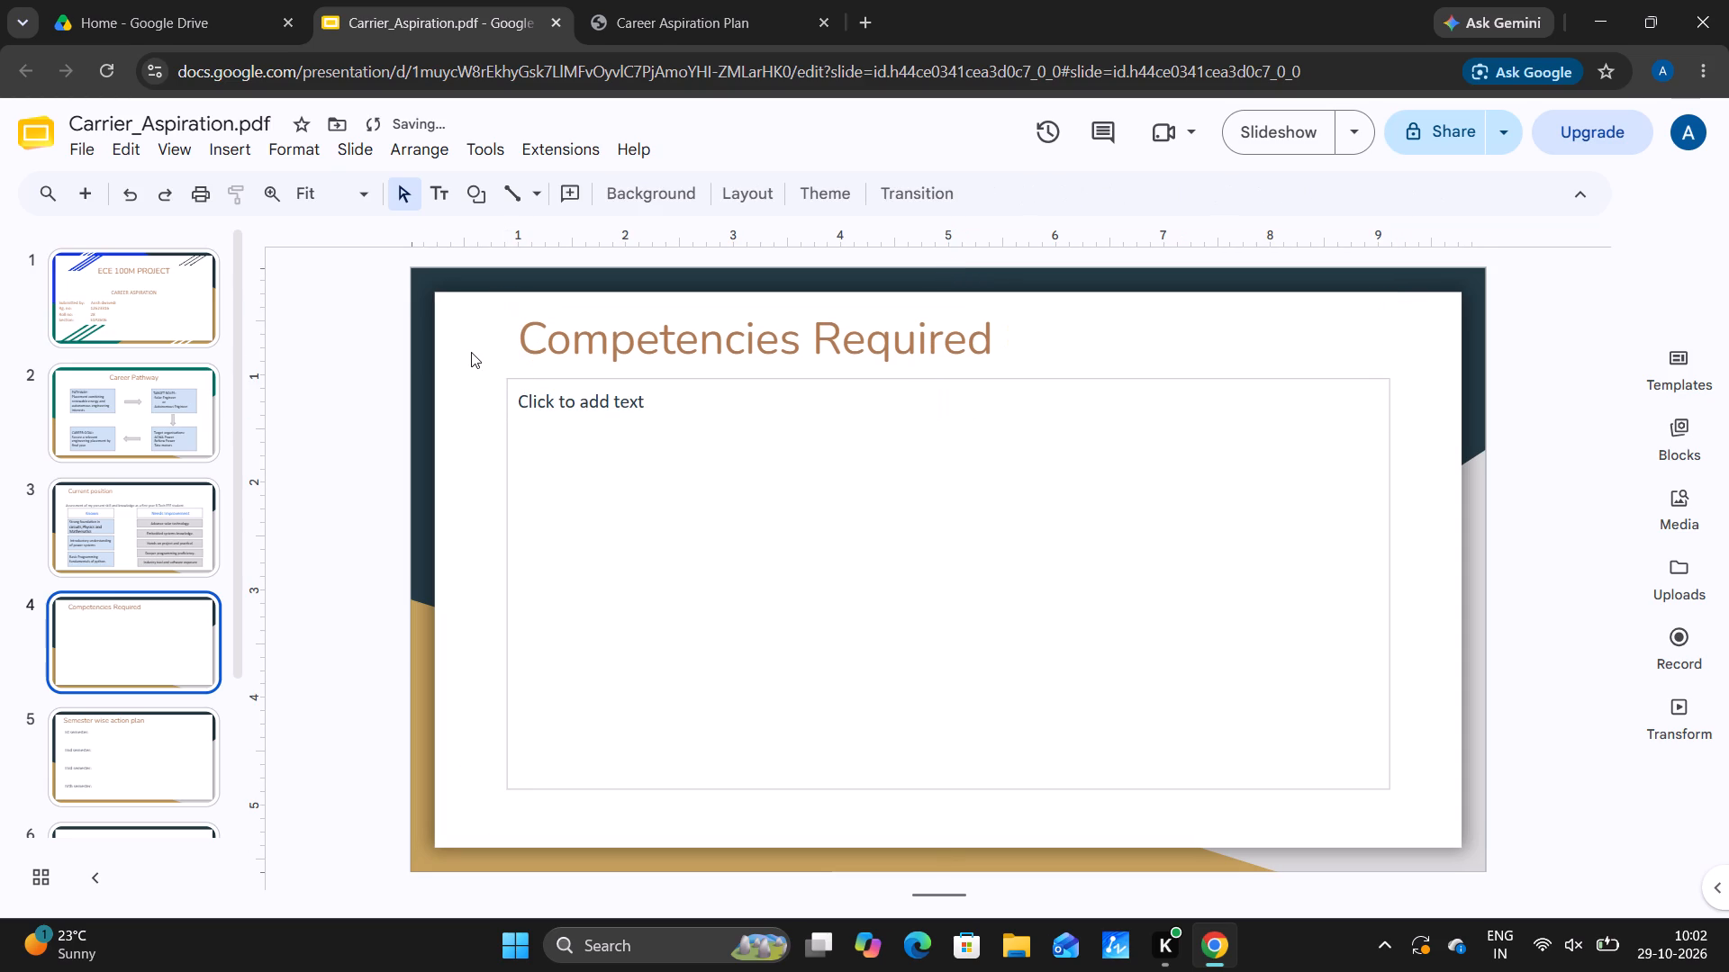
Set the body text box's font size to 20, keeping the Calibri font.
click(554, 409)
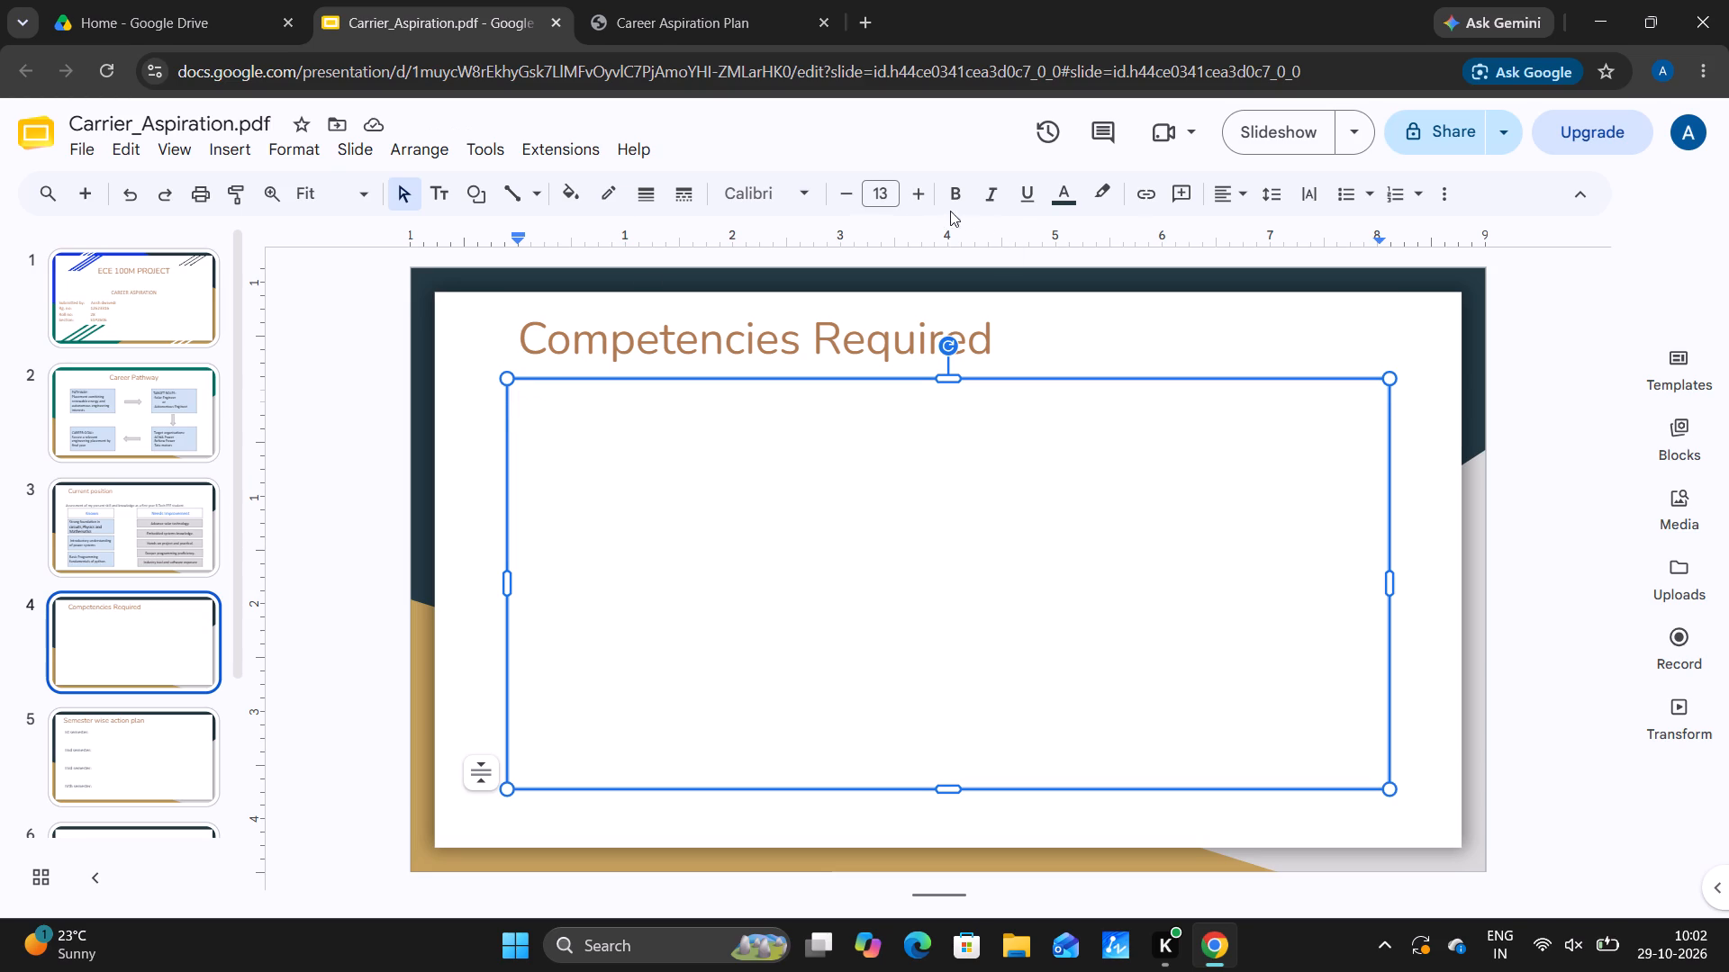
triple_click(914, 199)
click(914, 199)
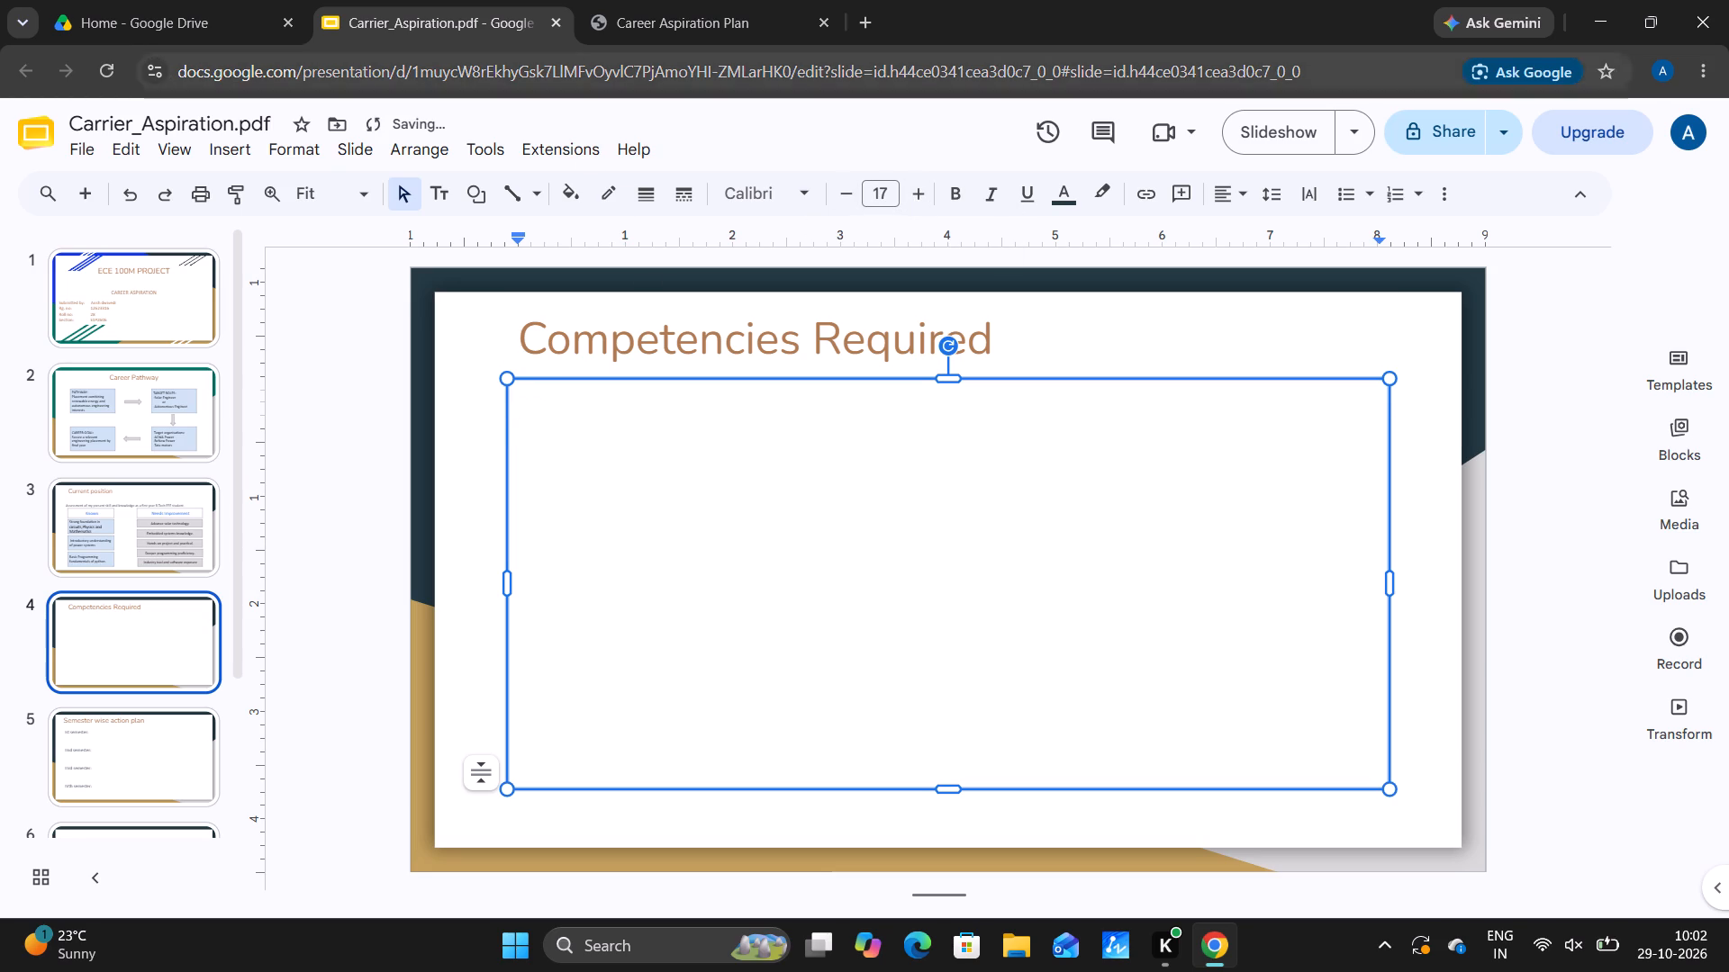
click(756, 204)
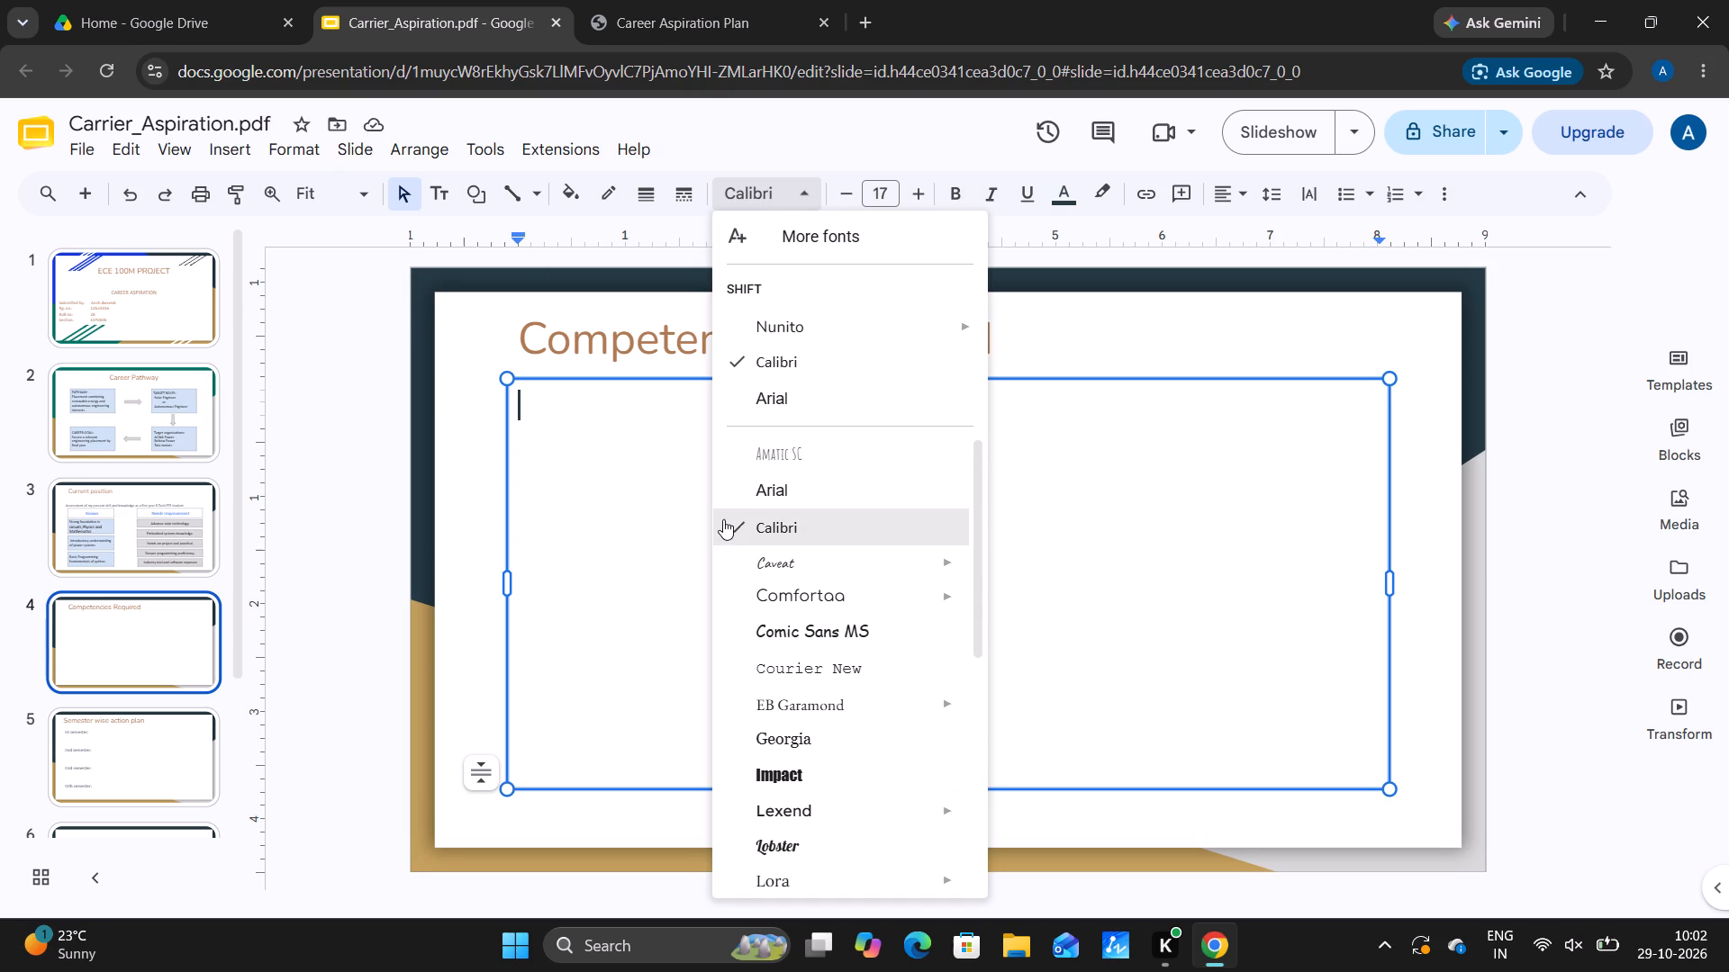
click(405, 328)
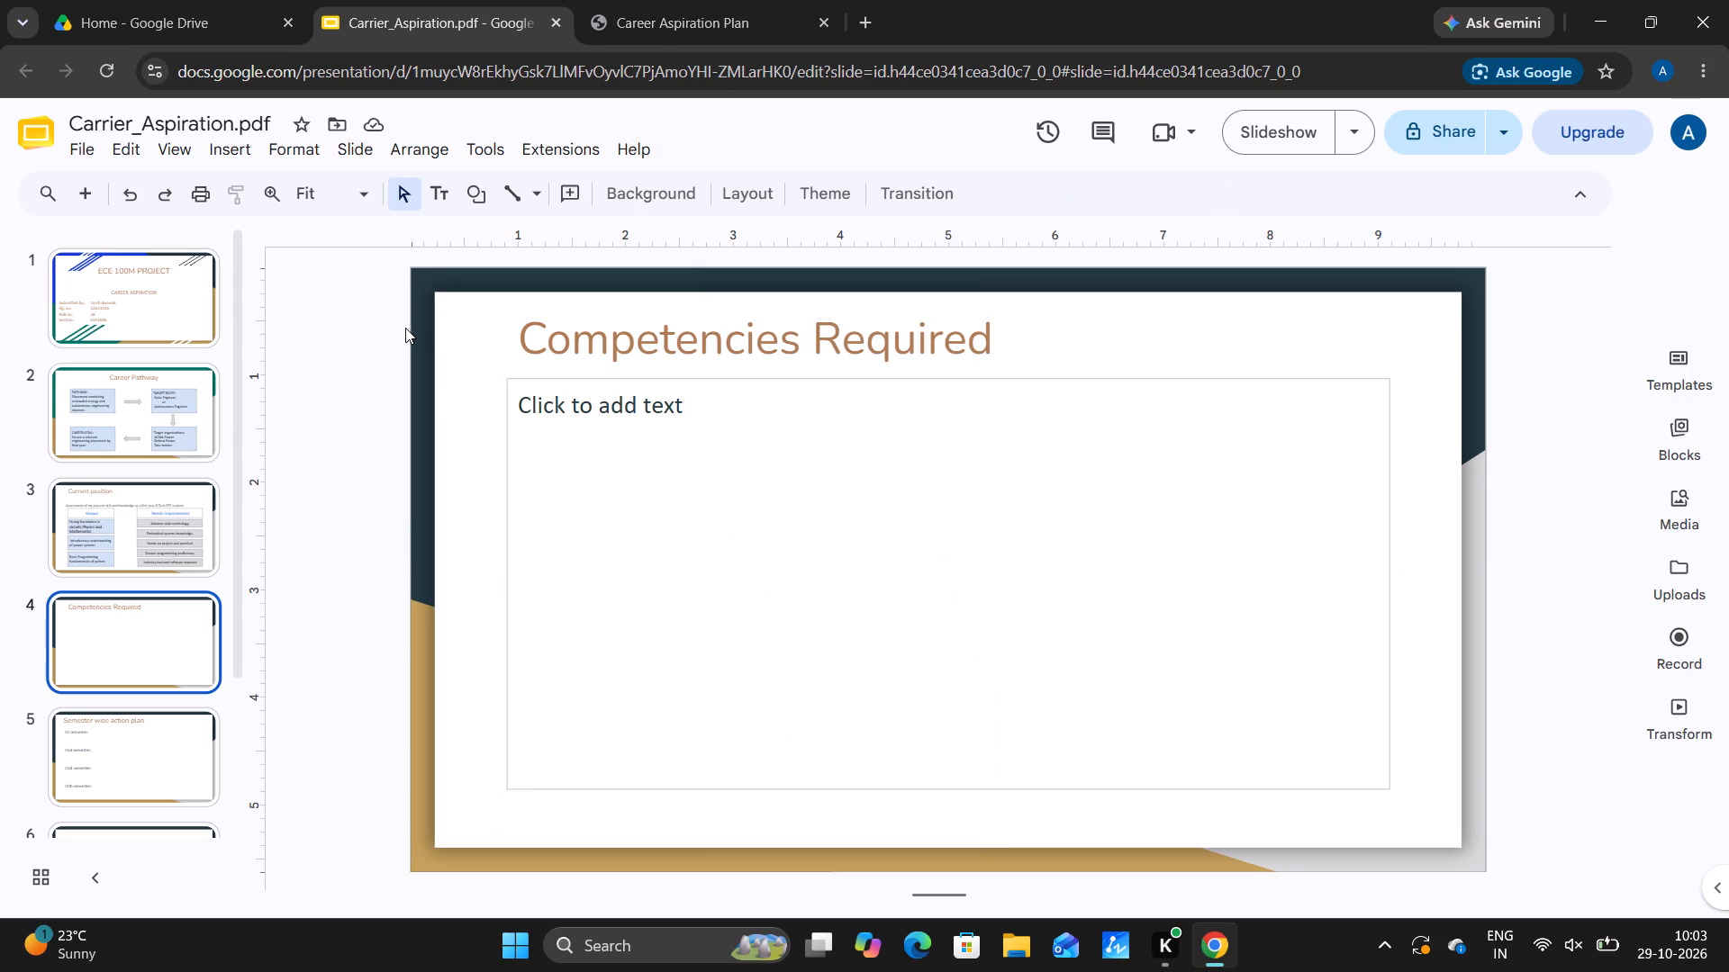
click(639, 408)
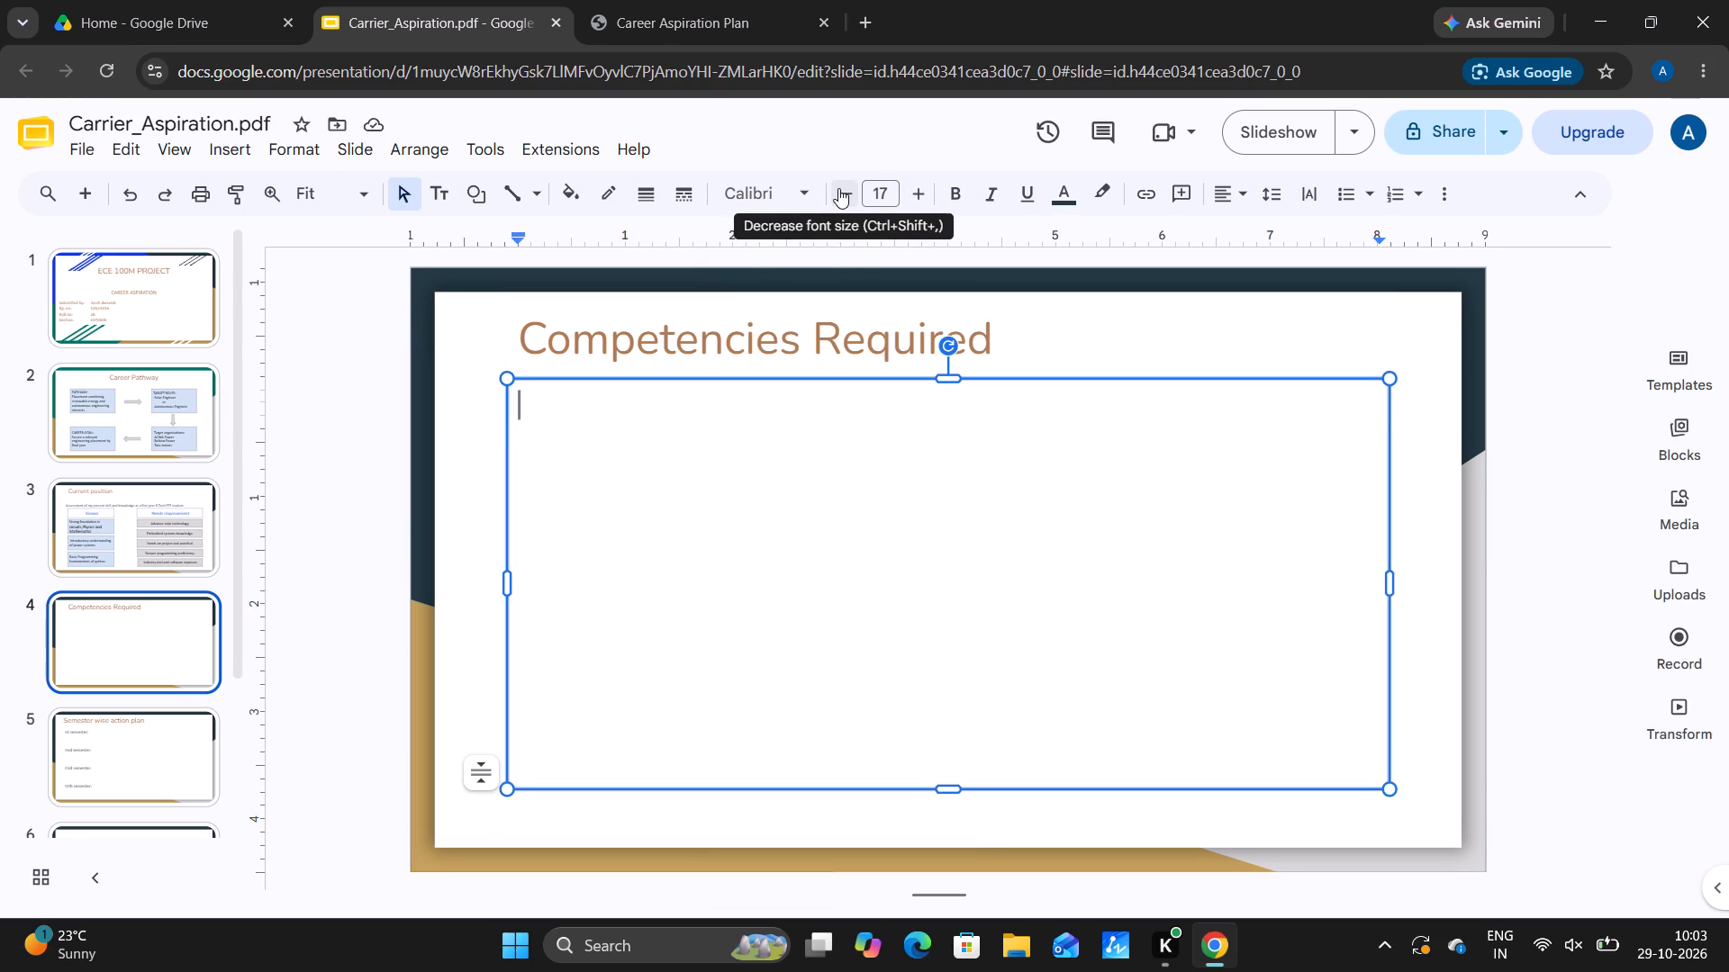
triple_click(909, 203)
Begin the body text of the Competencies Required slide with "Key skill and knowledge".
key(k)
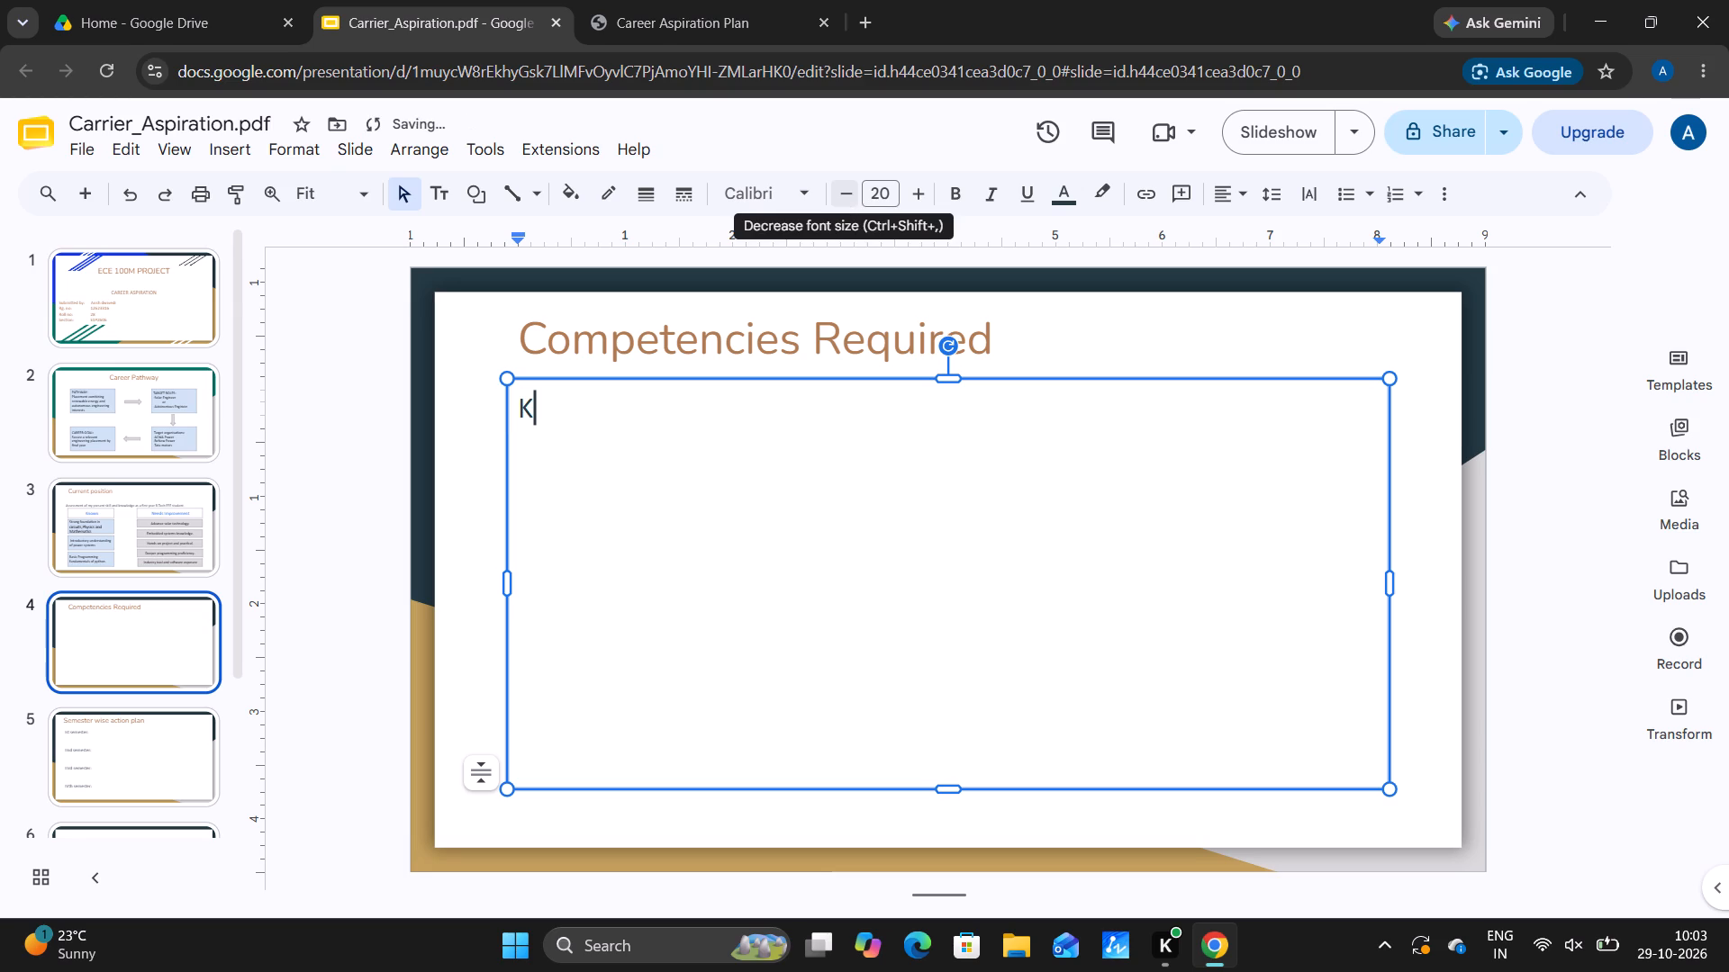
key(e)
key(y)
key(space)
key(s)
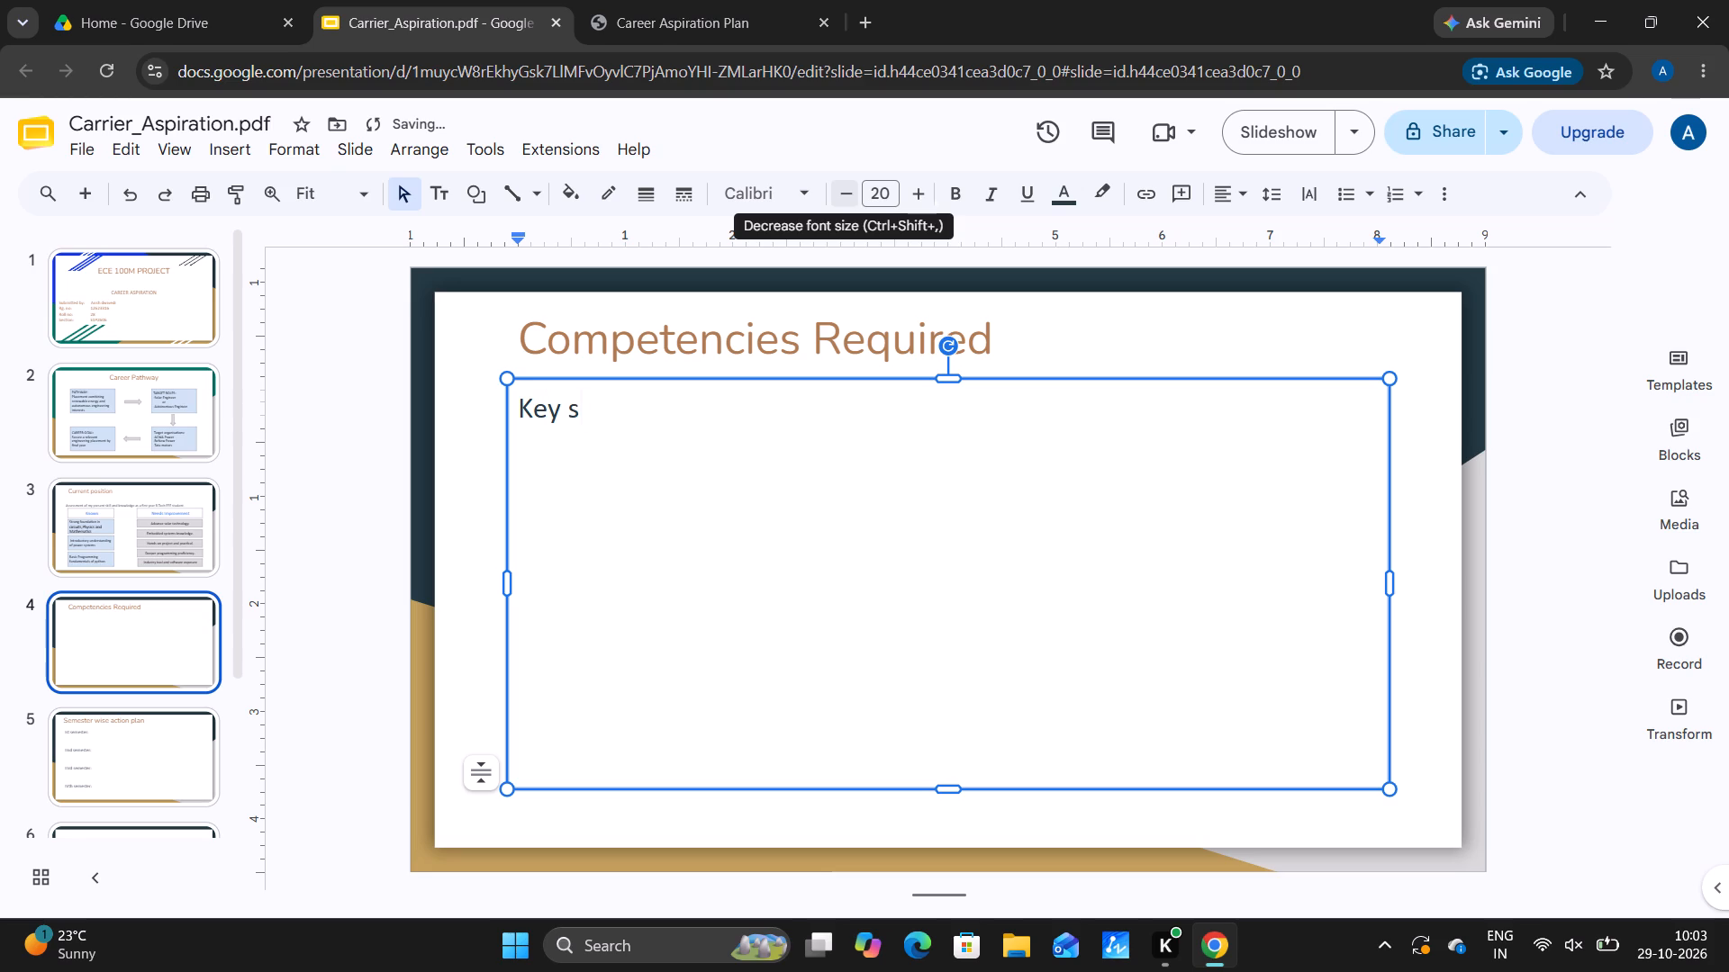
text(kill a)
text(nd)
key(space)
text(kno)
key(w)
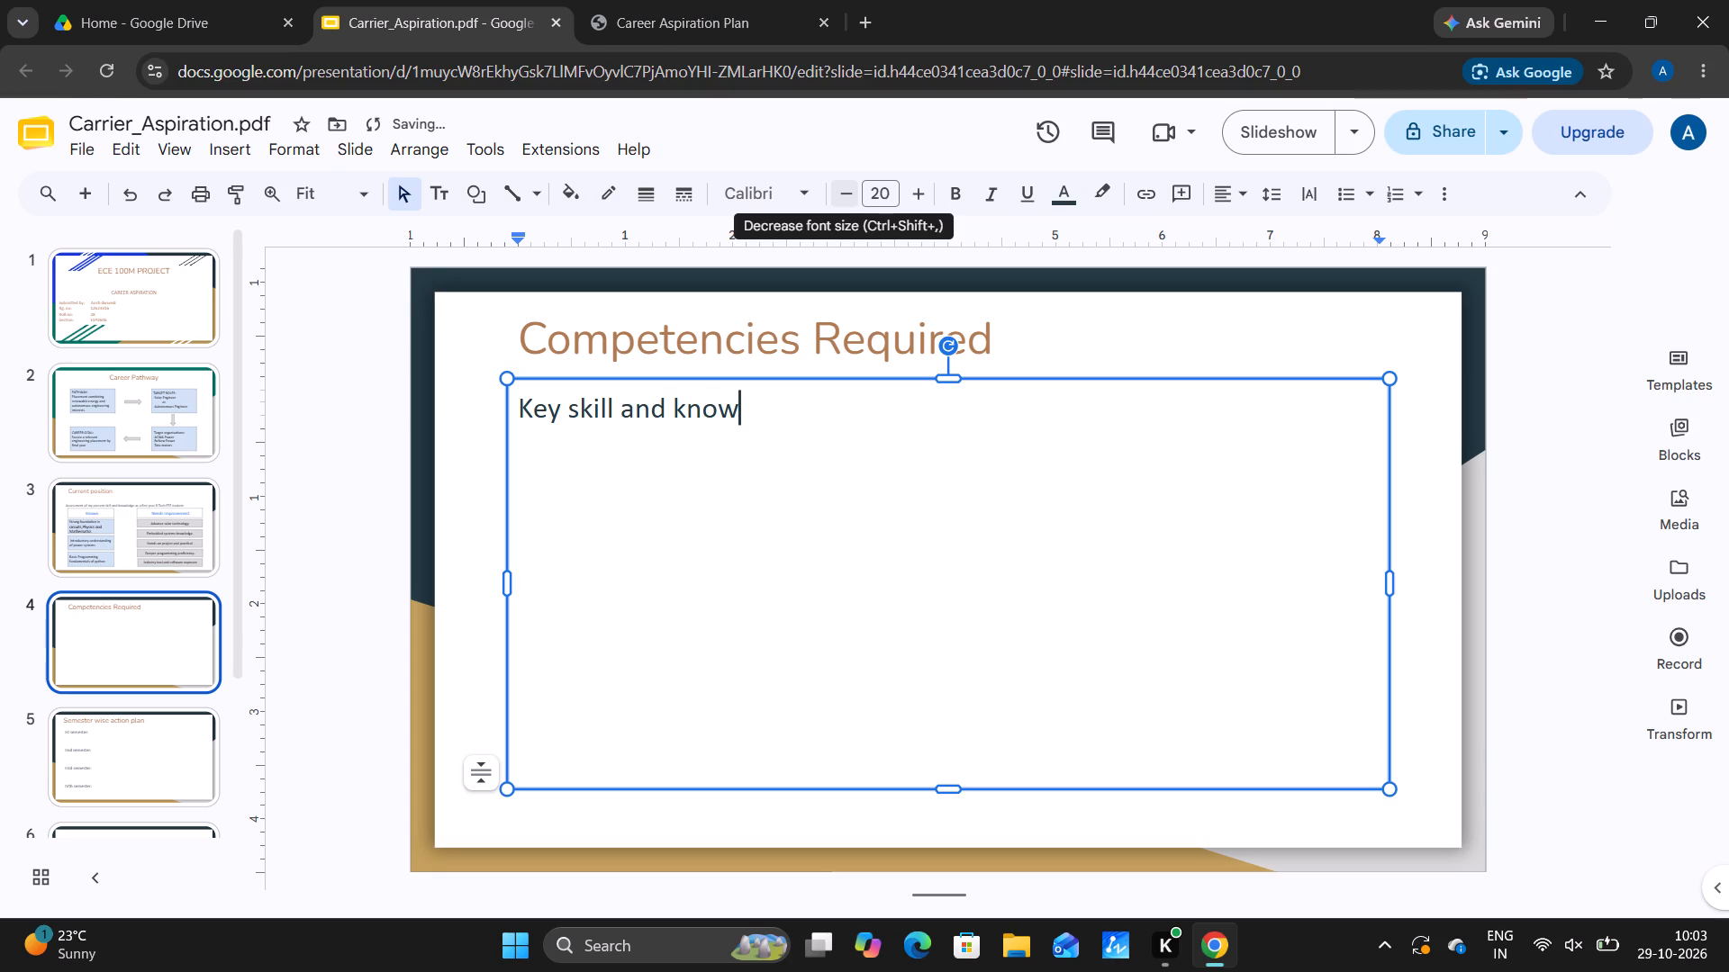
text(ledge)
key(space)
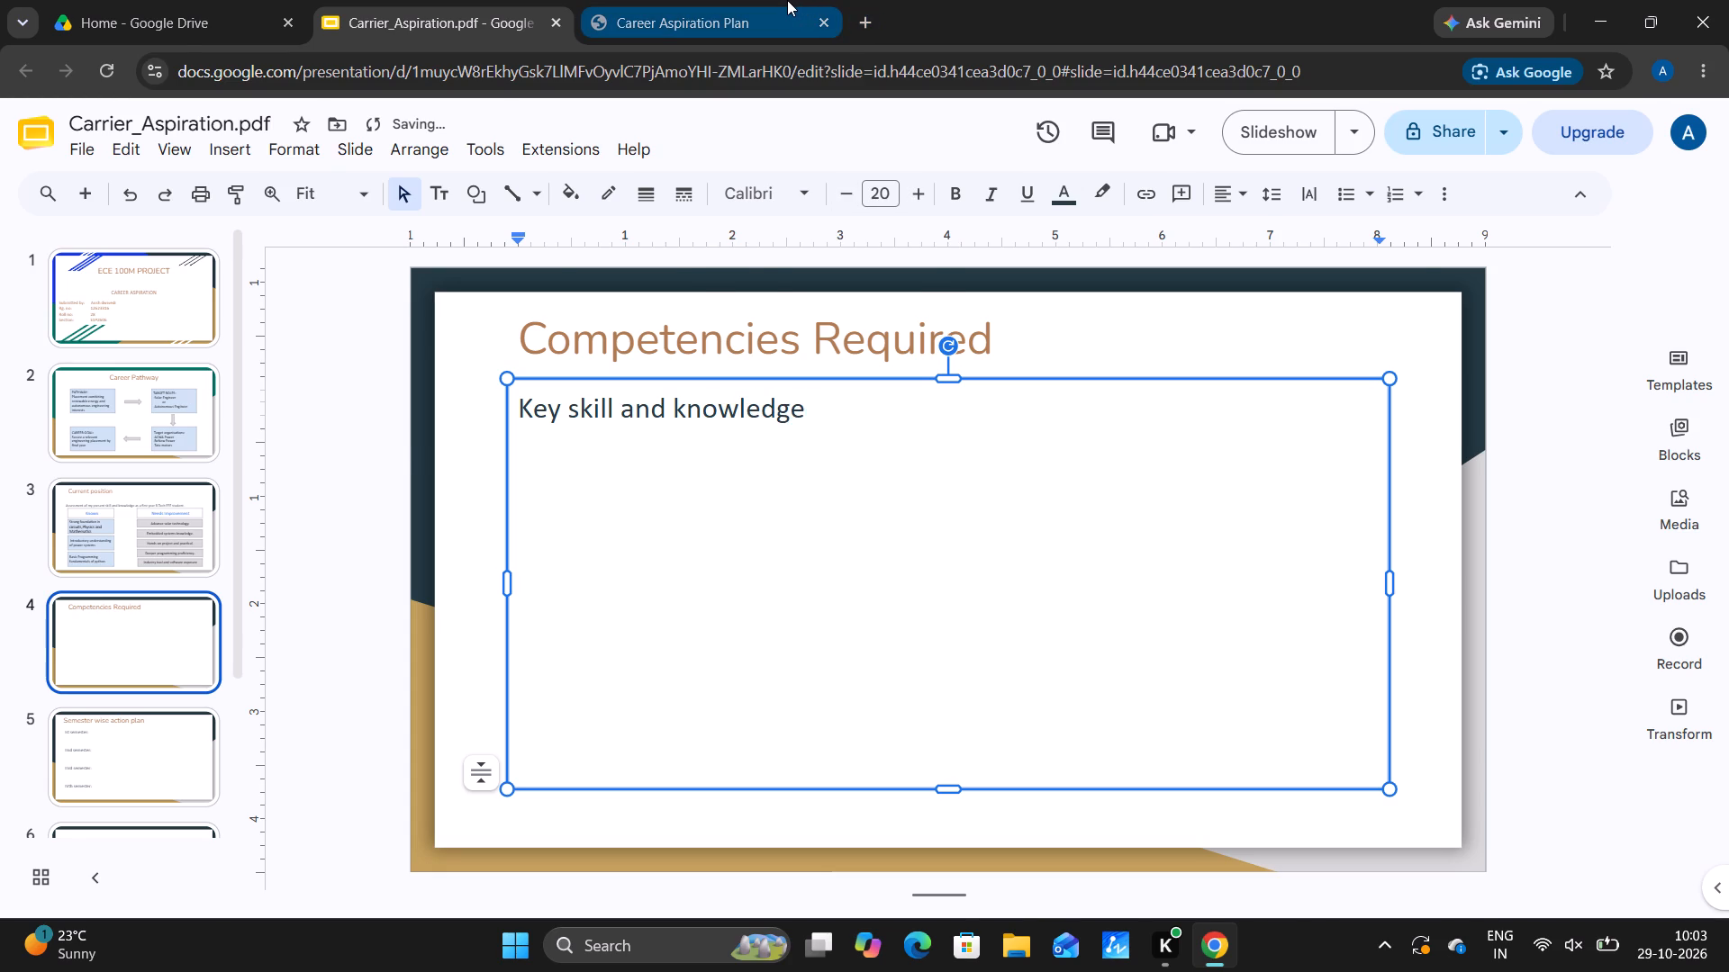
Consult the PDF's Competencies Required page and continue the body sentence with "for targeted roles in".
click(787, 0)
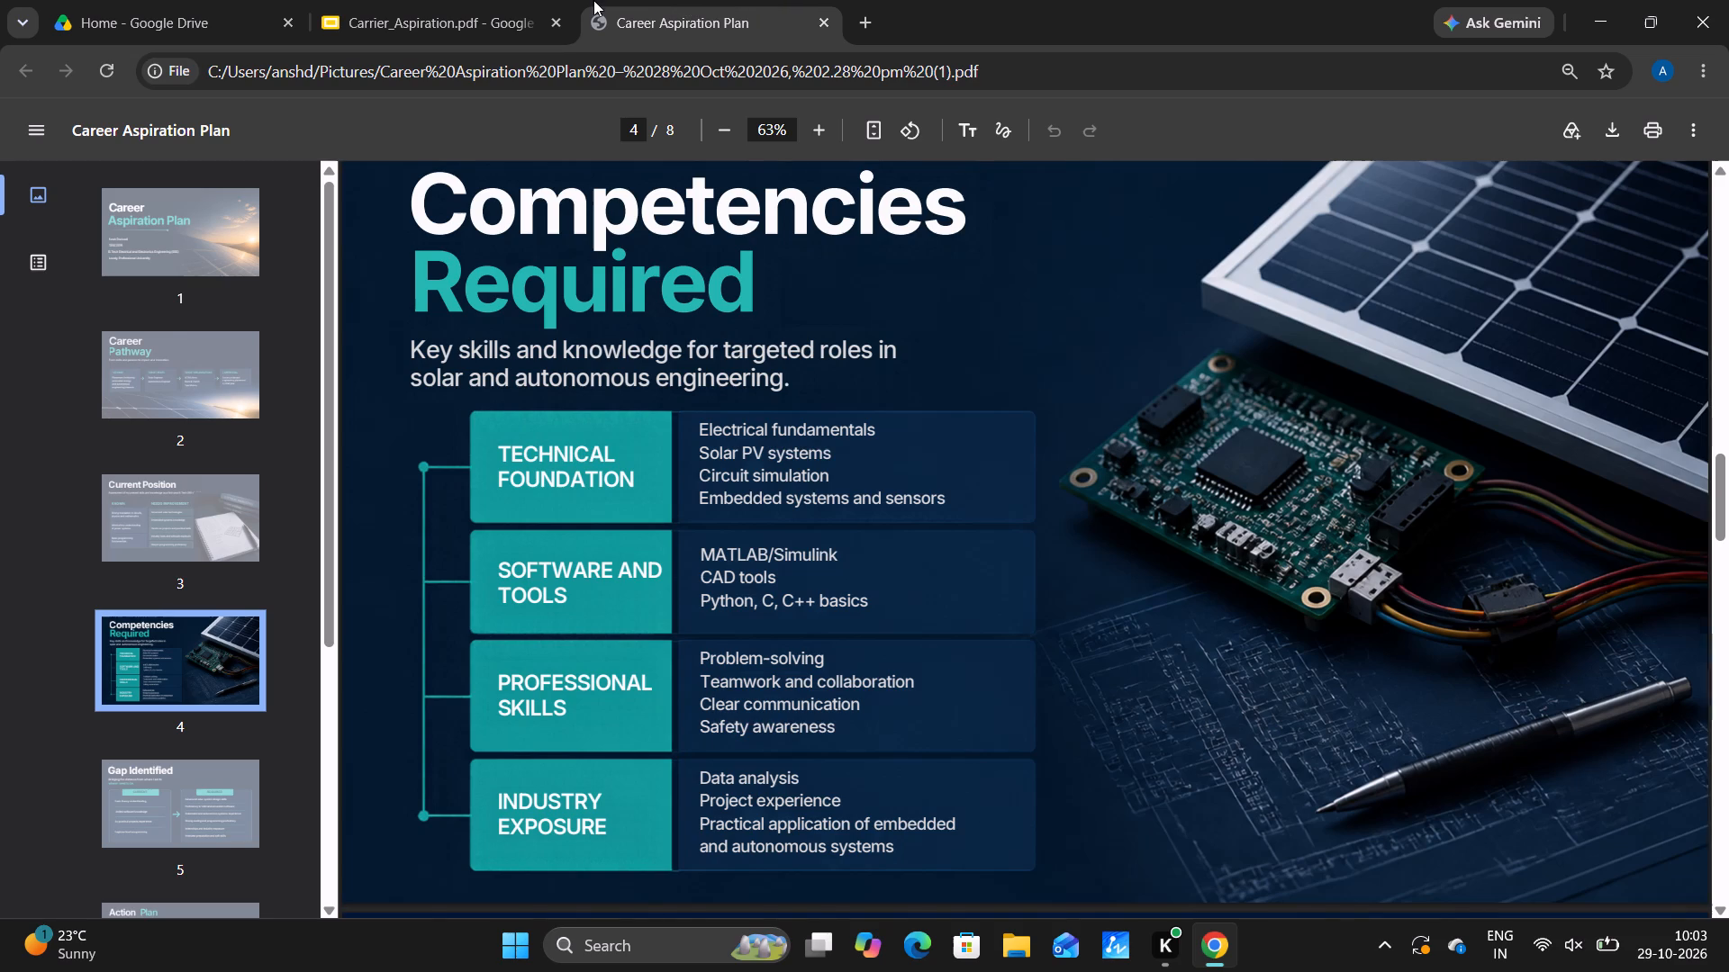
click(430, 0)
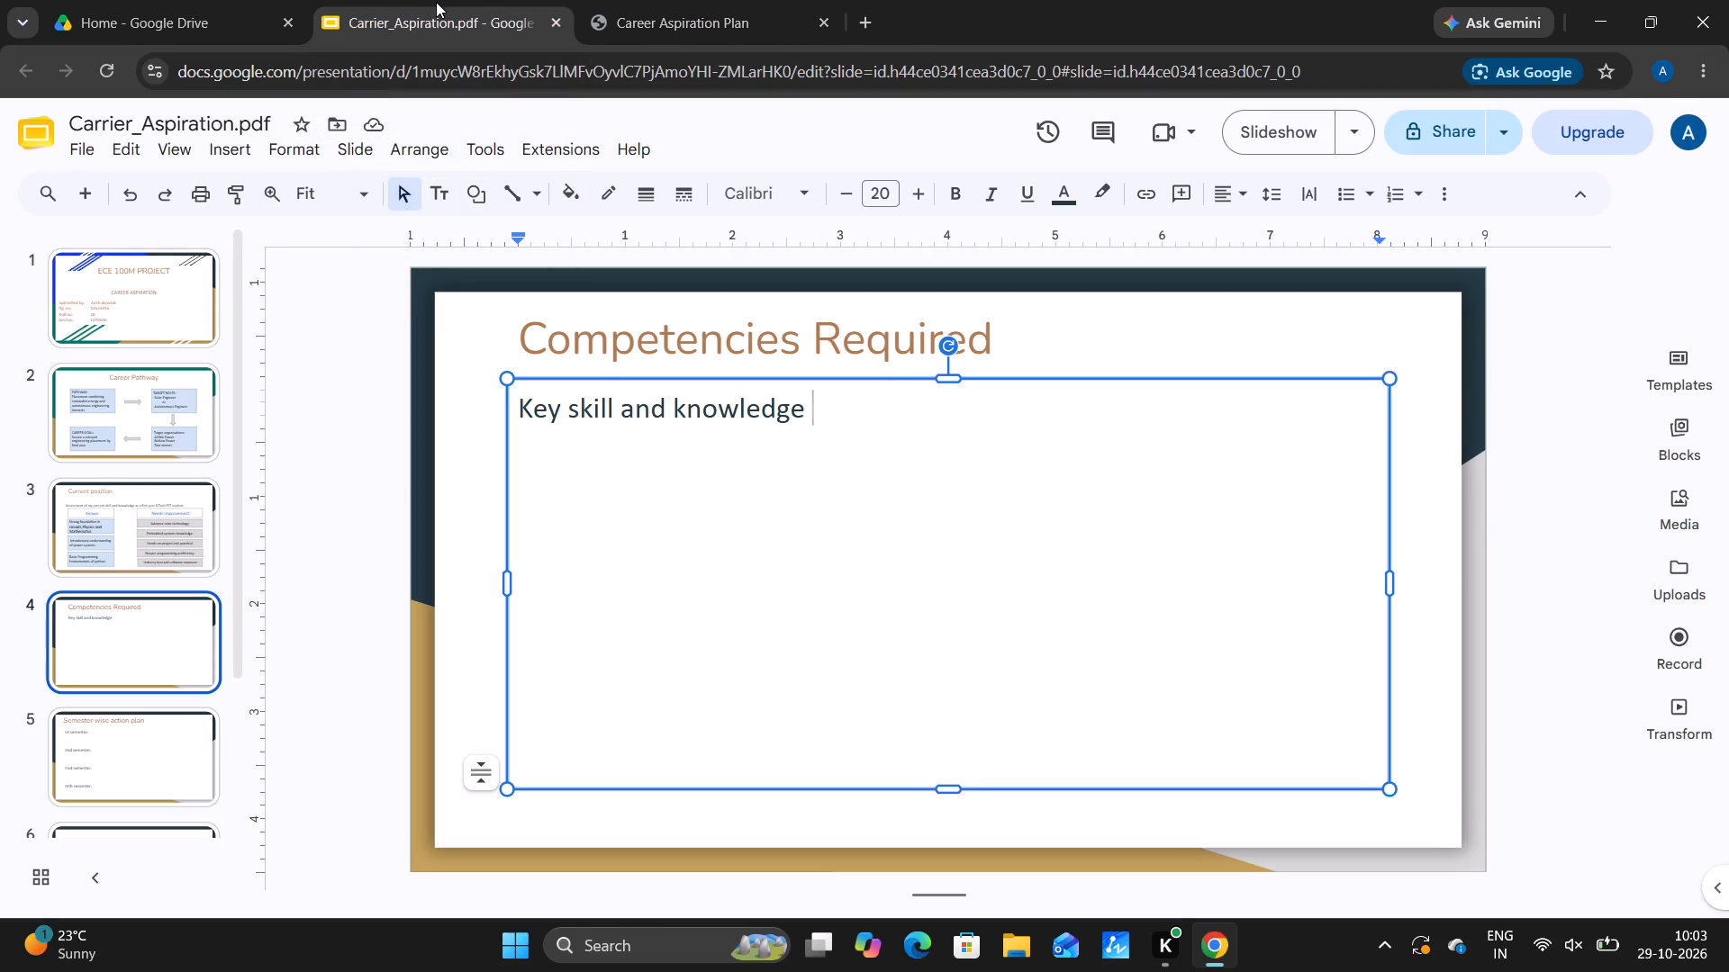
text(for targeted)
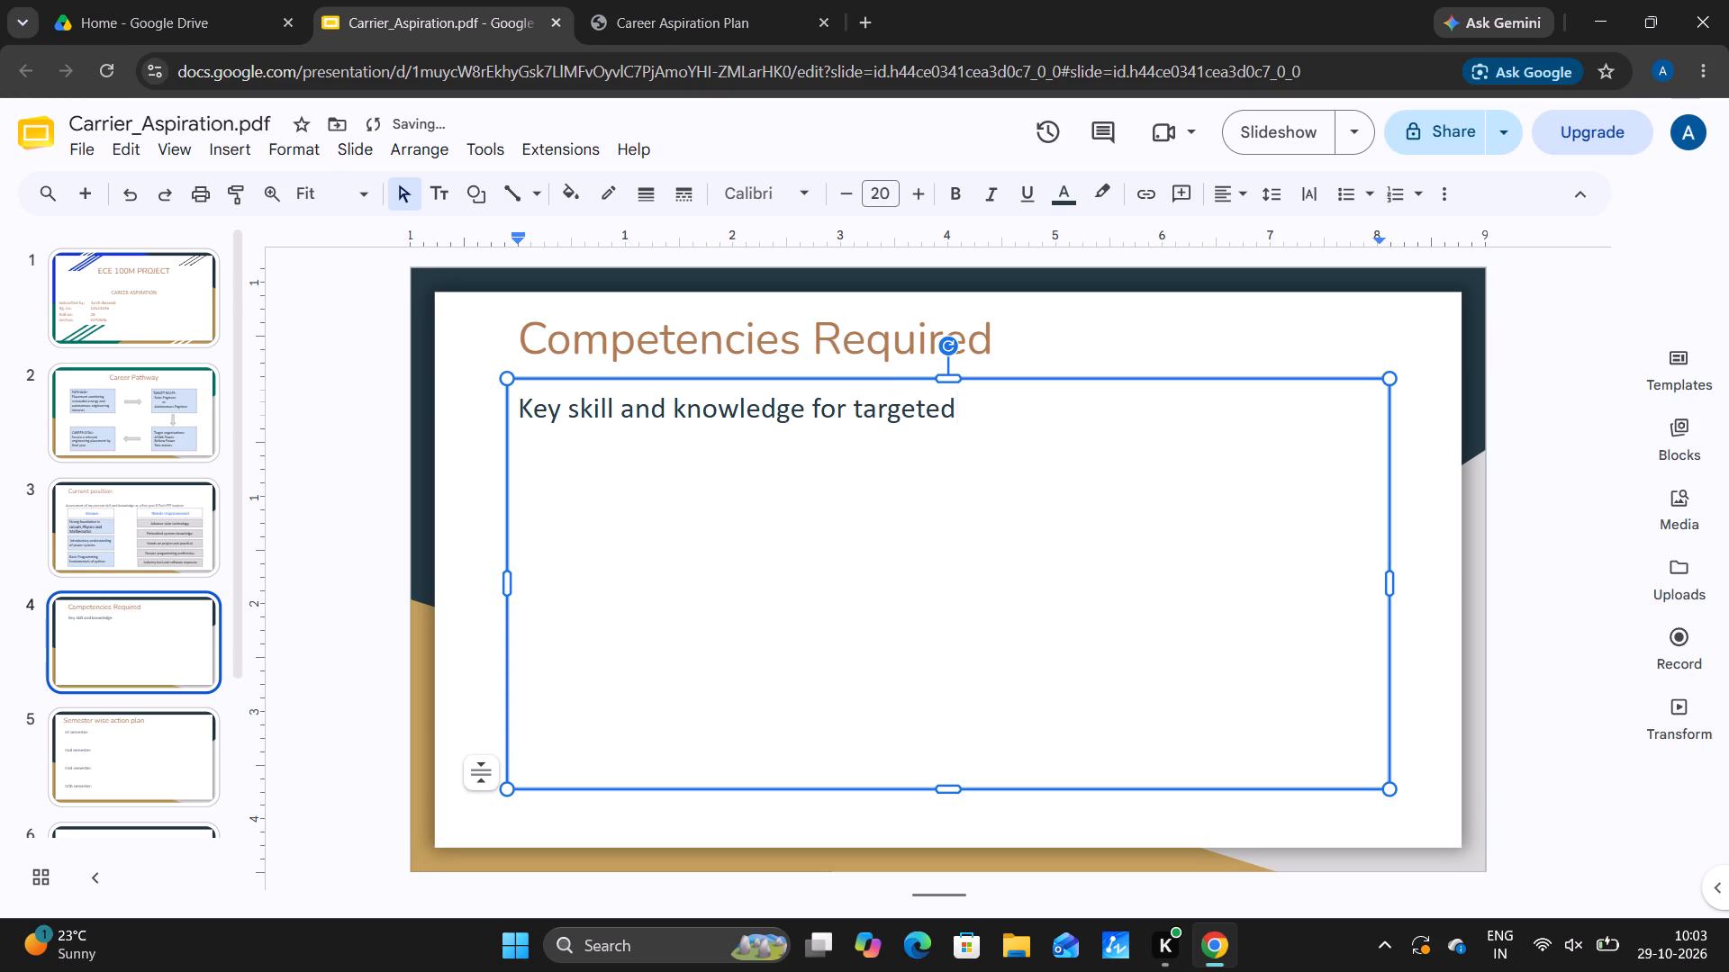
key(space)
key(r)
text(oles in)
key(space)
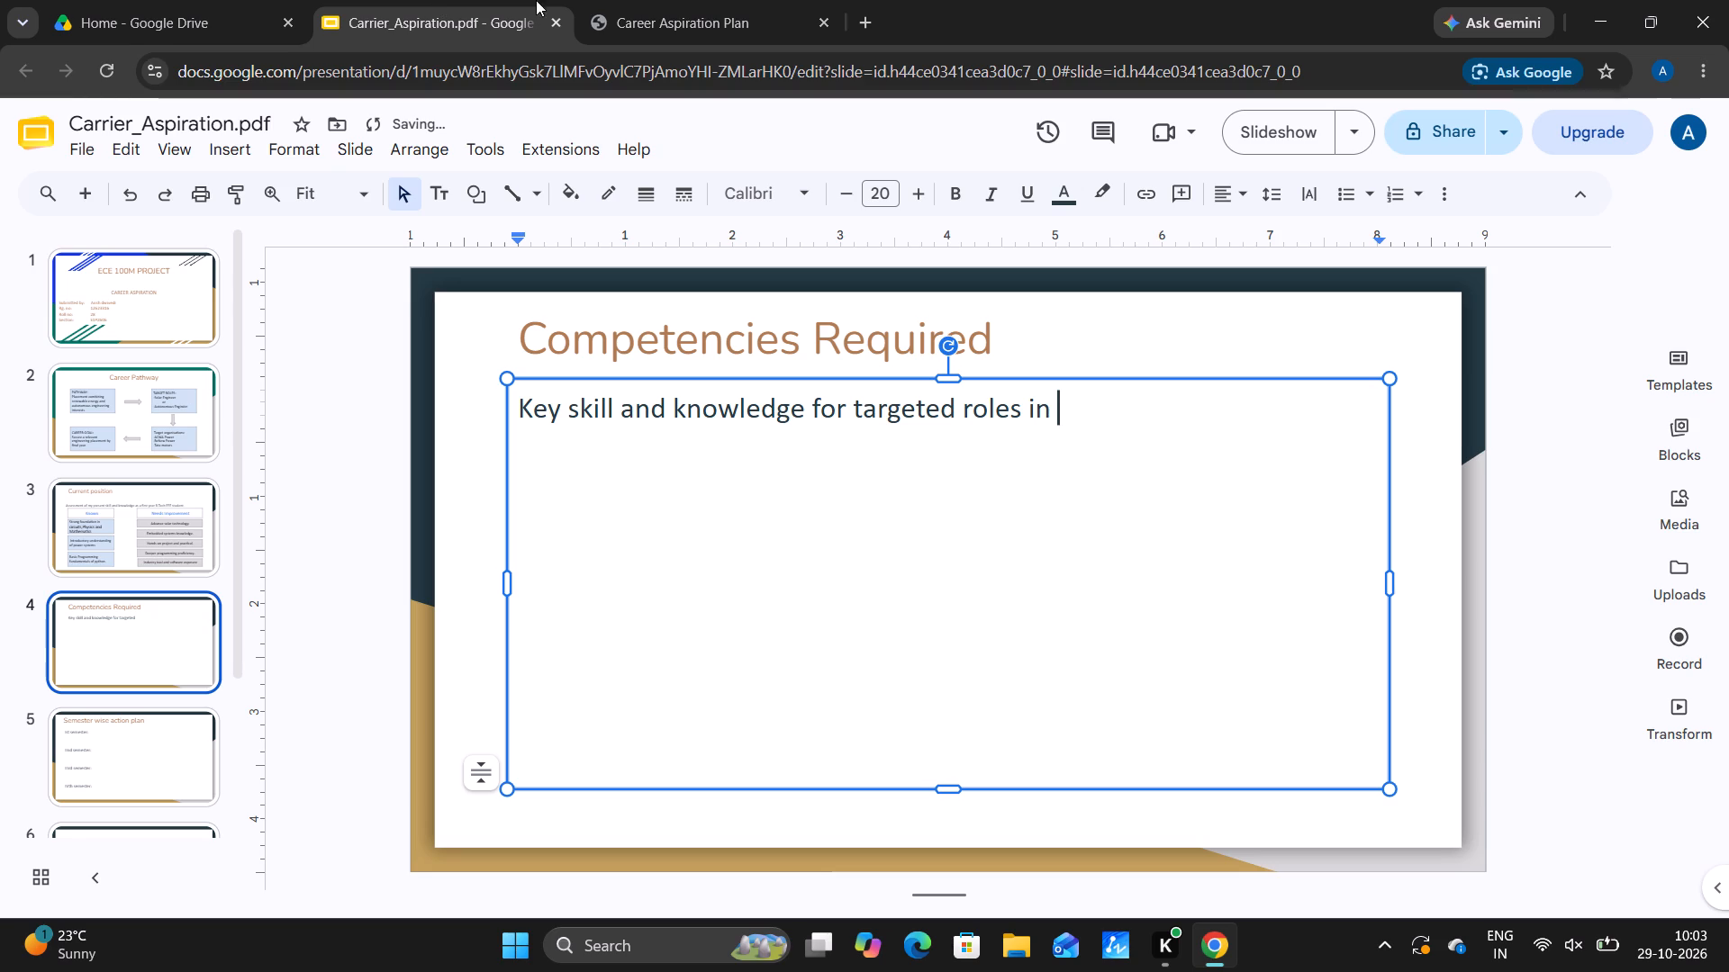
Check the PDF's introductory sentence again and continue the slide's body text with "solar and autonomous".
click(627, 41)
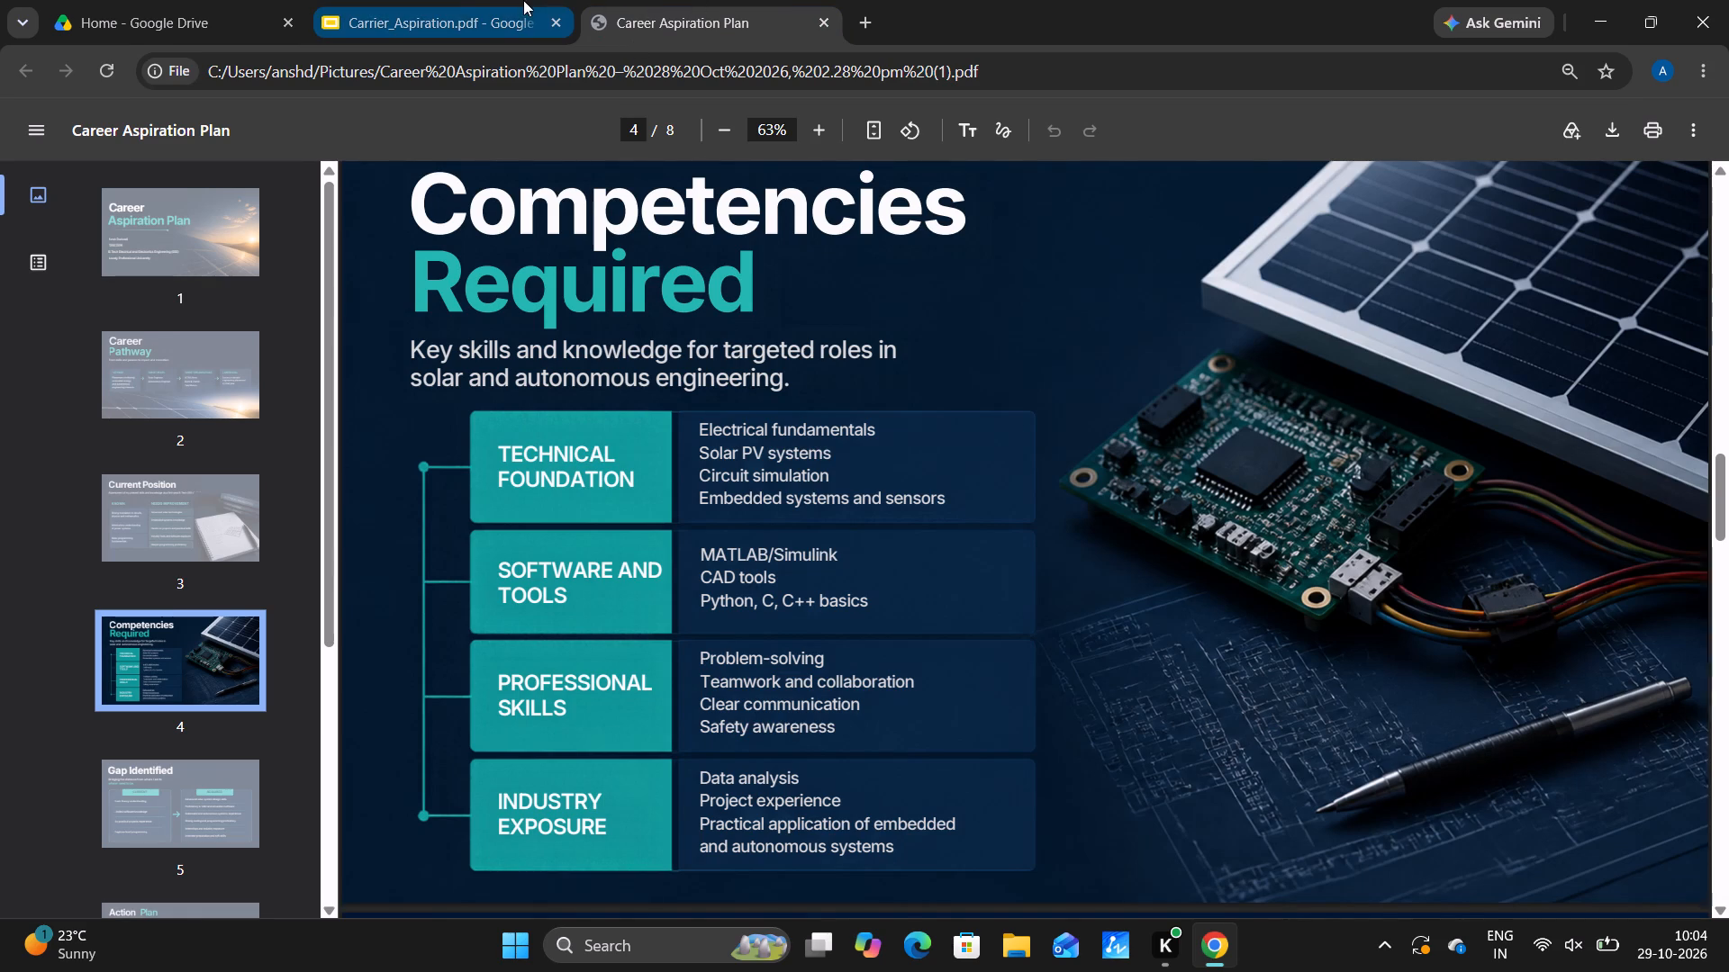
click(473, 13)
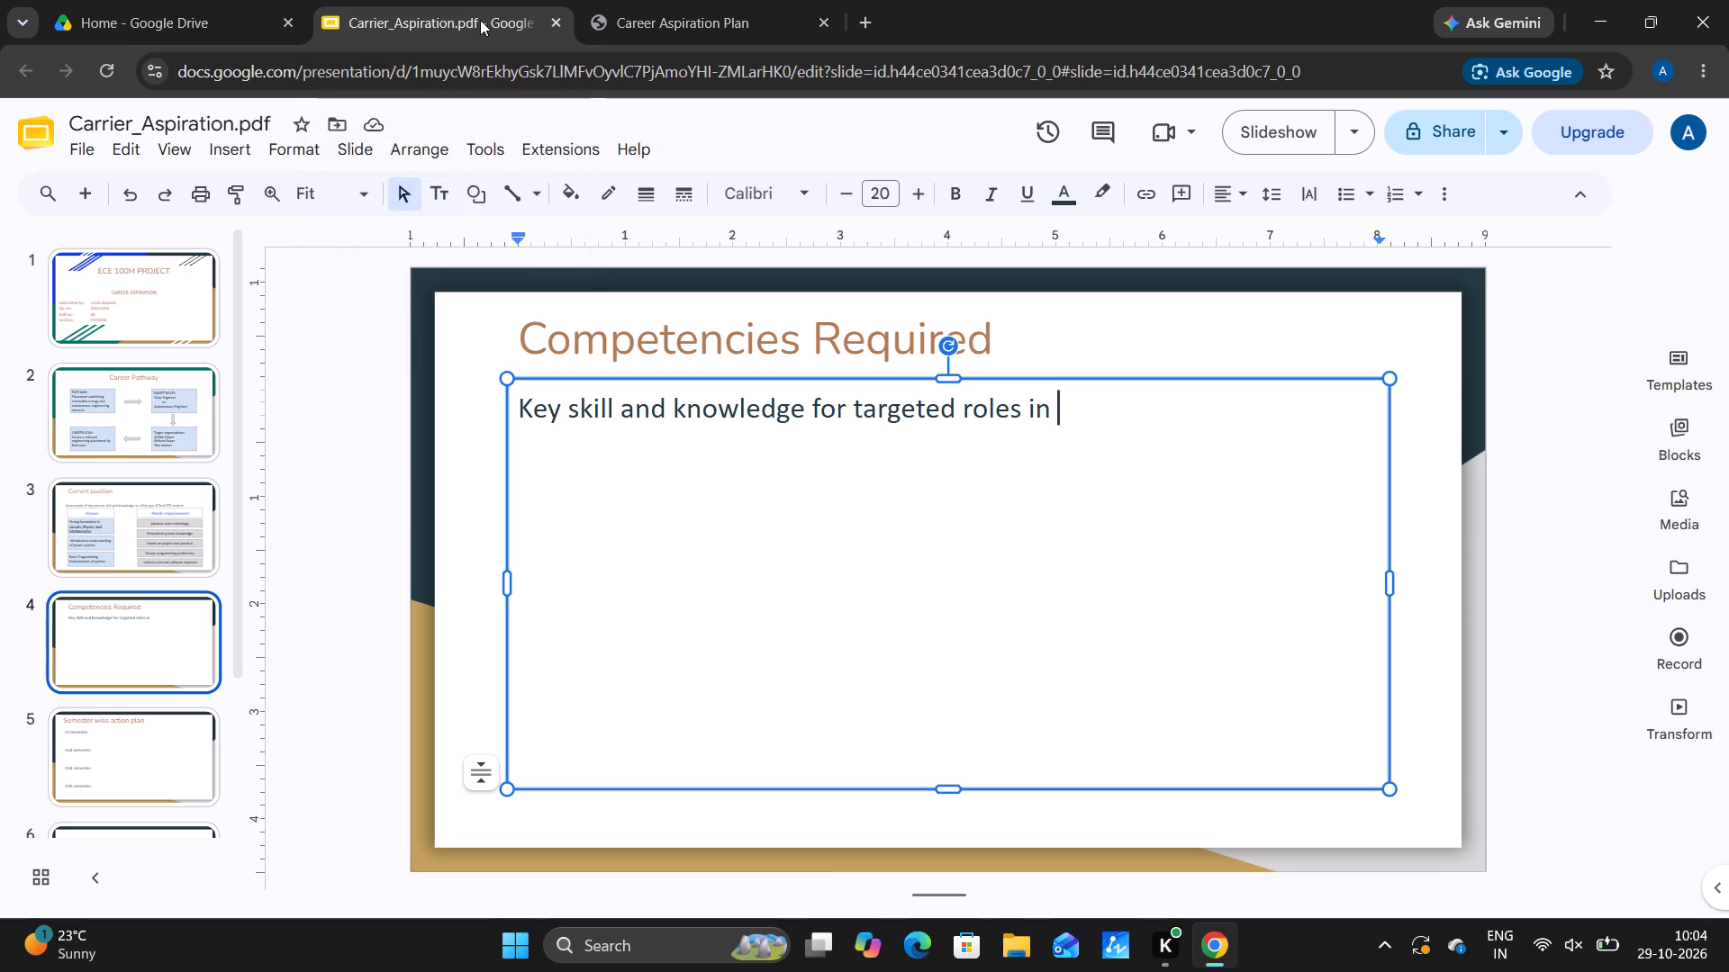
key(s)
text(ol)
text(ar a)
key(n)
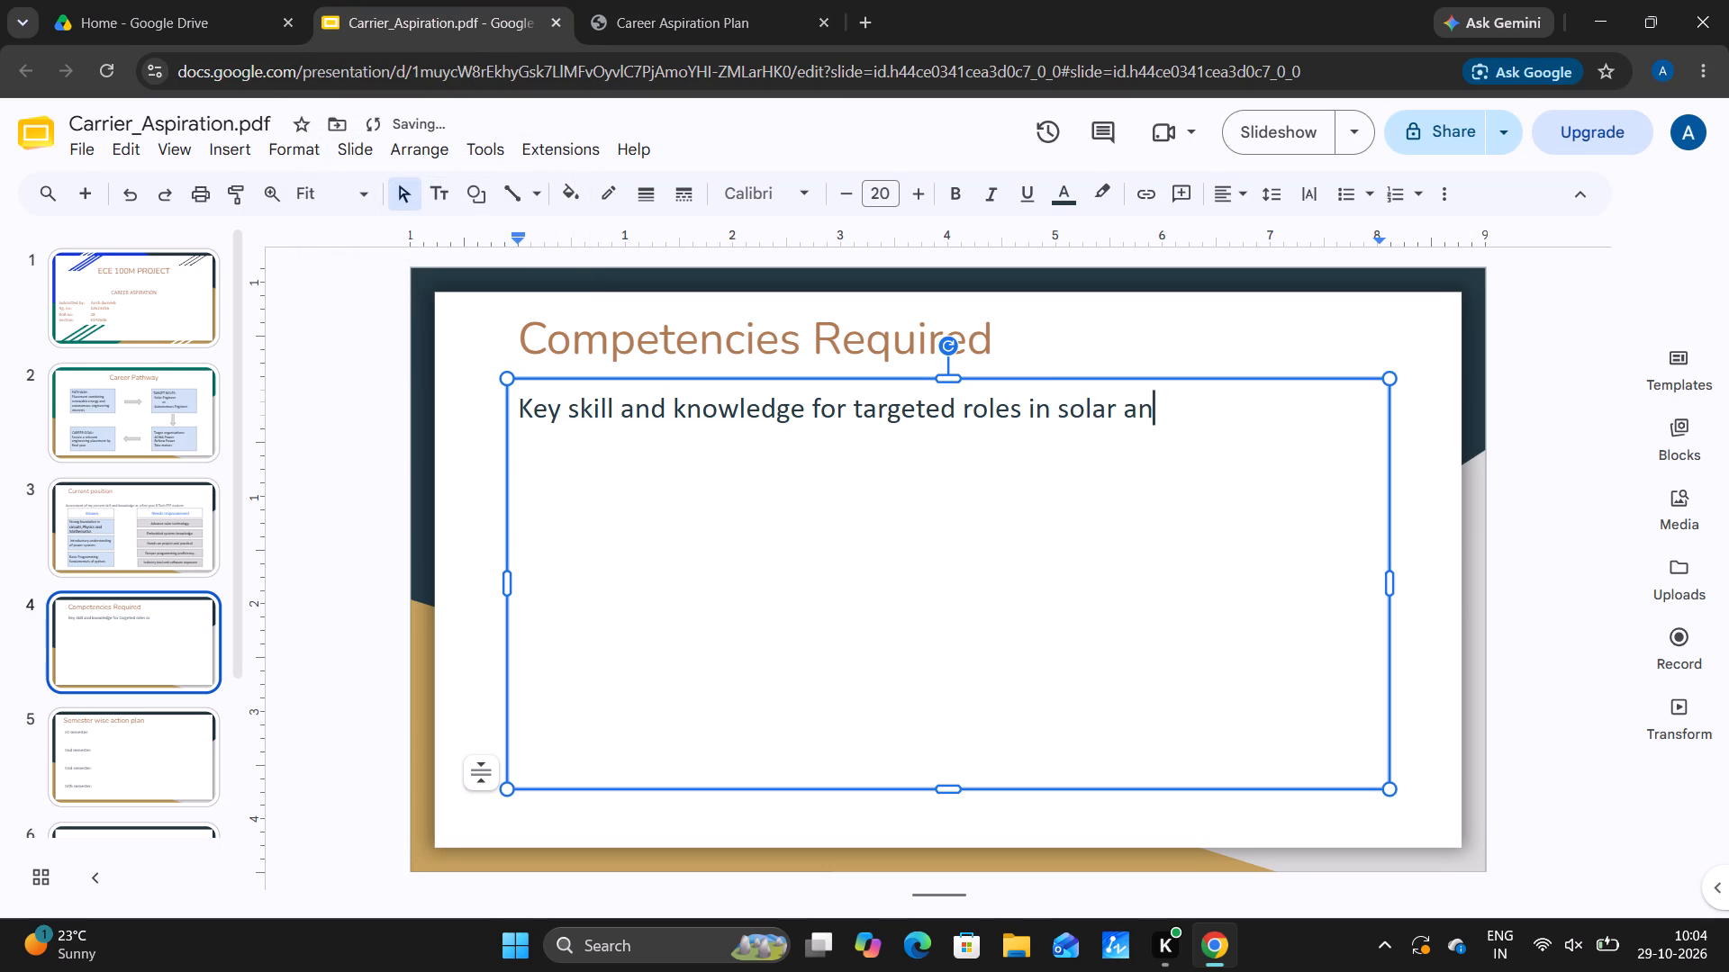
text(d)
key(space)
key(a)
text(ut)
text(onomous)
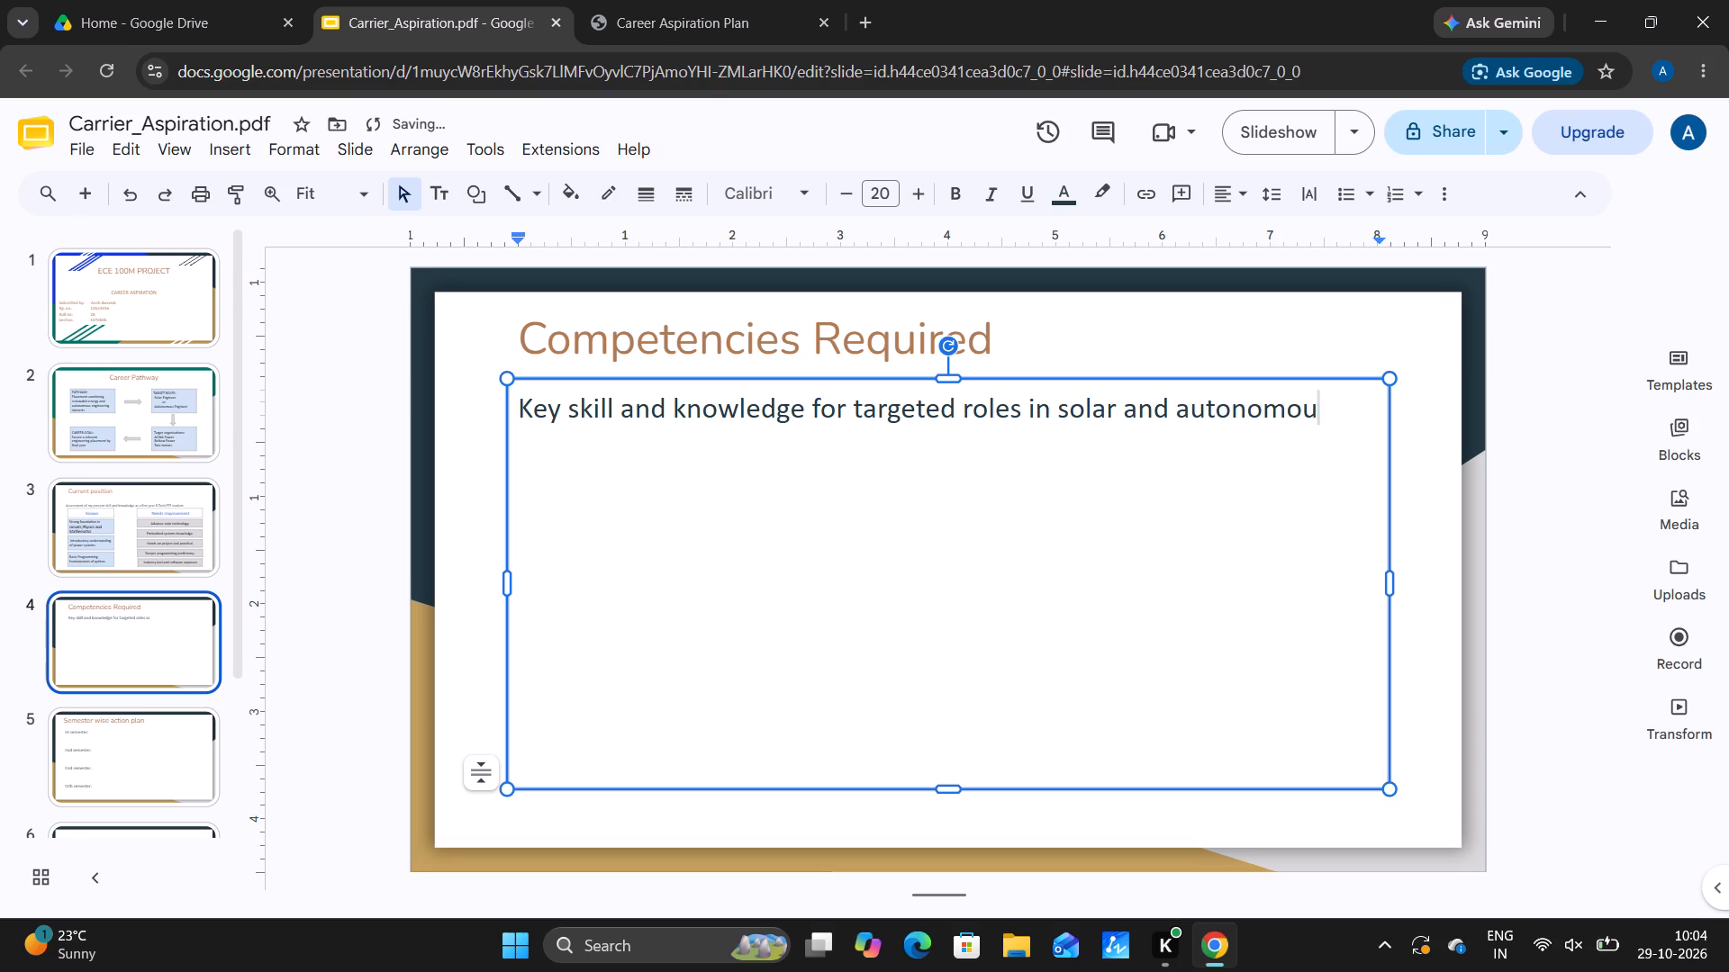
Check the PDF wording, finish the body sentence with "engineering." and start a new line below it.
click(748, 0)
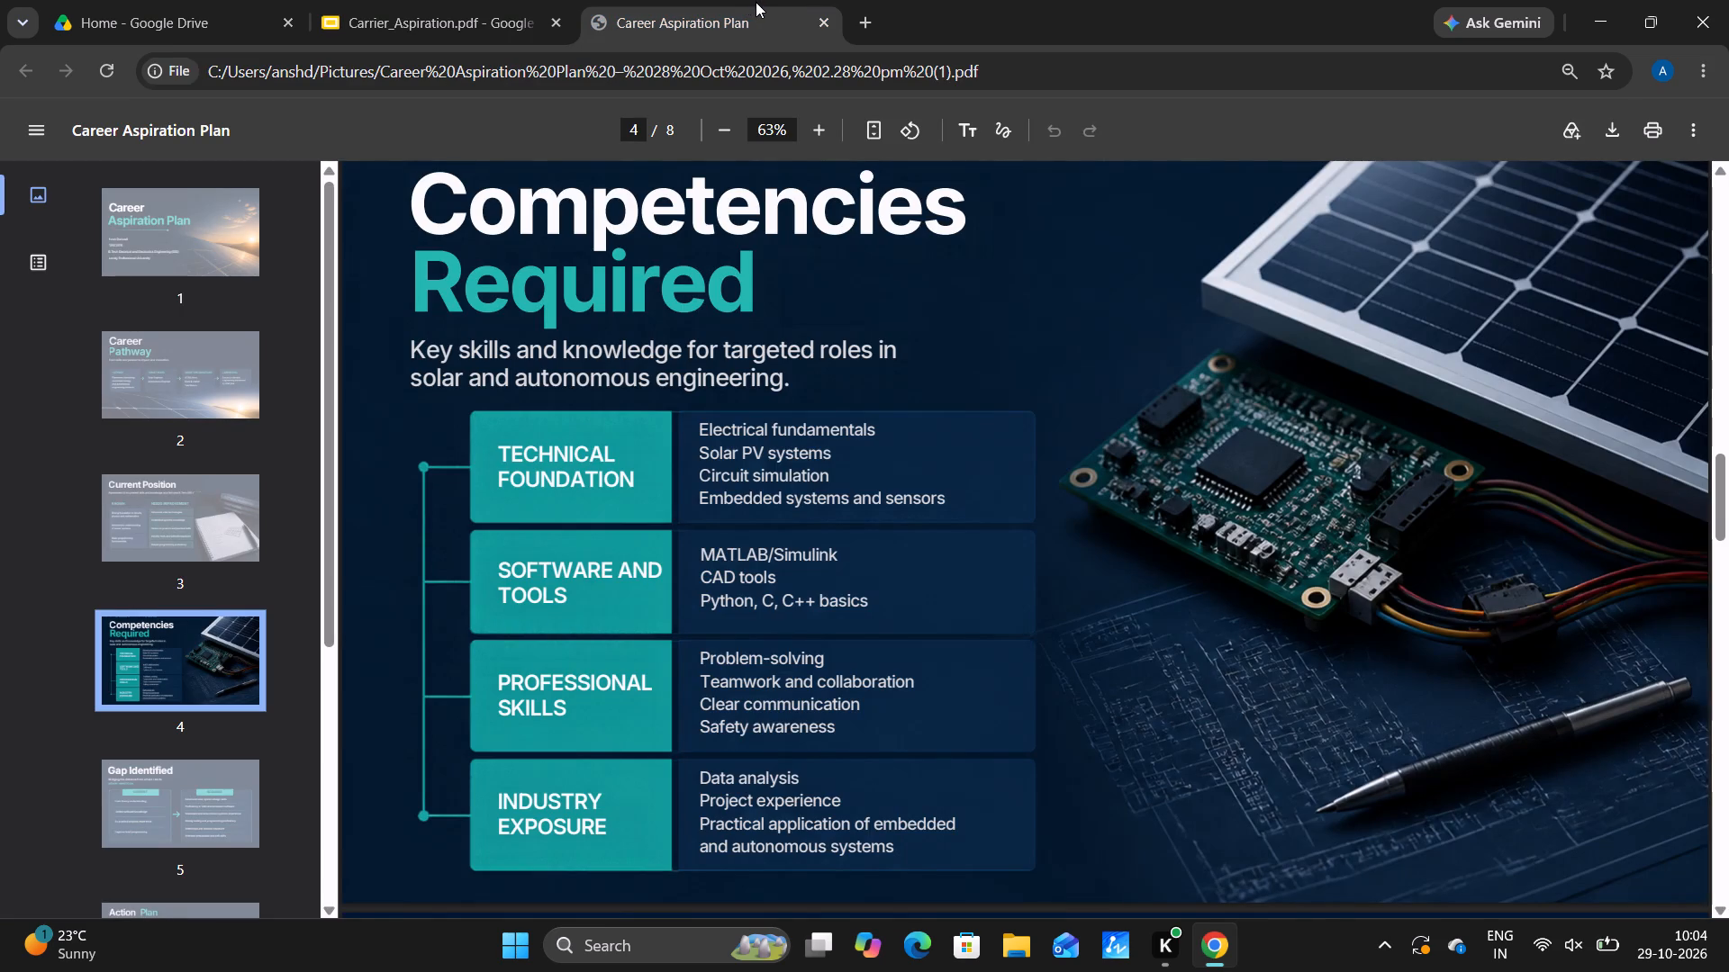
click(473, 0)
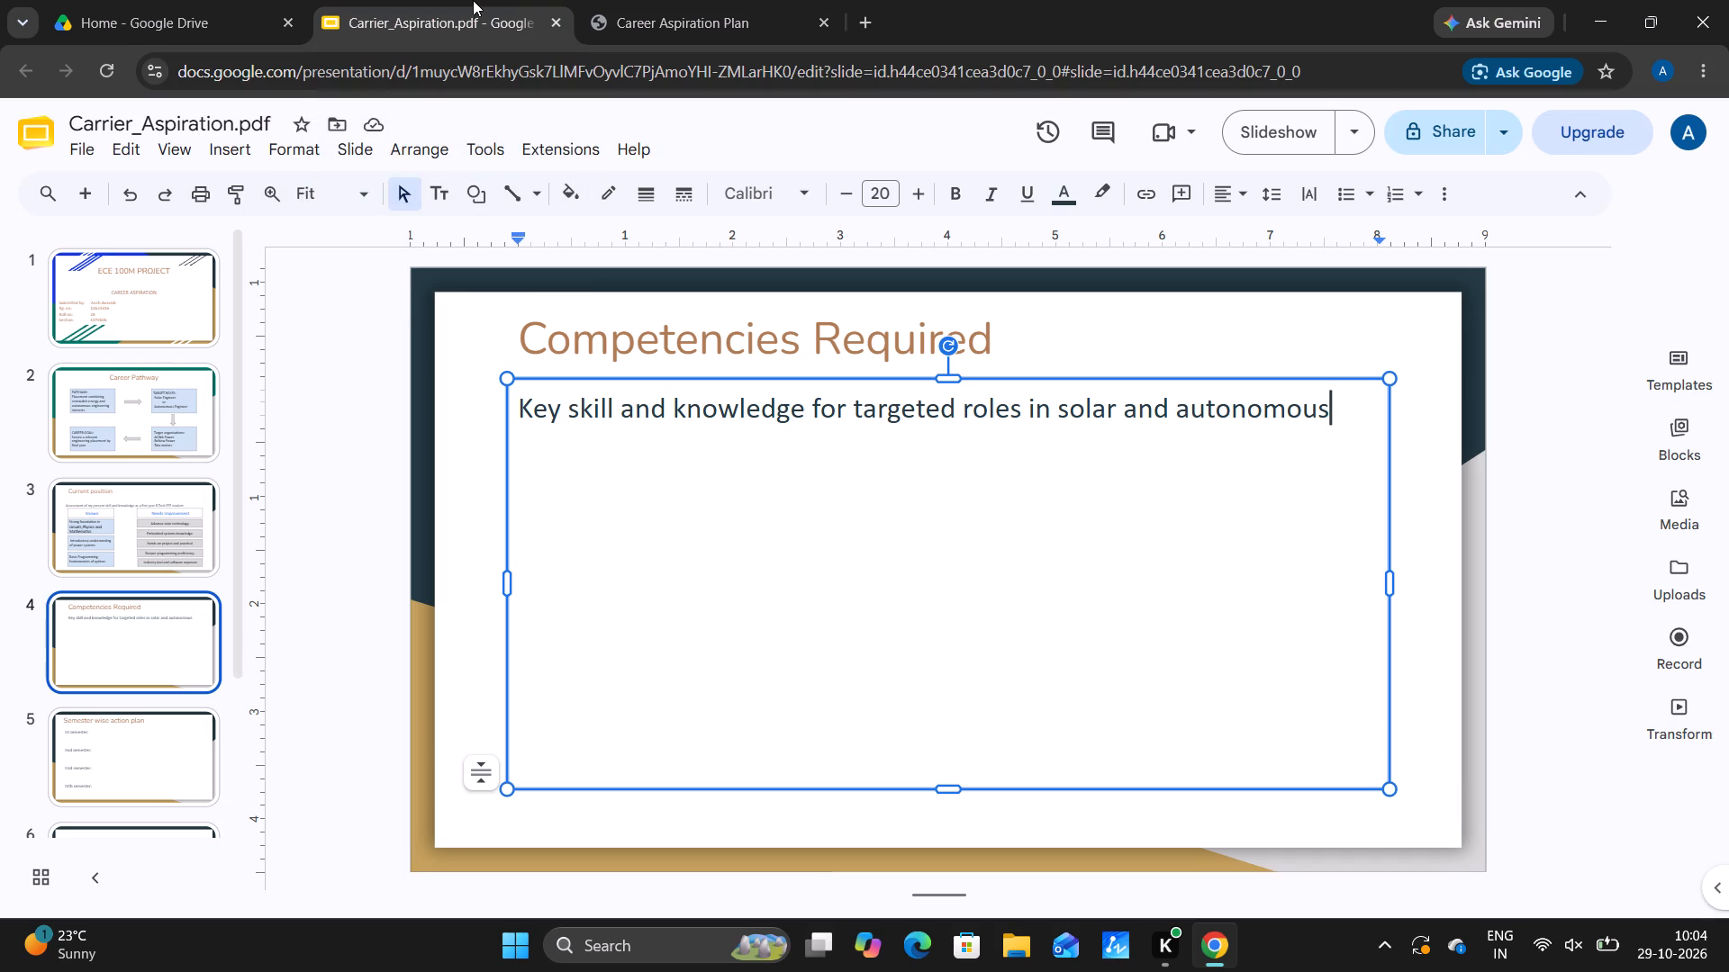
key(space)
key(e)
text(ng)
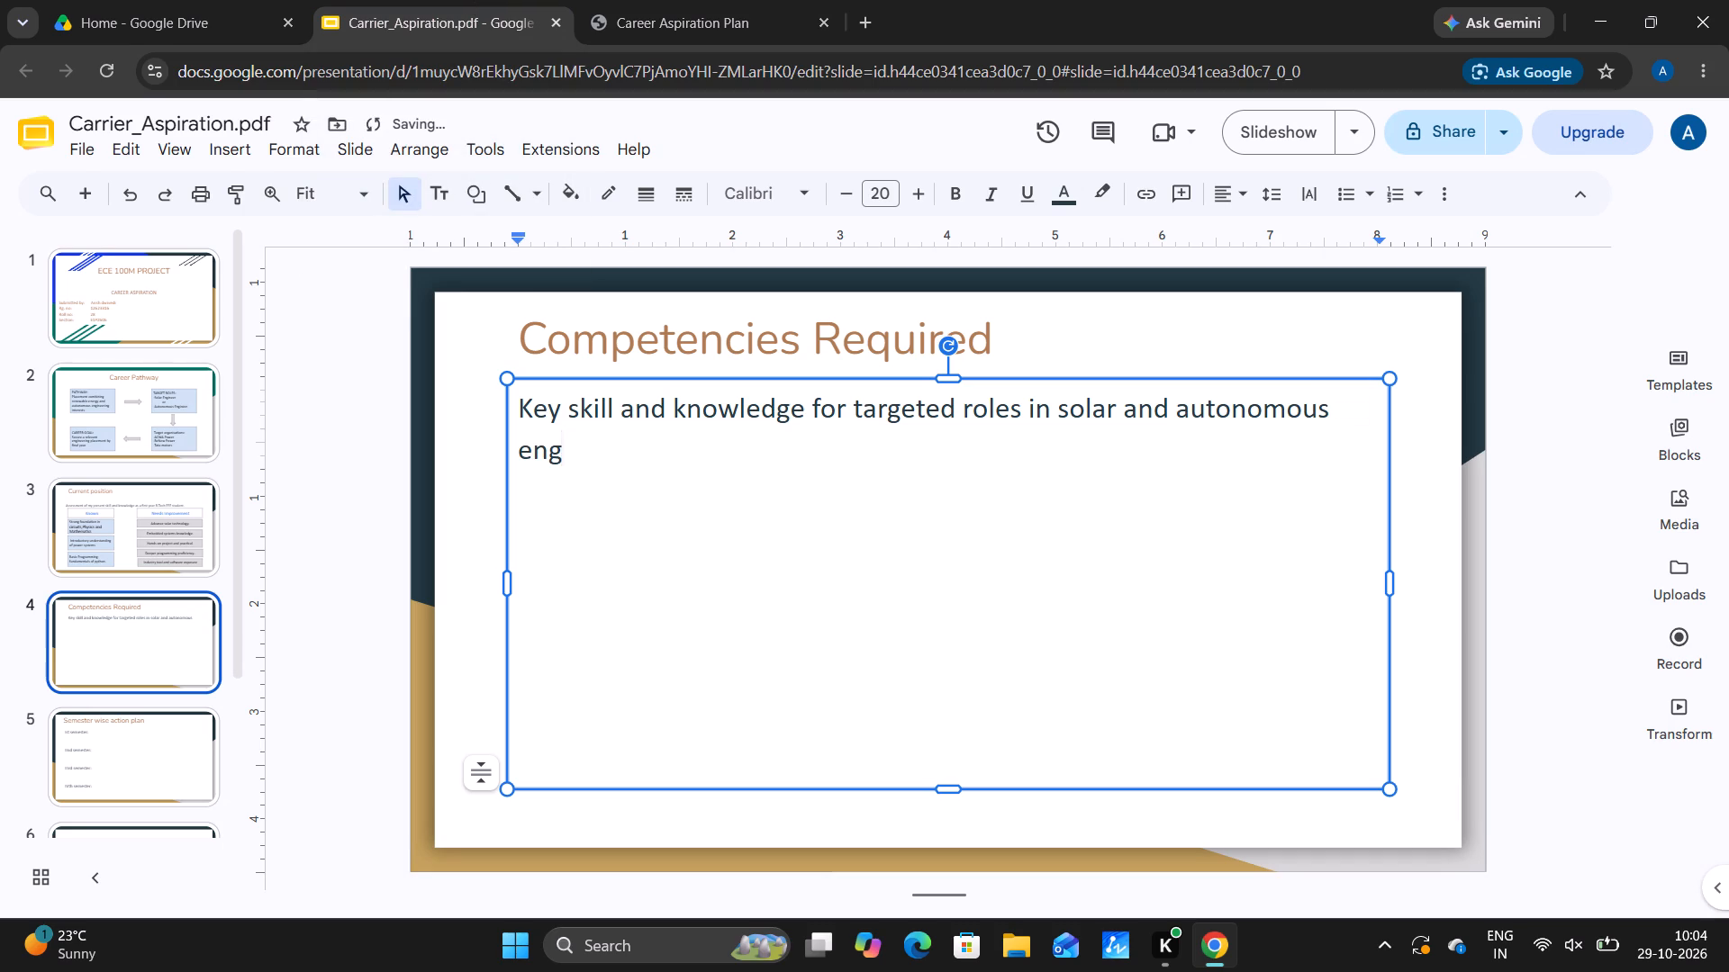
text(ineer)
text(ing)
key(period)
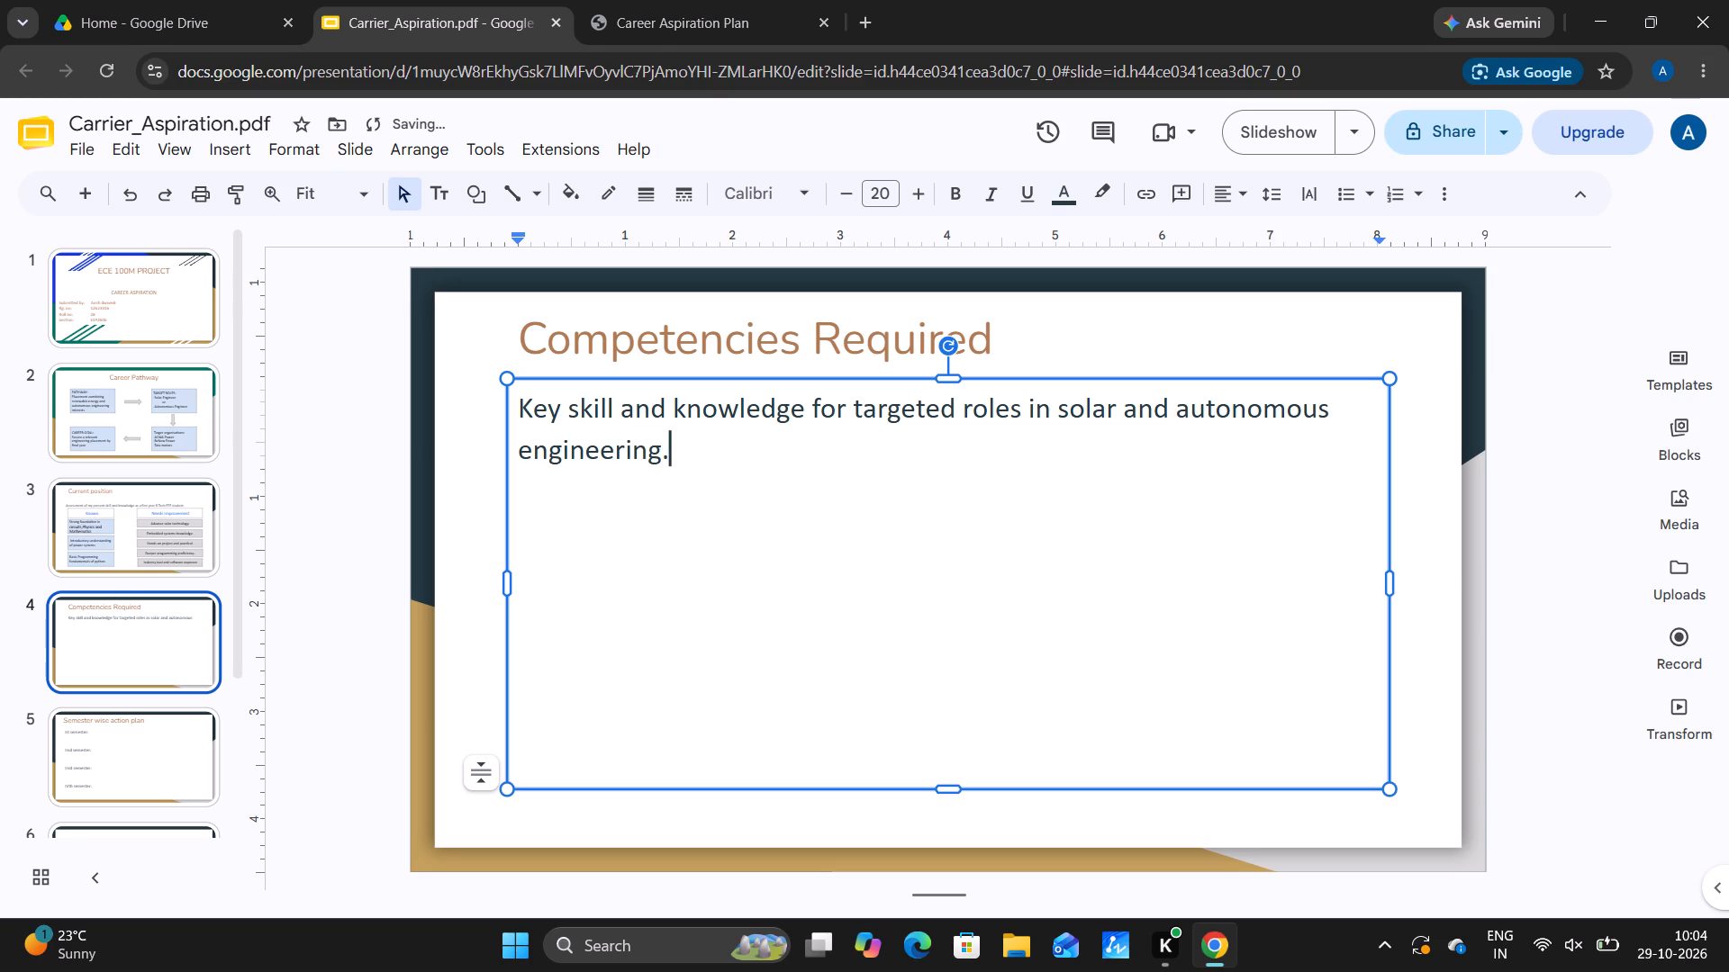
key(Return)
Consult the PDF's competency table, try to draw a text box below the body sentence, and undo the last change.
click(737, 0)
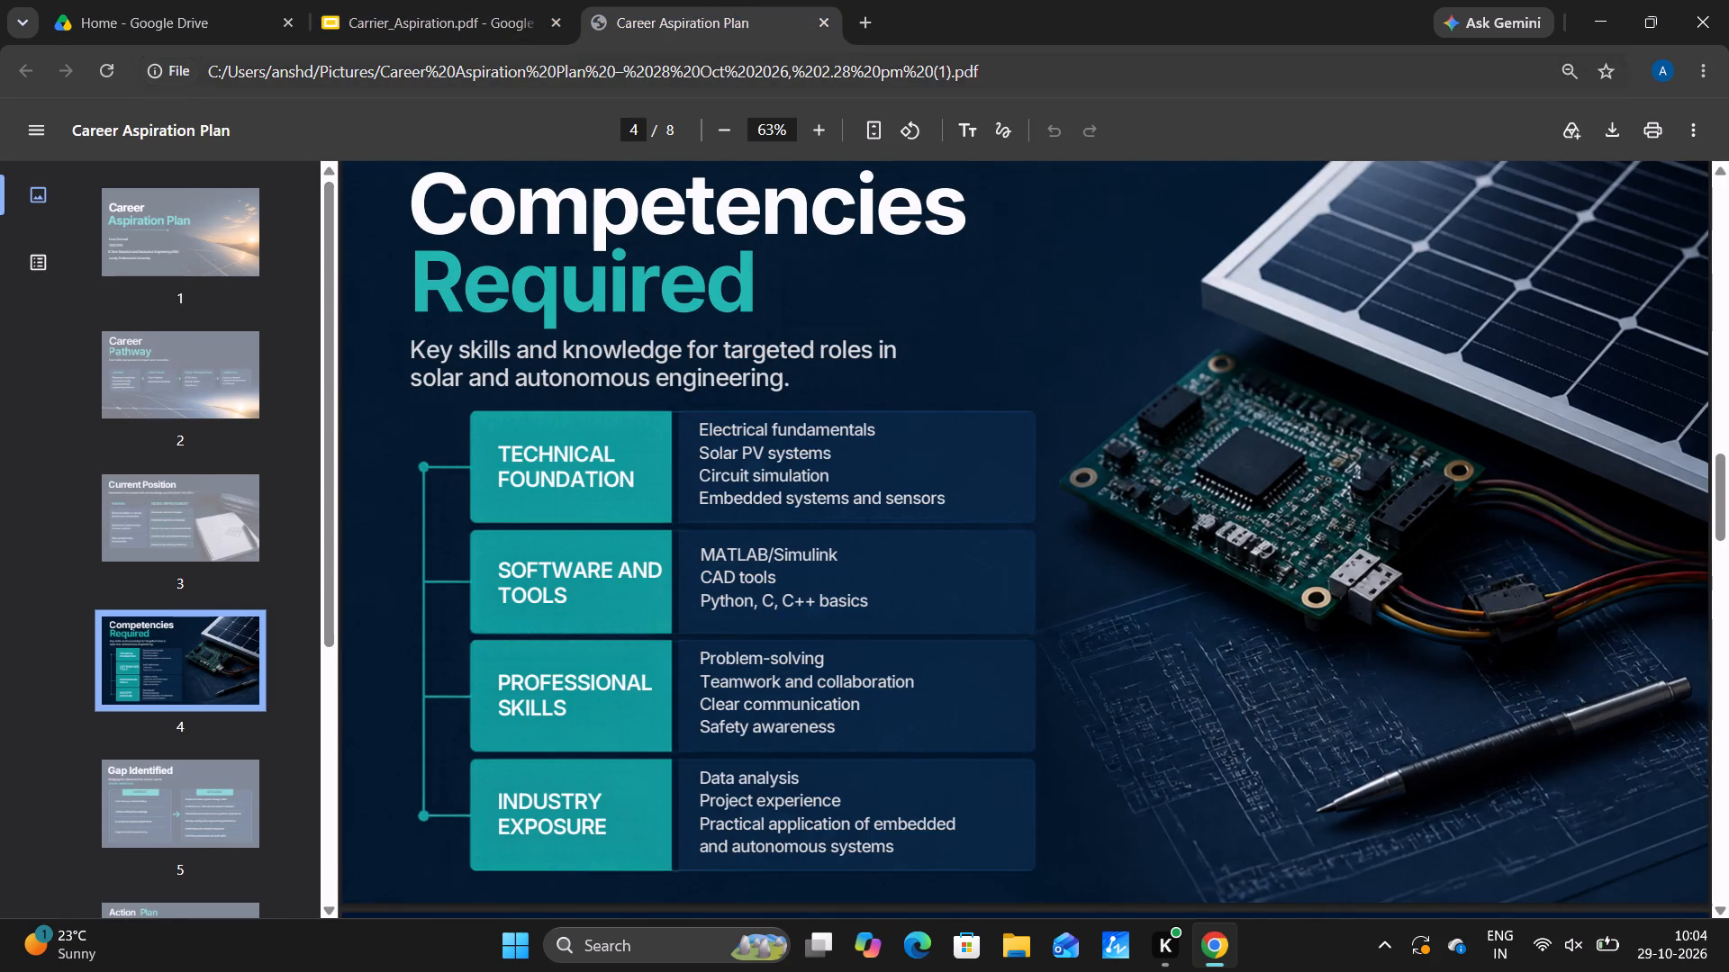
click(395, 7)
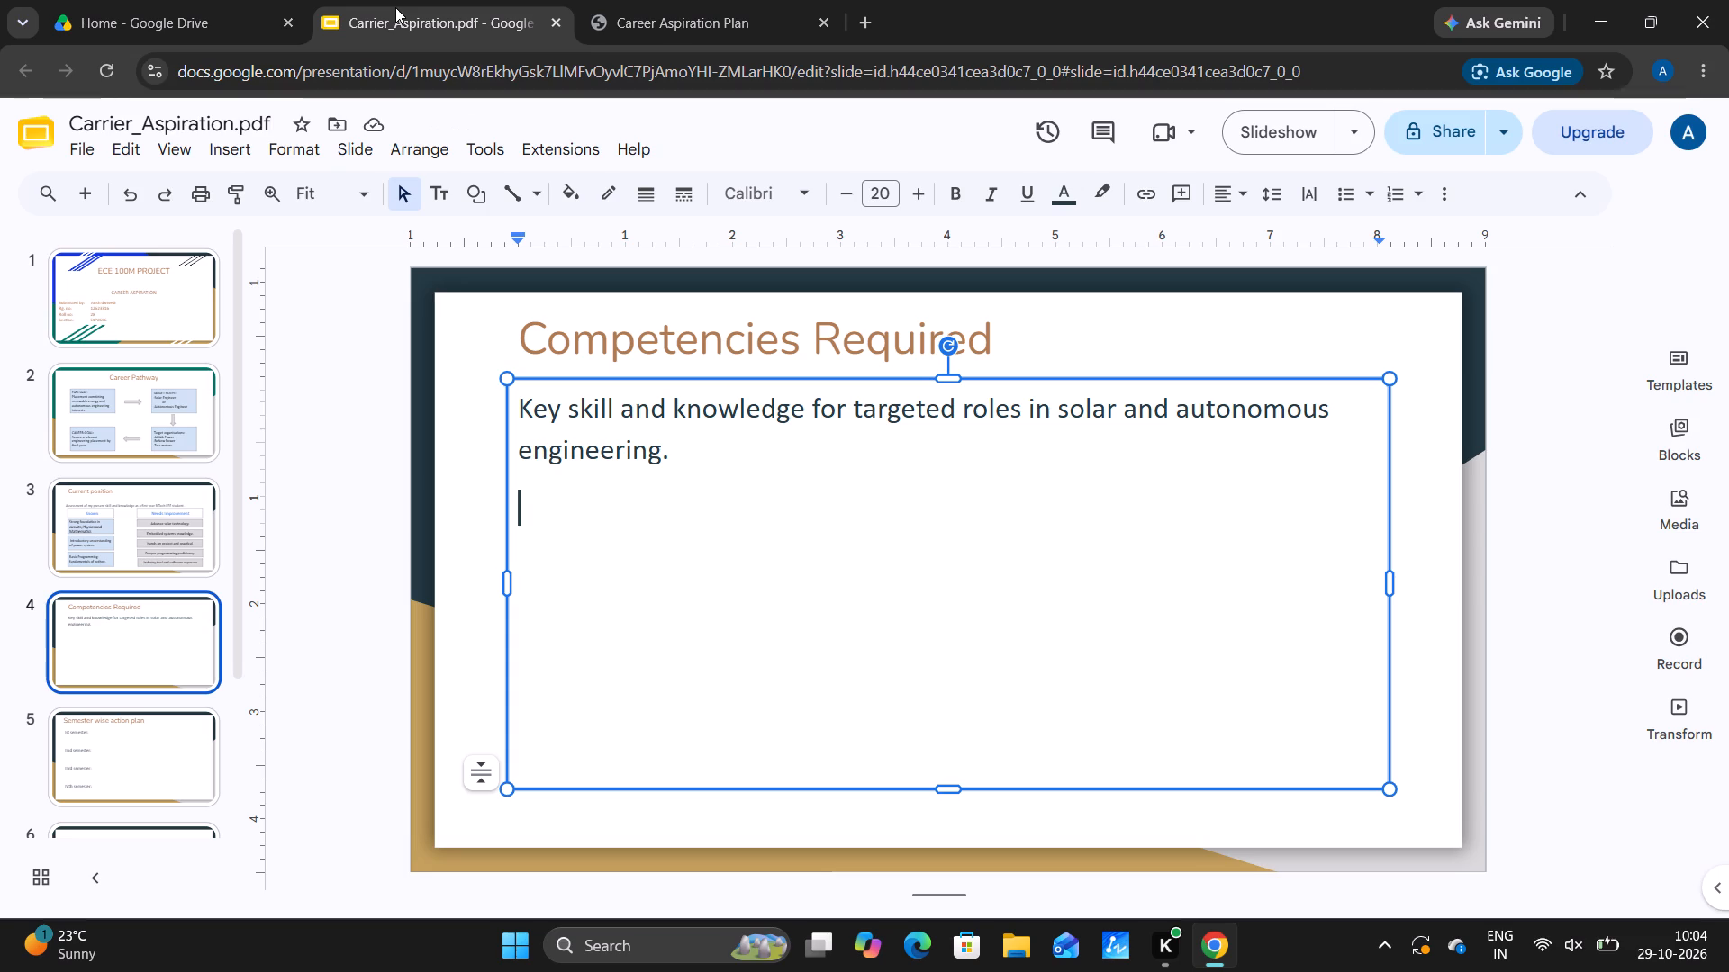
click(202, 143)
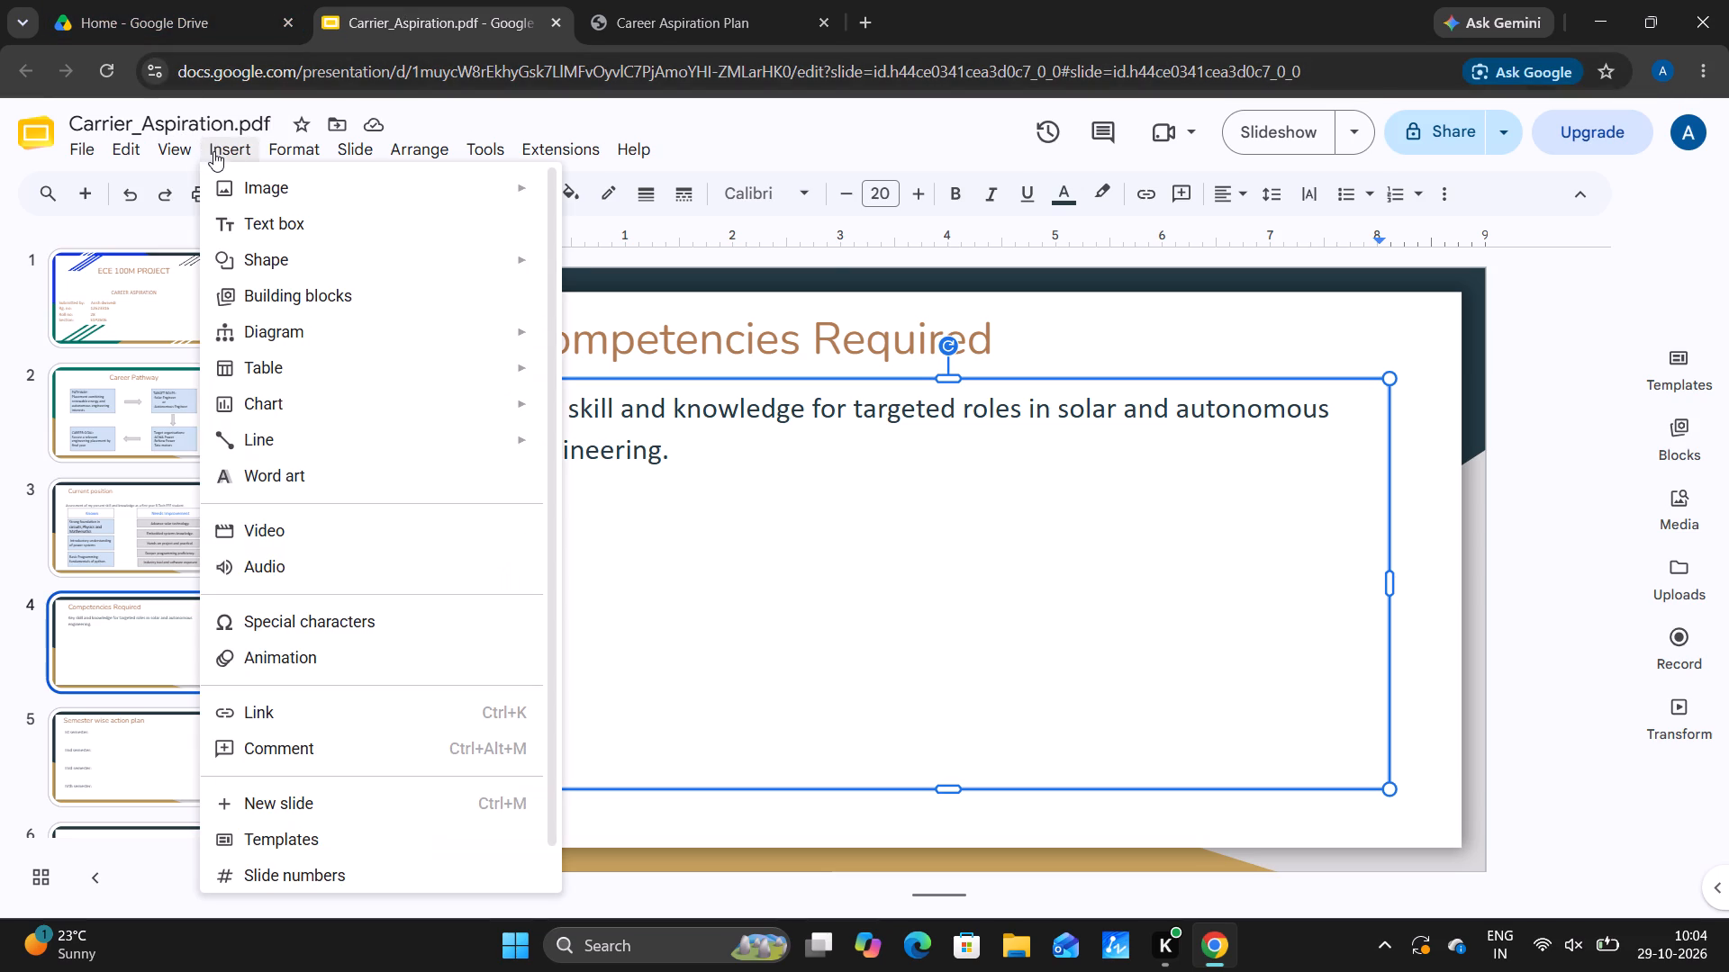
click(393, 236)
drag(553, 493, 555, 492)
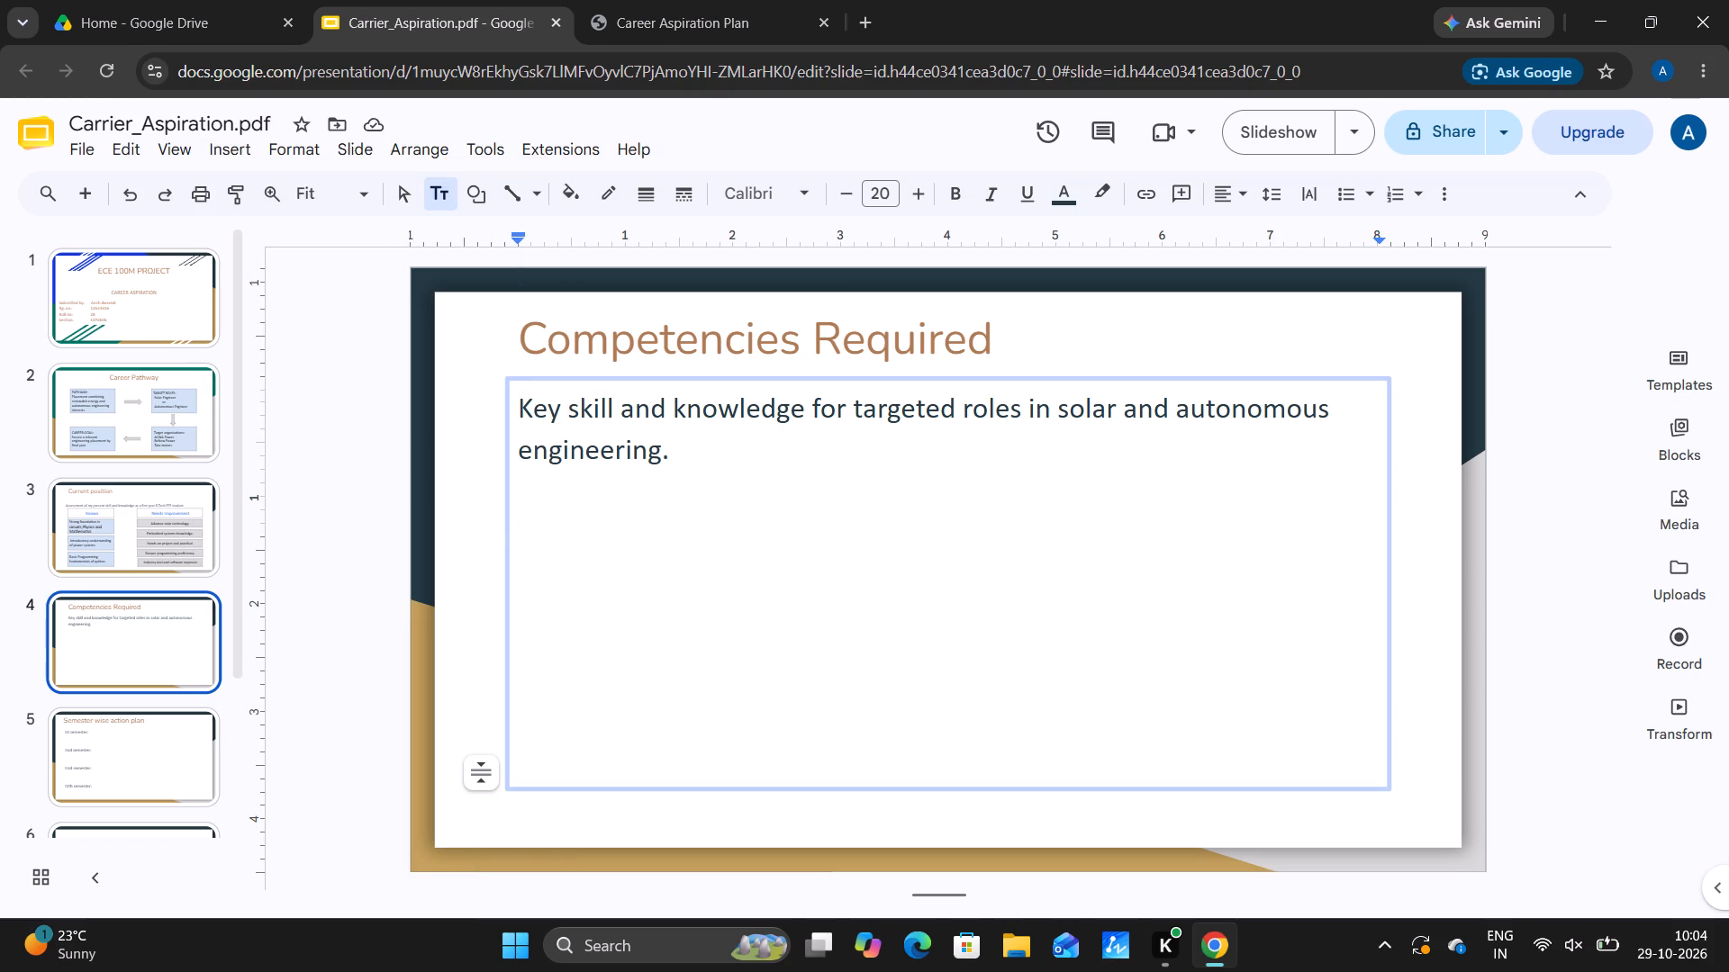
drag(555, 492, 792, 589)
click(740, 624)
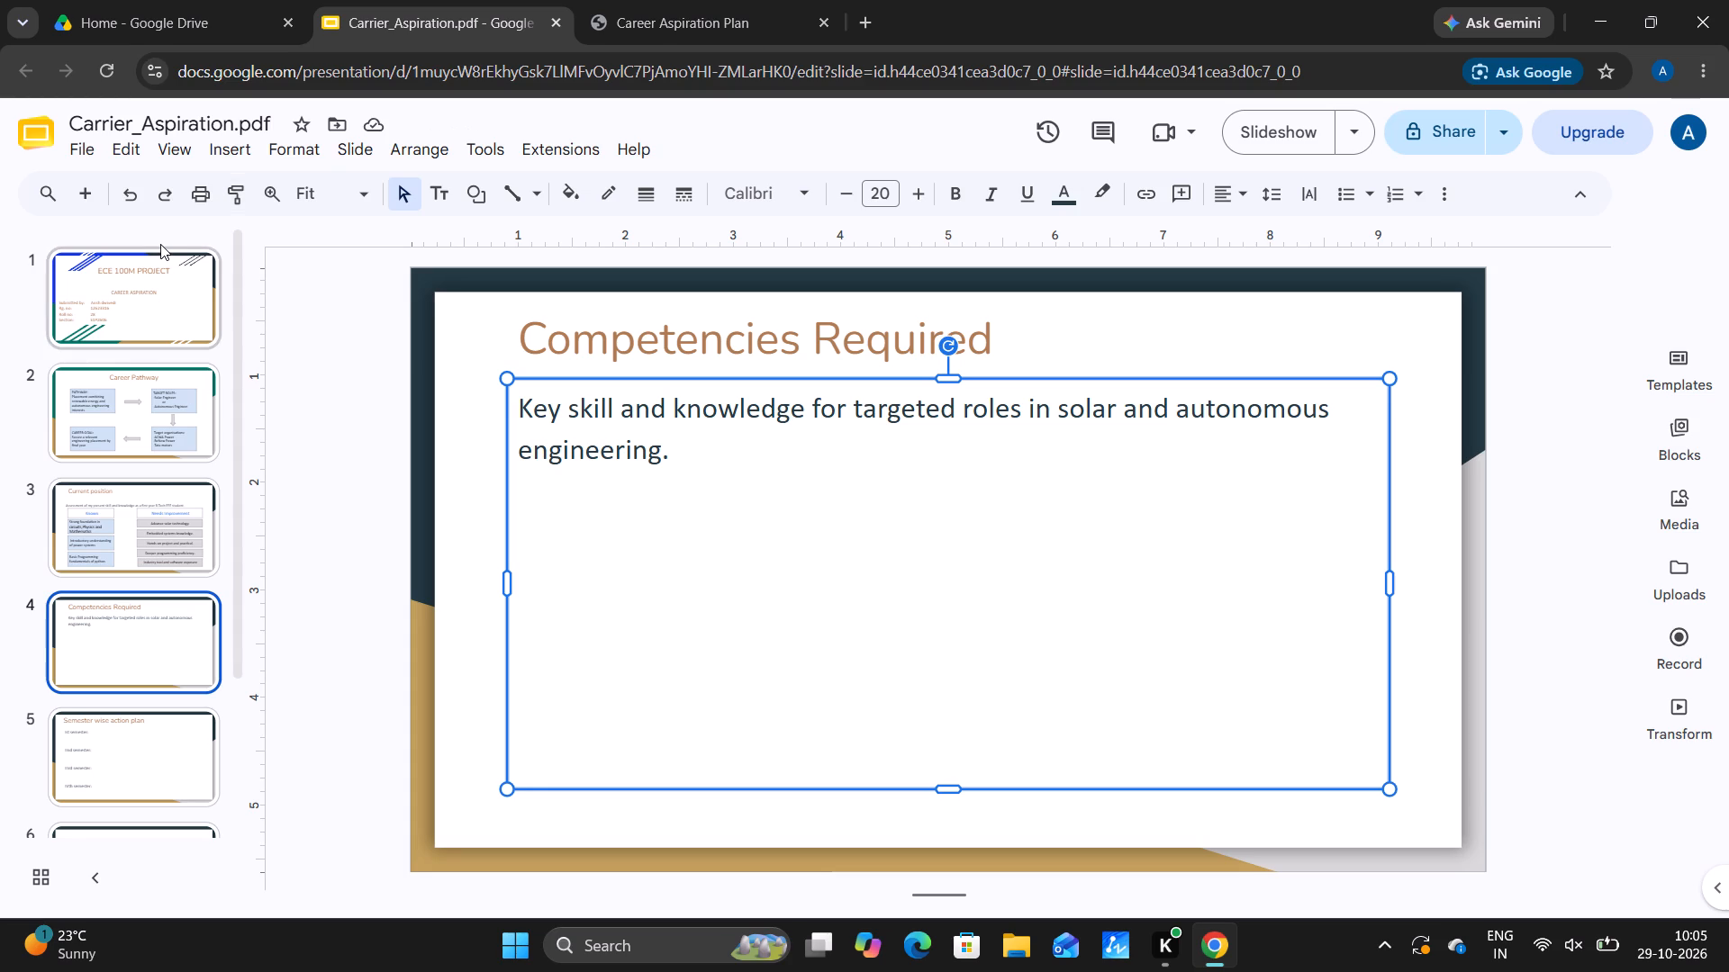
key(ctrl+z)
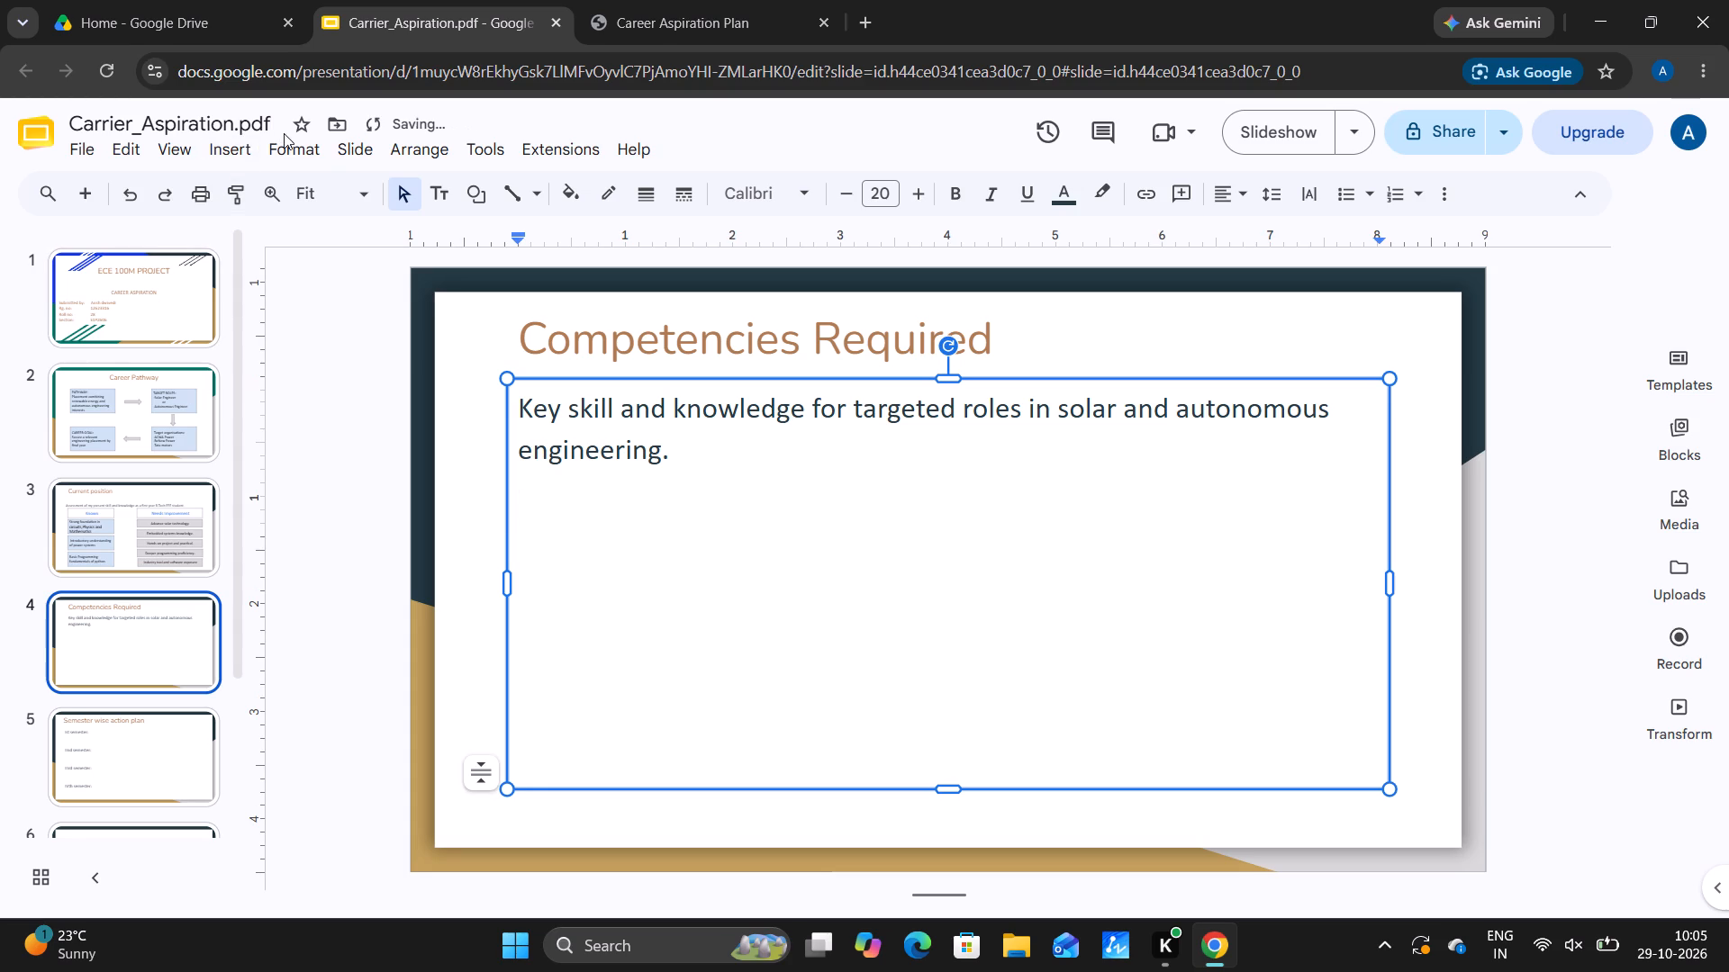
Browse the three-level Grid diagram templates for a layout to present the competencies, and close the gallery without inserting one.
click(232, 147)
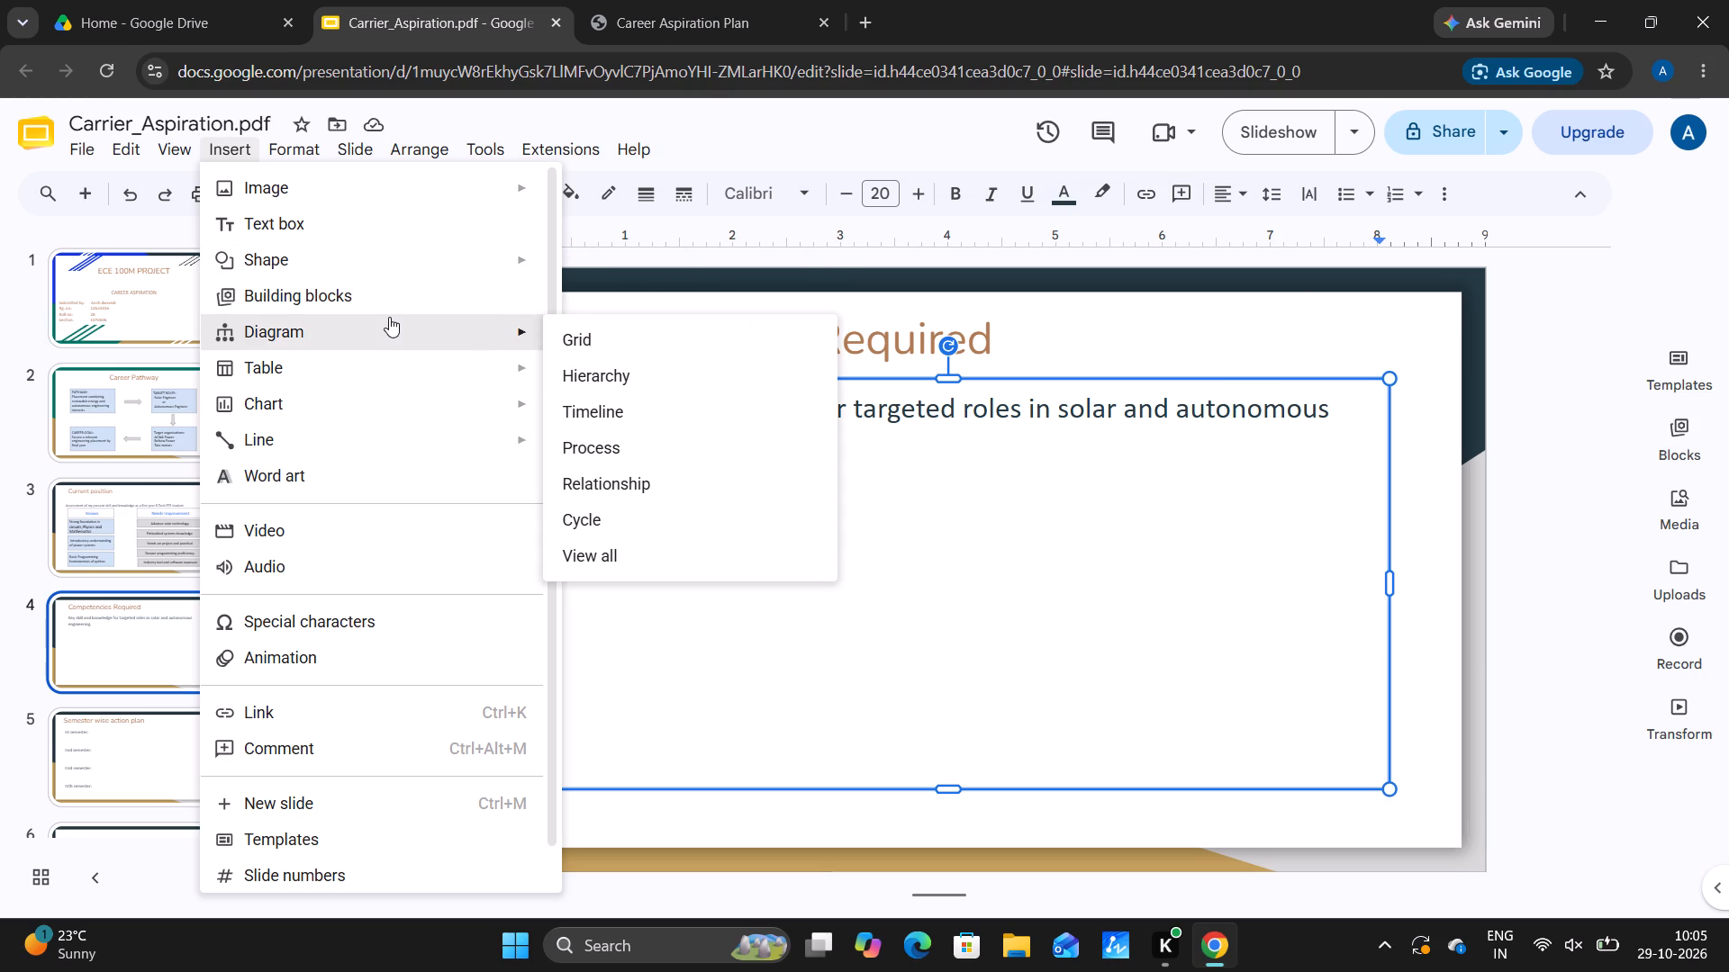
click(617, 345)
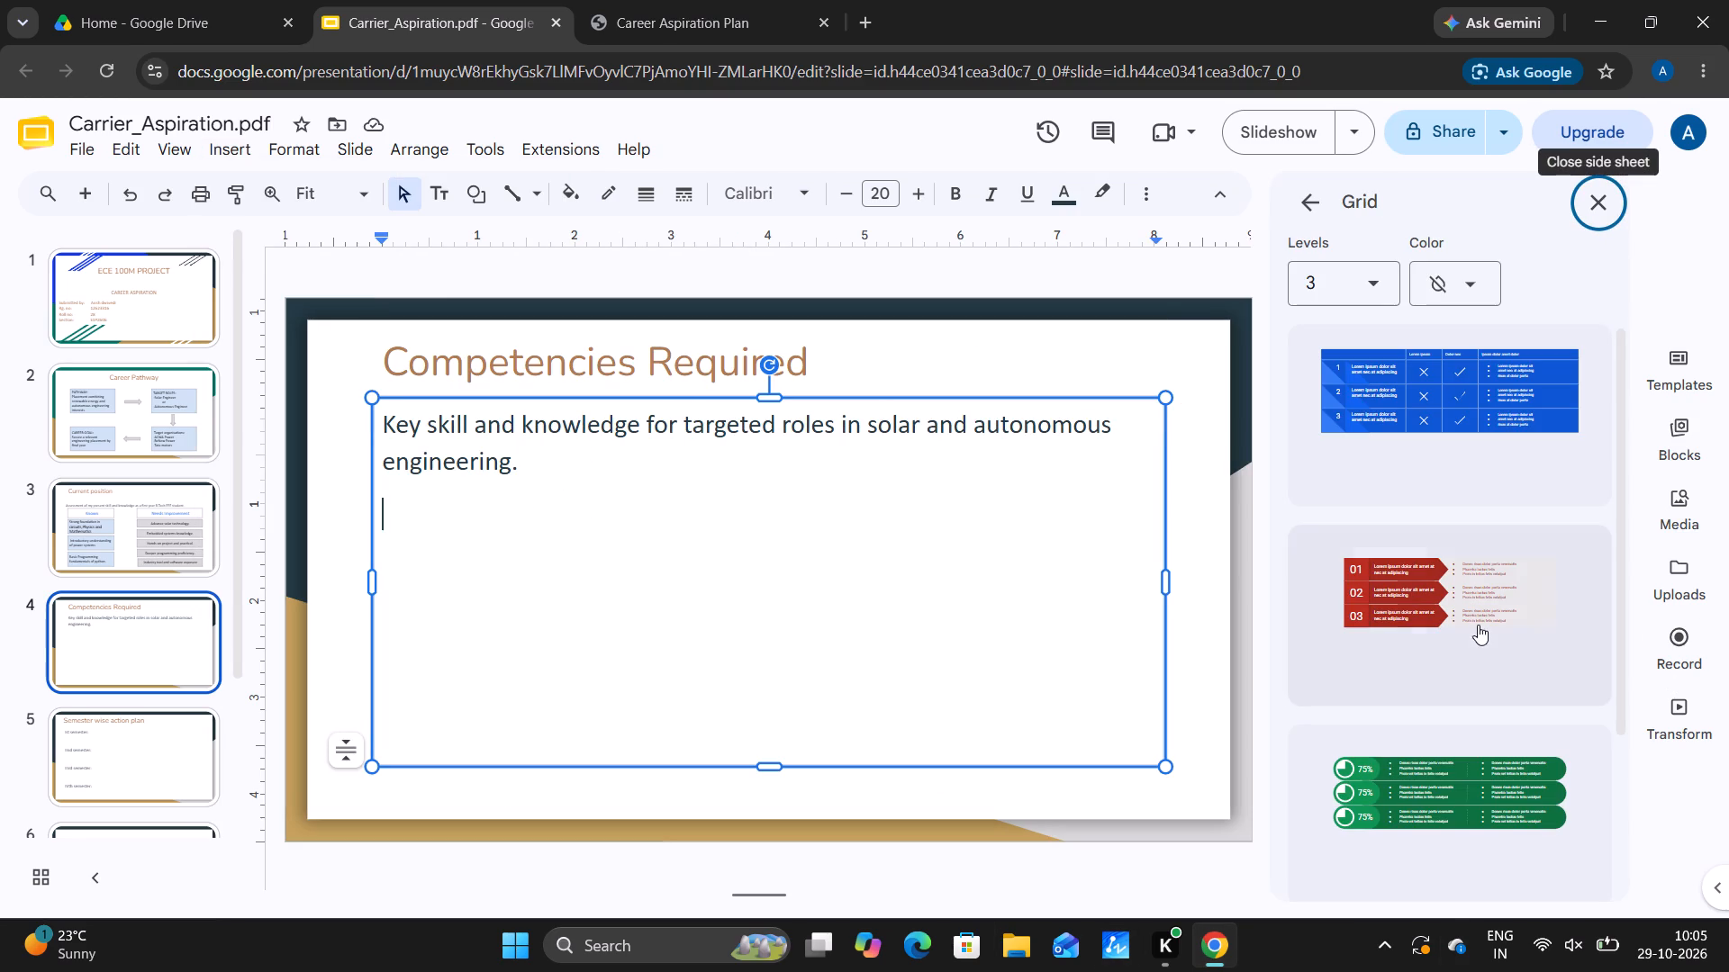
scroll(1475, 625, up, 4)
scroll(1475, 625, down, 13)
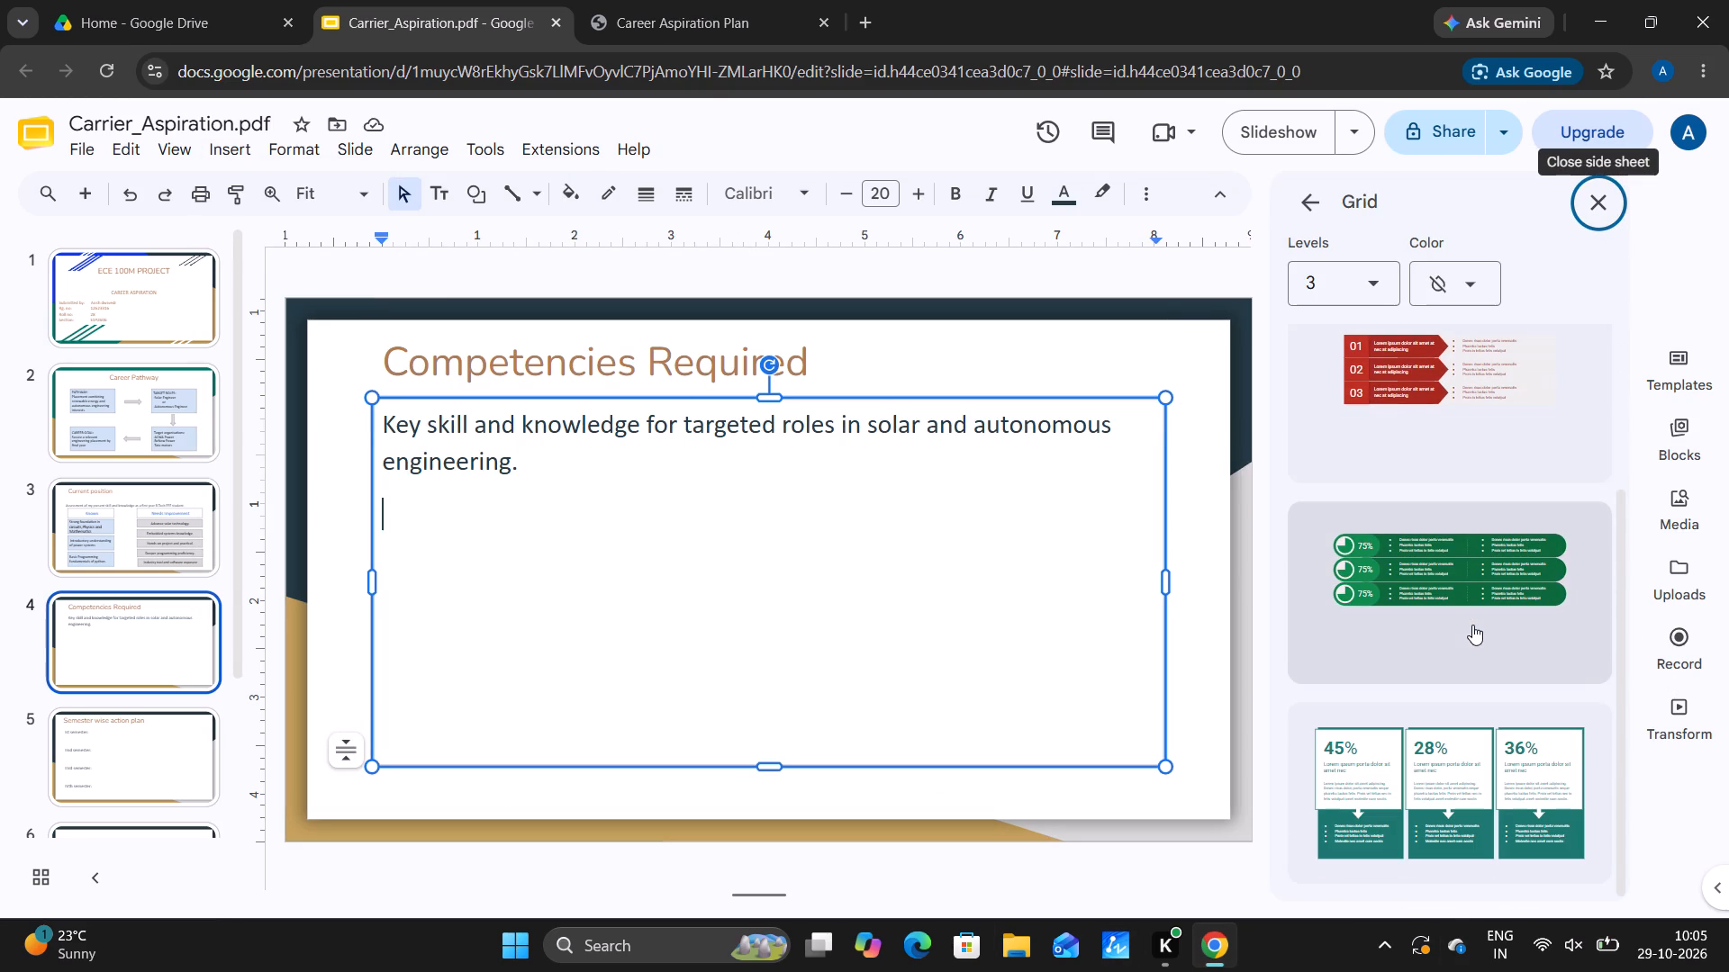
scroll(1471, 624, up, 4)
scroll(1471, 624, down, 5)
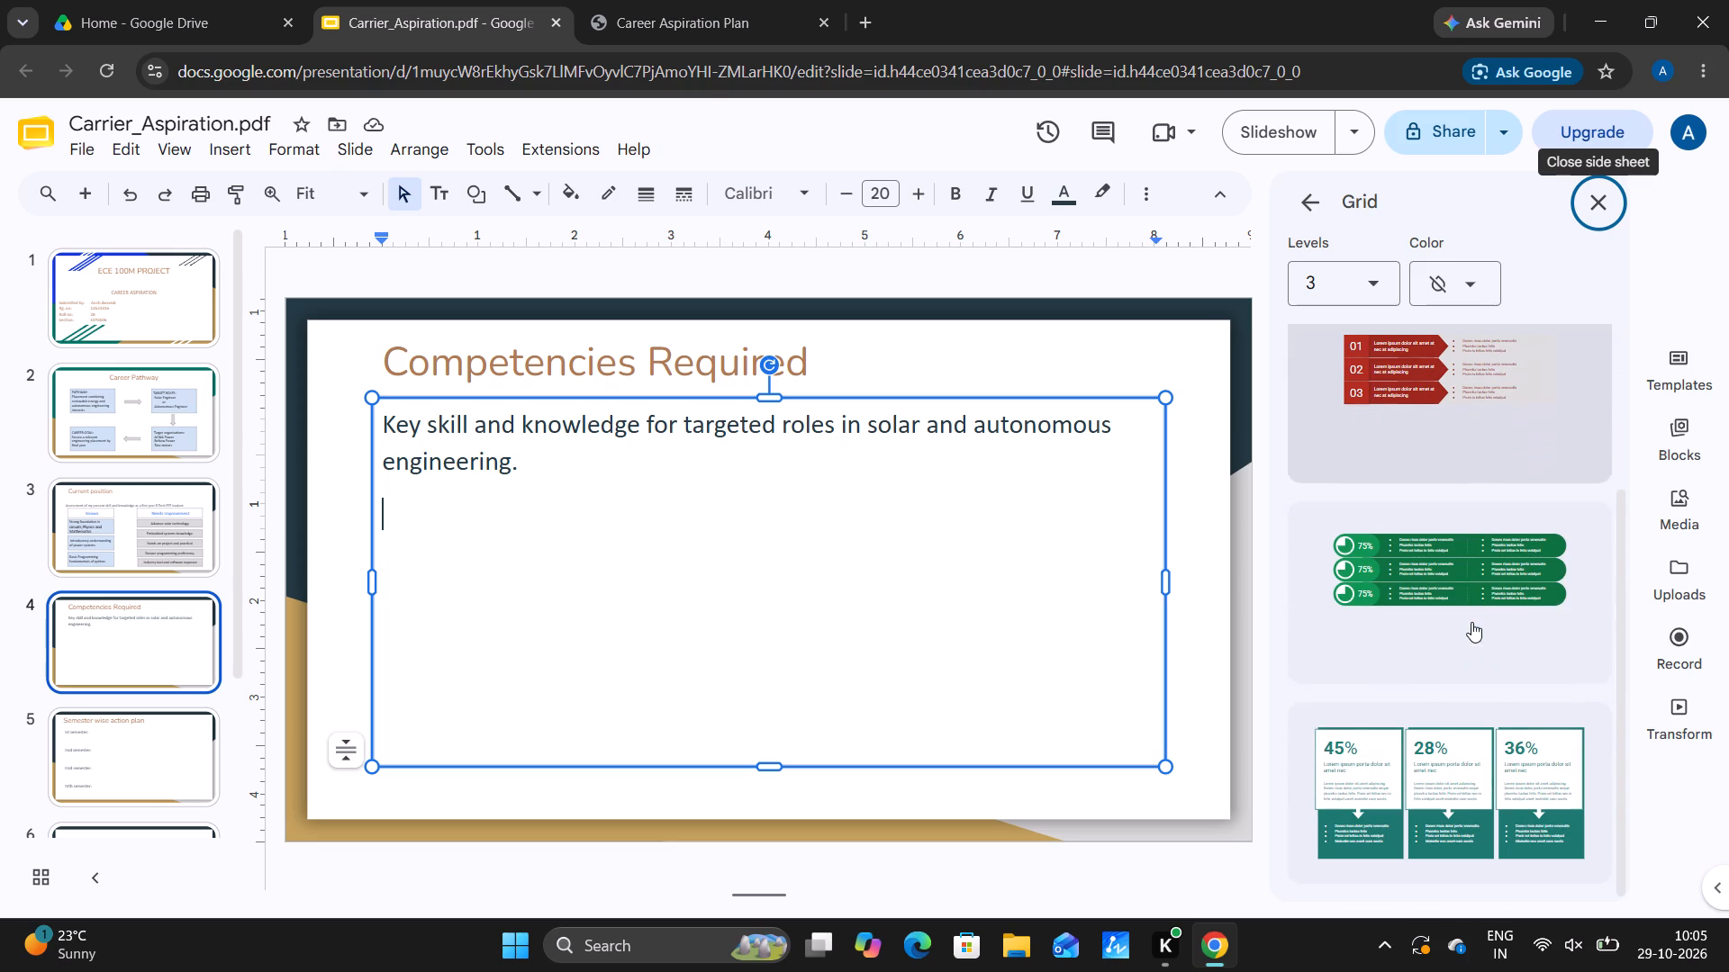
scroll(1471, 622, down, 2)
click(1591, 191)
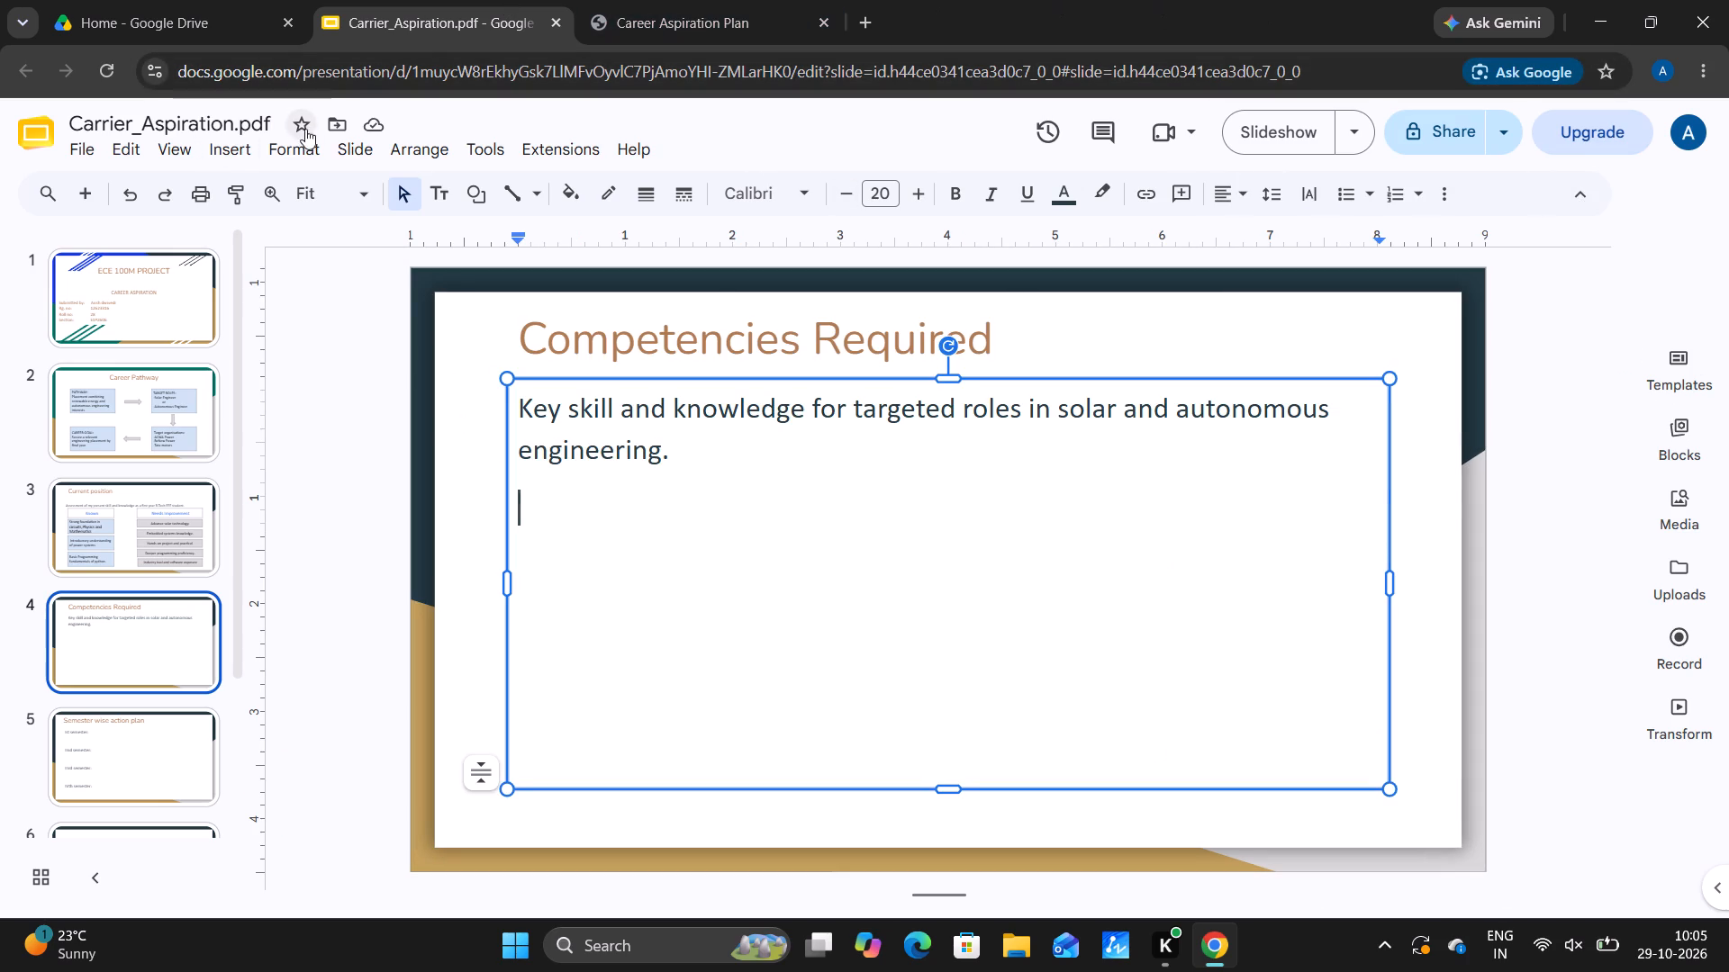
Browse the building blocks and insert the four-step list with round photos from the Lists category on the Competencies Required slide.
click(237, 139)
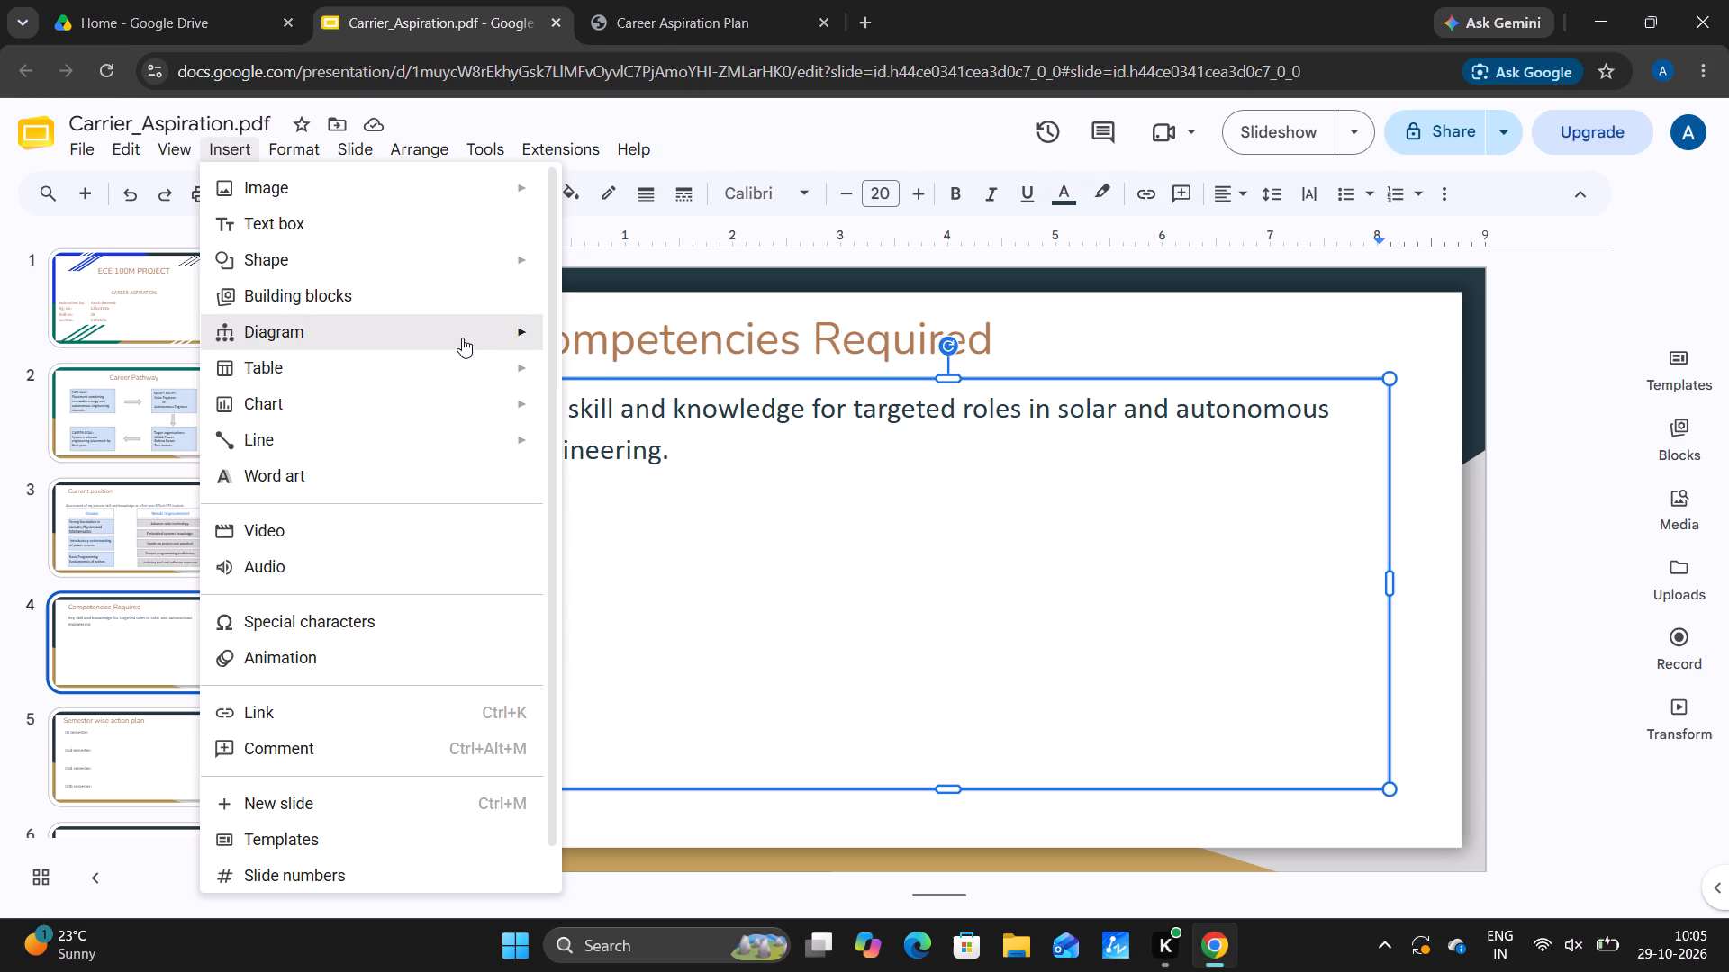
click(496, 295)
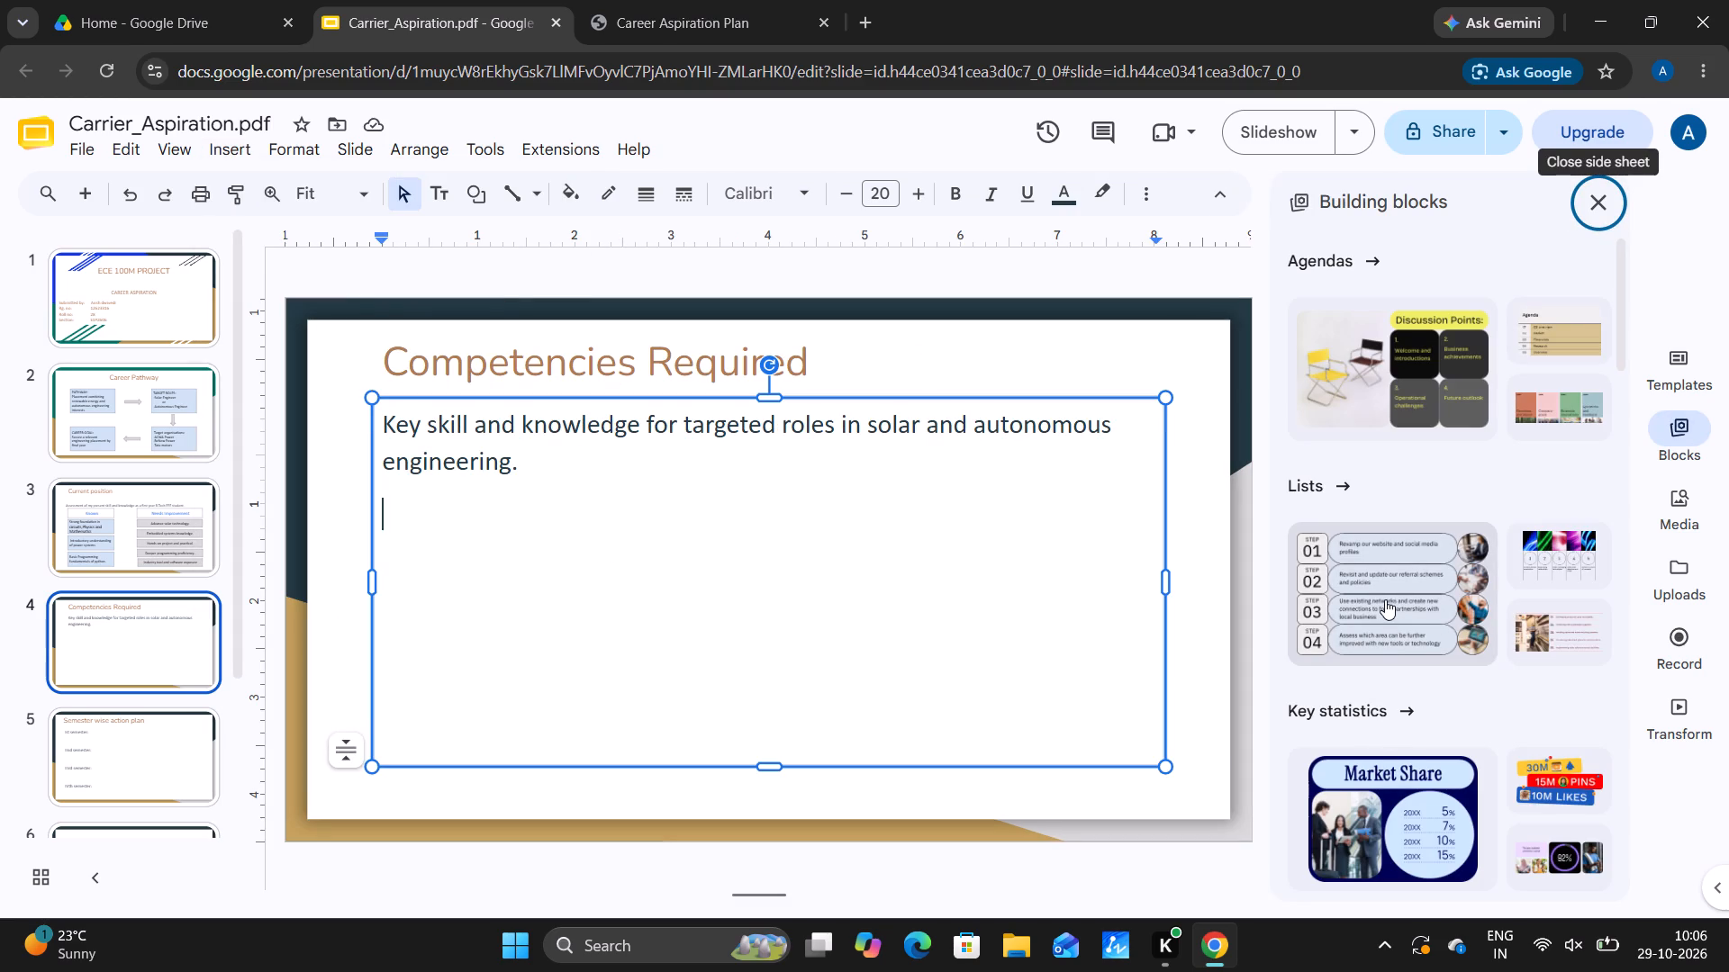
scroll(1385, 599, down, 8)
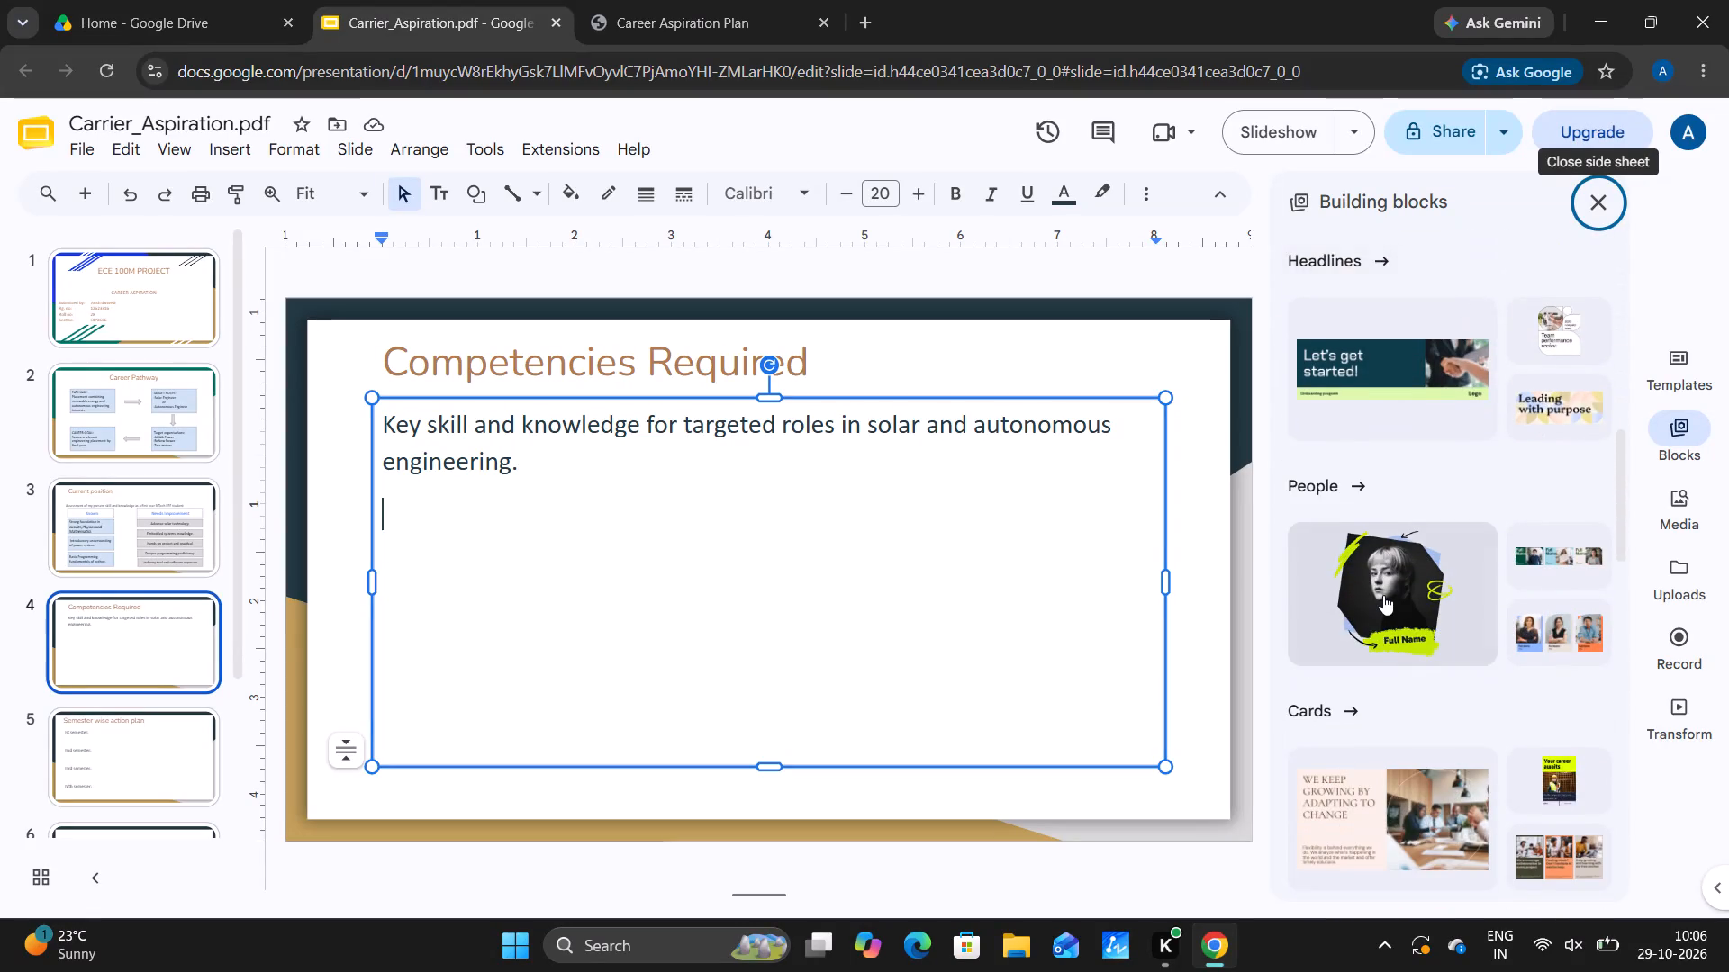
scroll(1383, 595, down, 17)
scroll(1391, 580, down, 5)
scroll(1391, 580, up, 7)
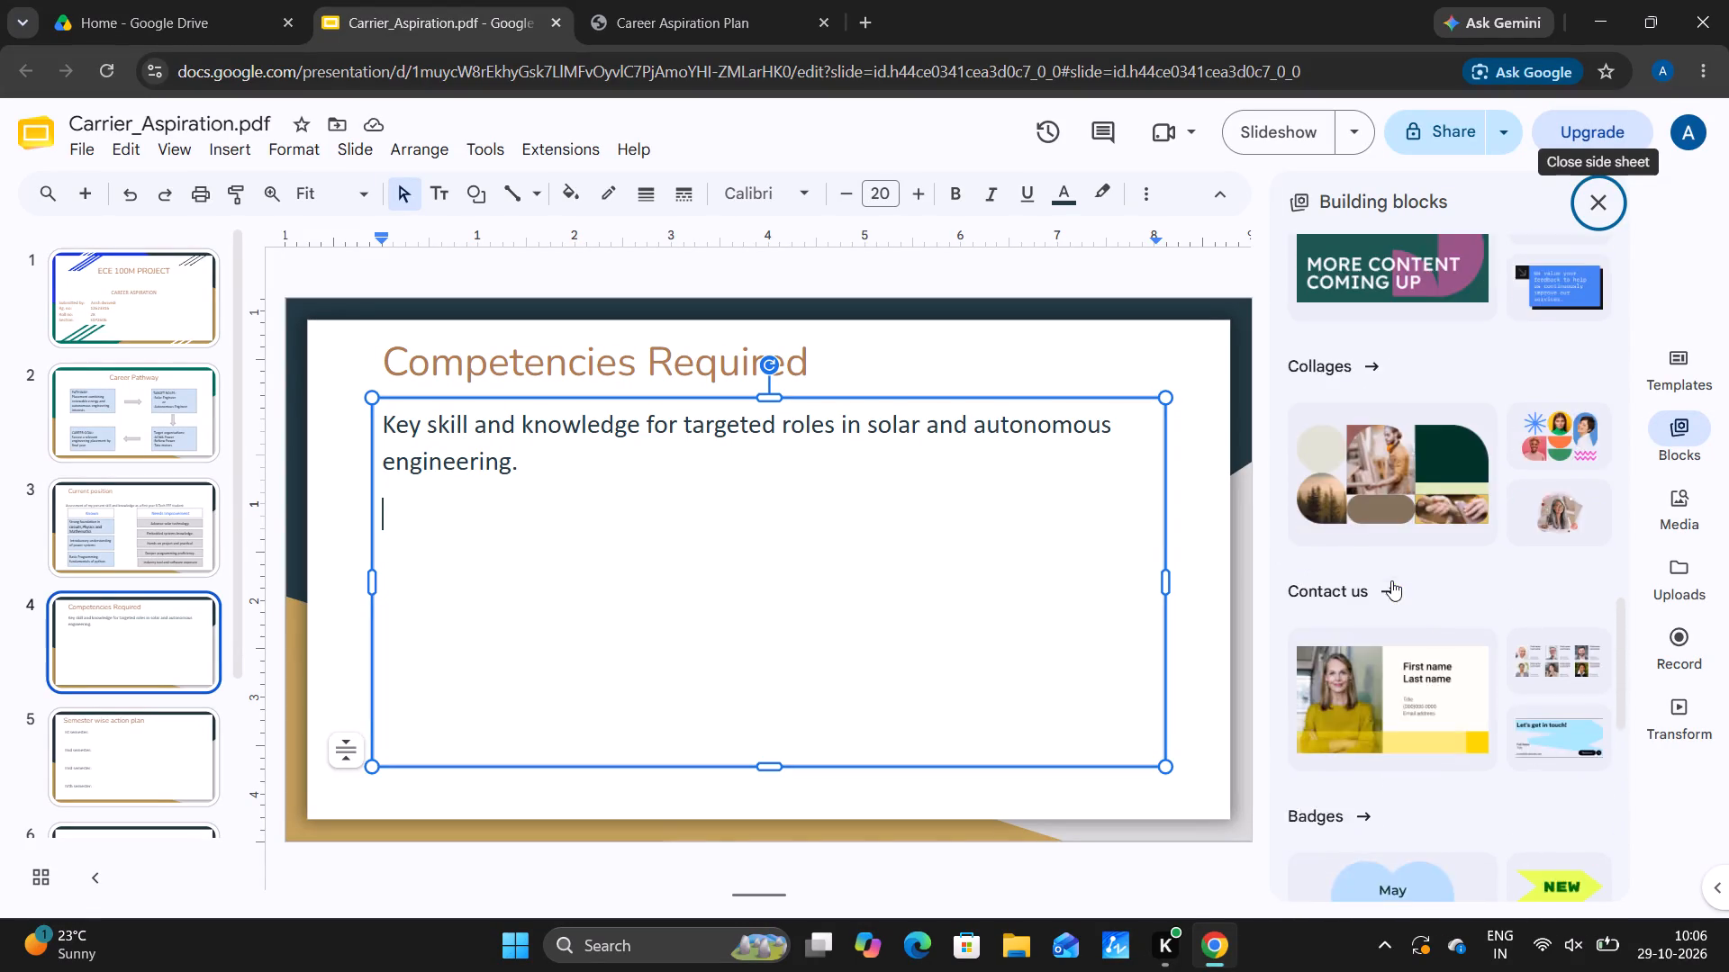
scroll(1391, 580, up, 15)
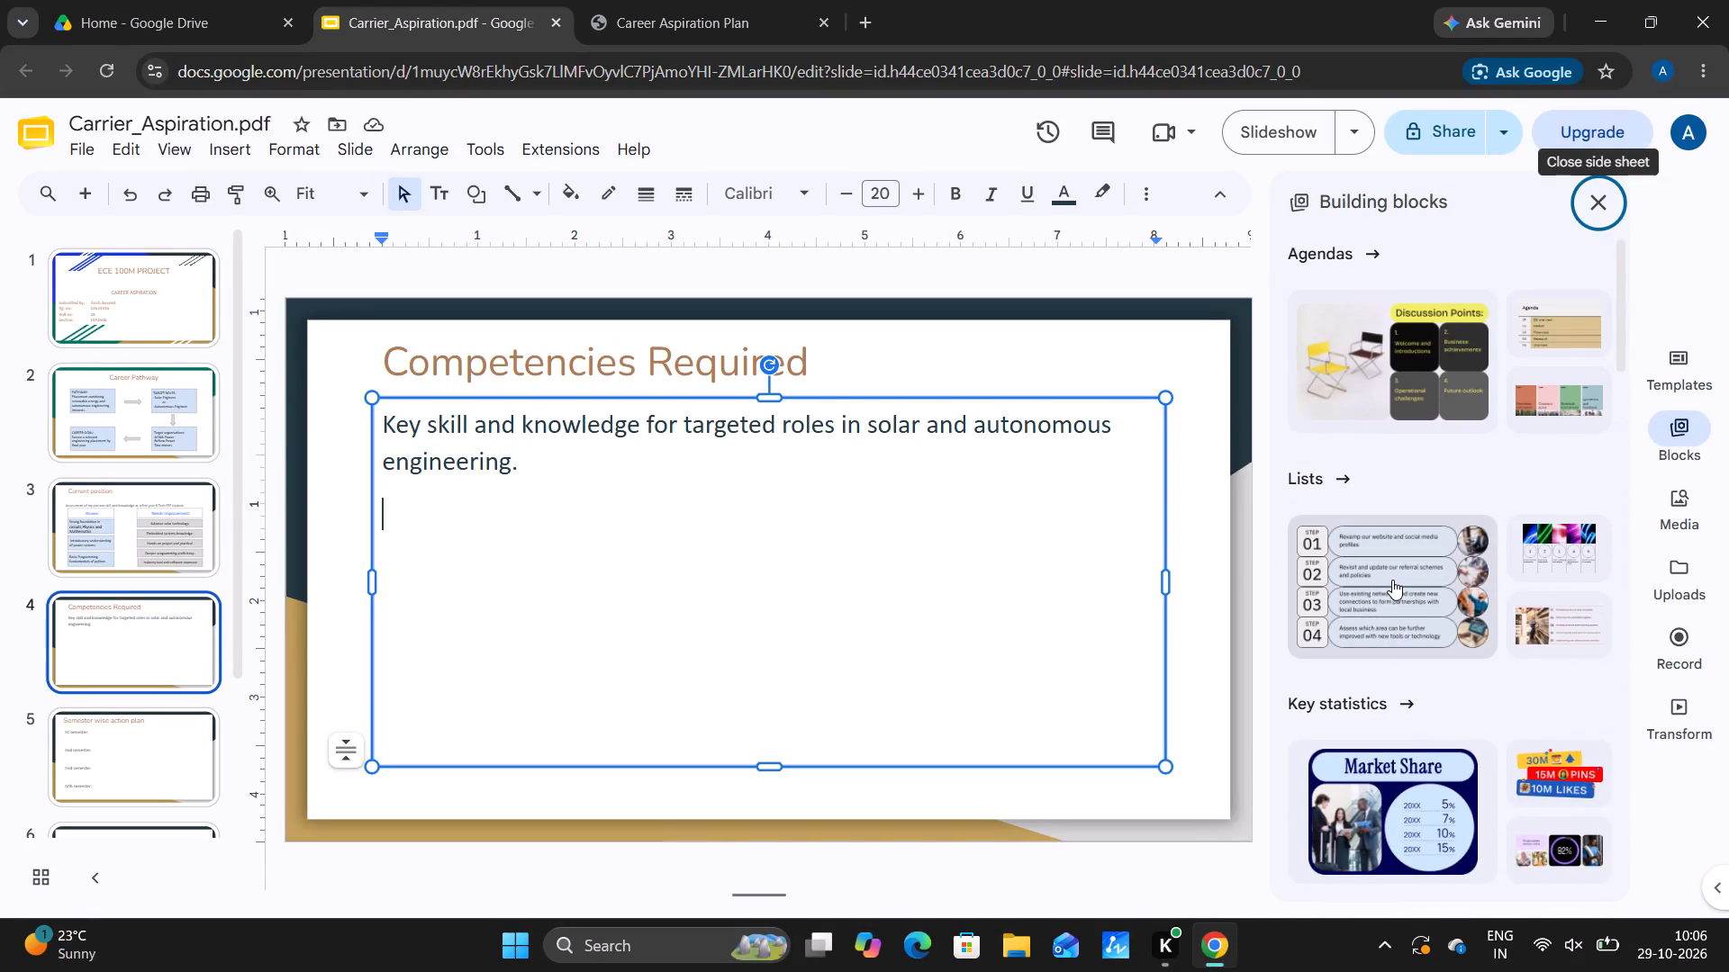
scroll(1392, 580, up, 4)
click(1392, 580)
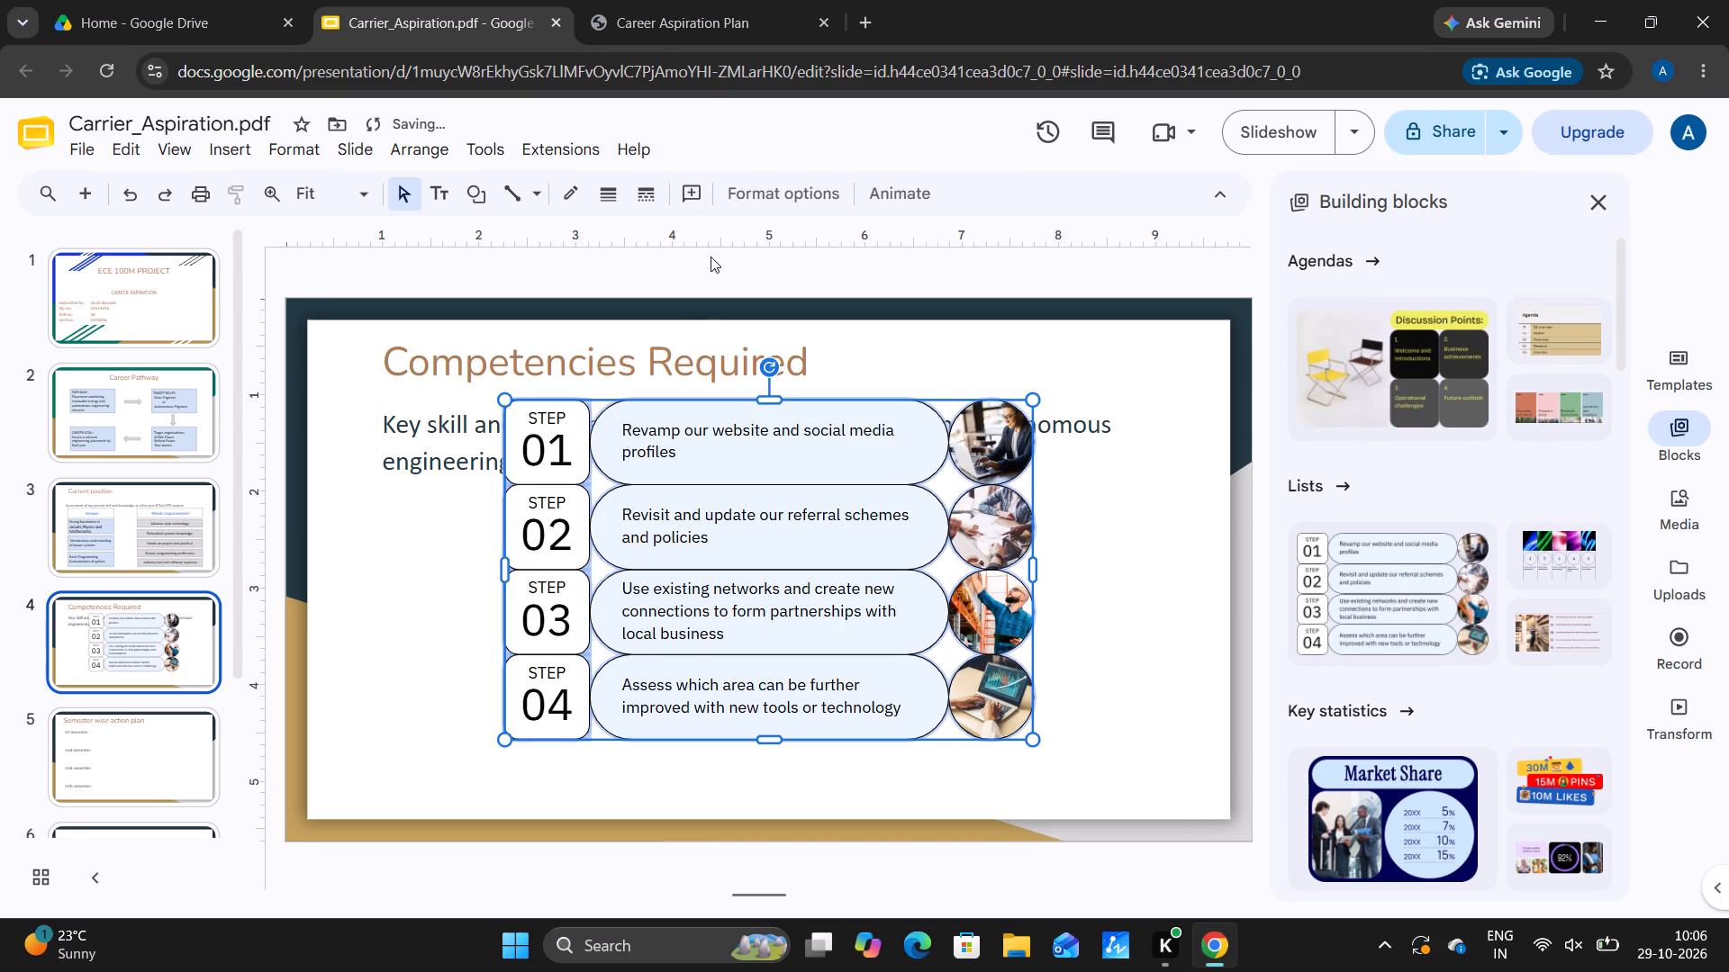
Place the cursor in the step 01 text, consult the PDF's competency table and return to the slide.
click(689, 456)
click(689, 456)
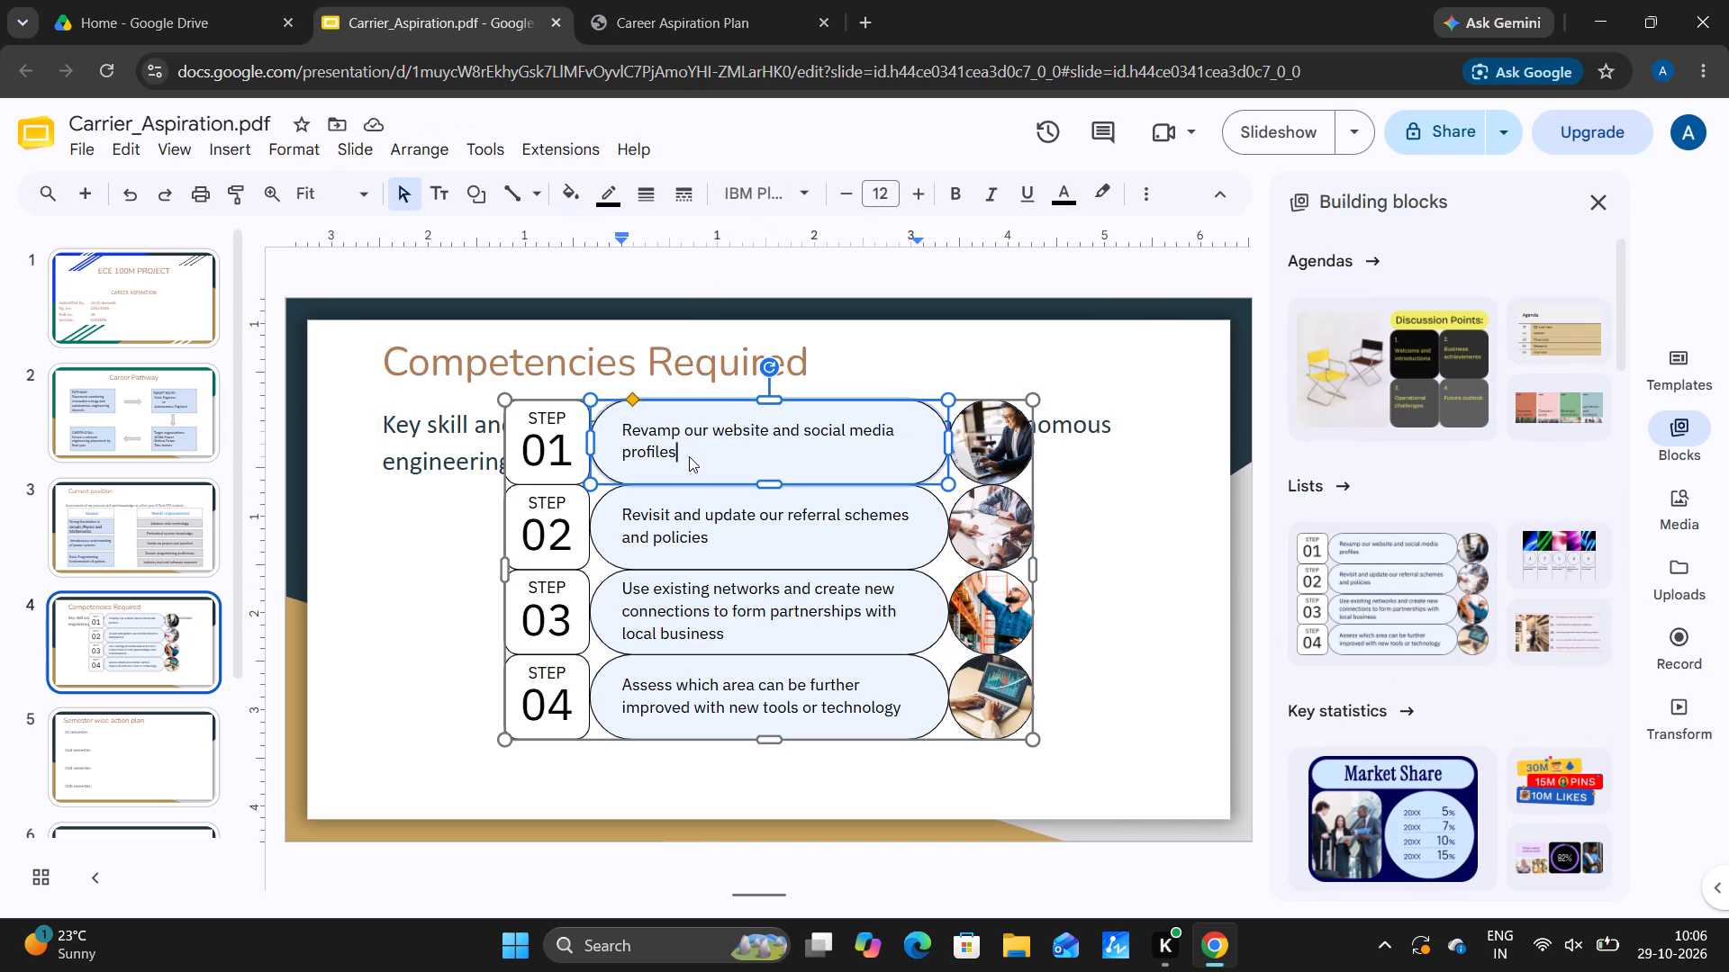
click(696, 0)
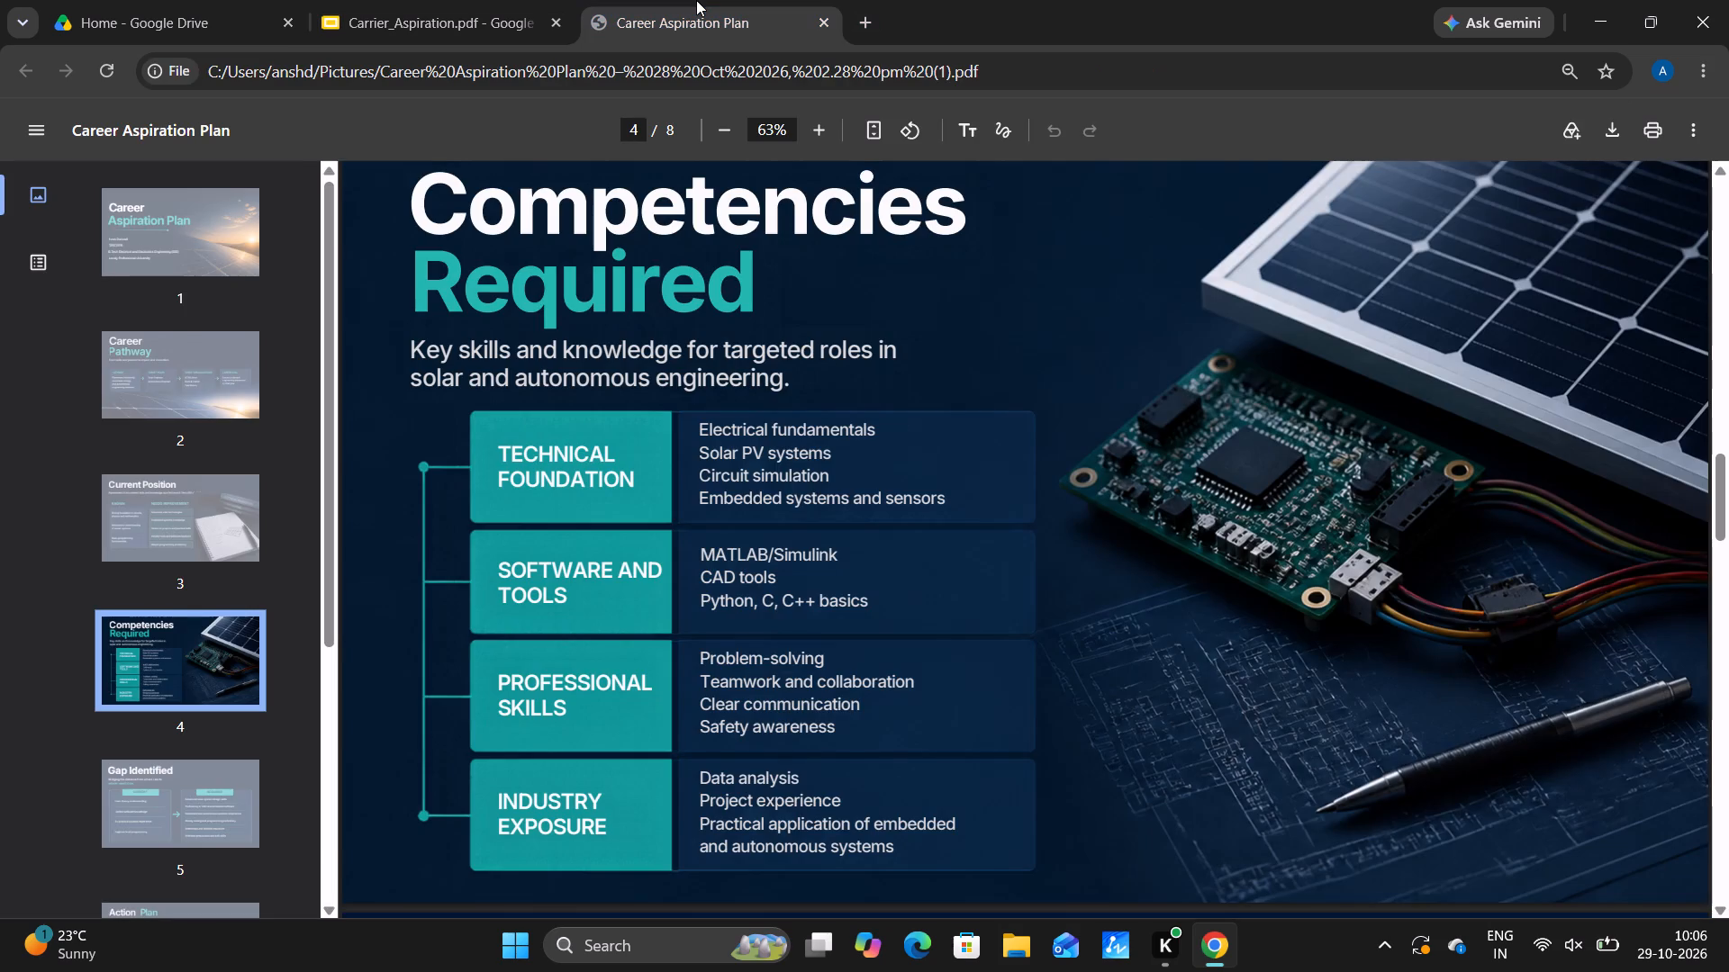
click(453, 0)
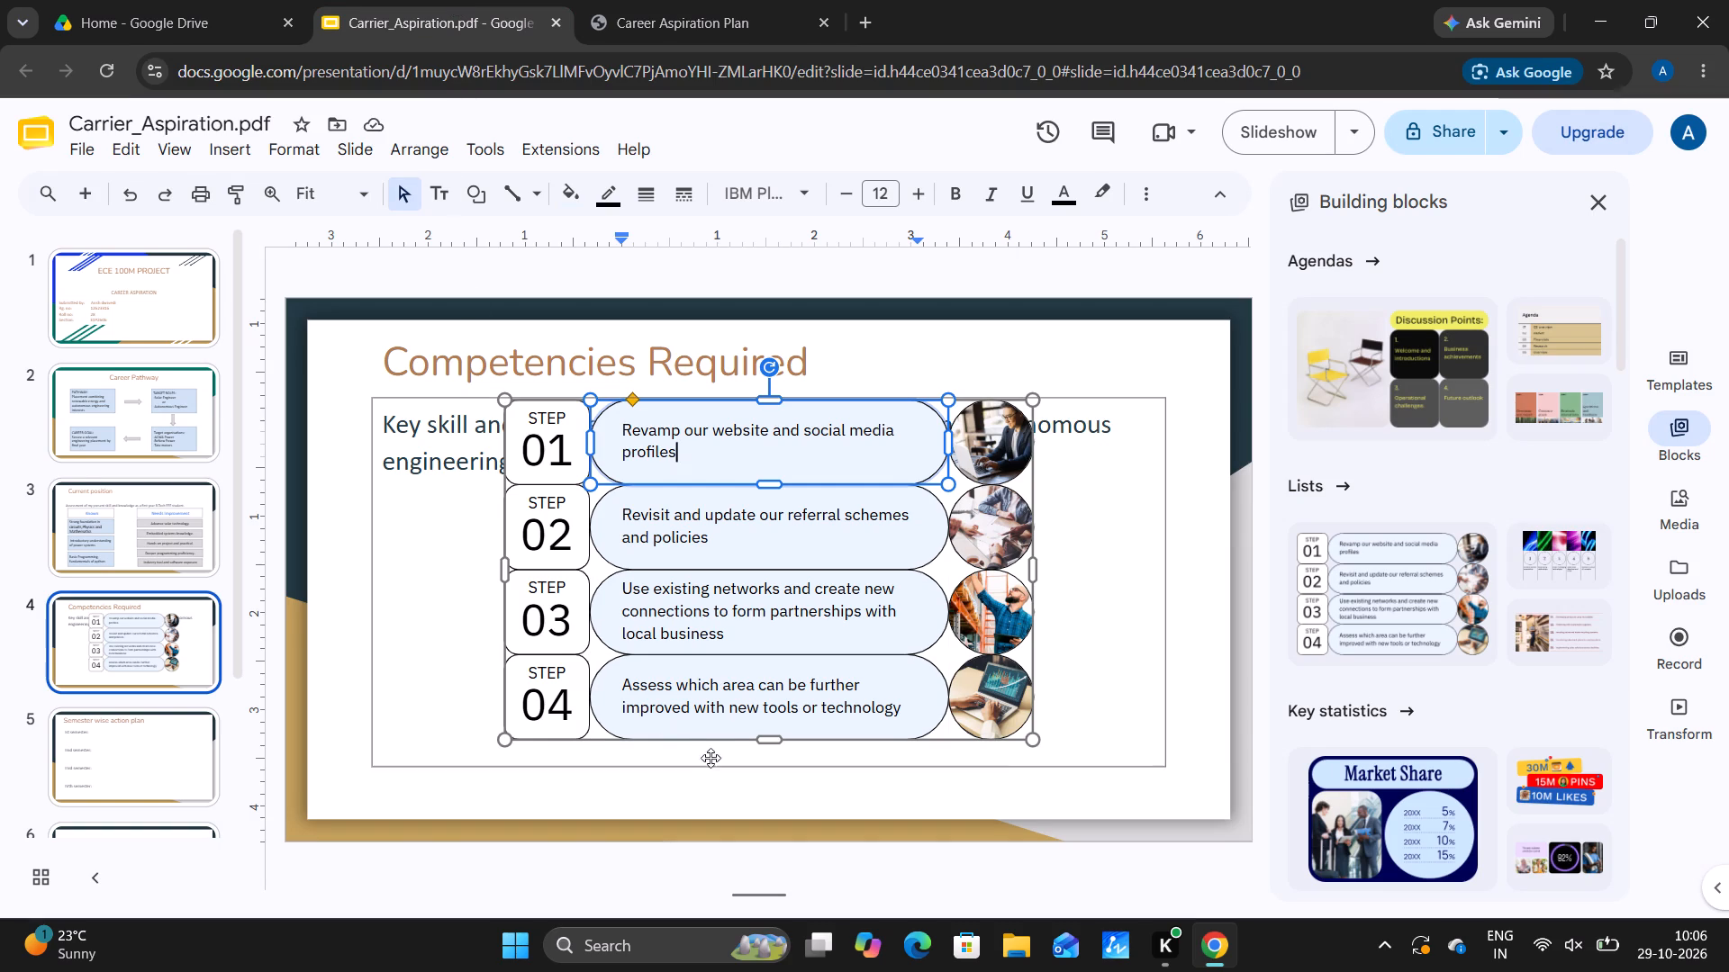
Extend the body text box down to the lower edge of the slide's white area and shift it slightly.
click(774, 767)
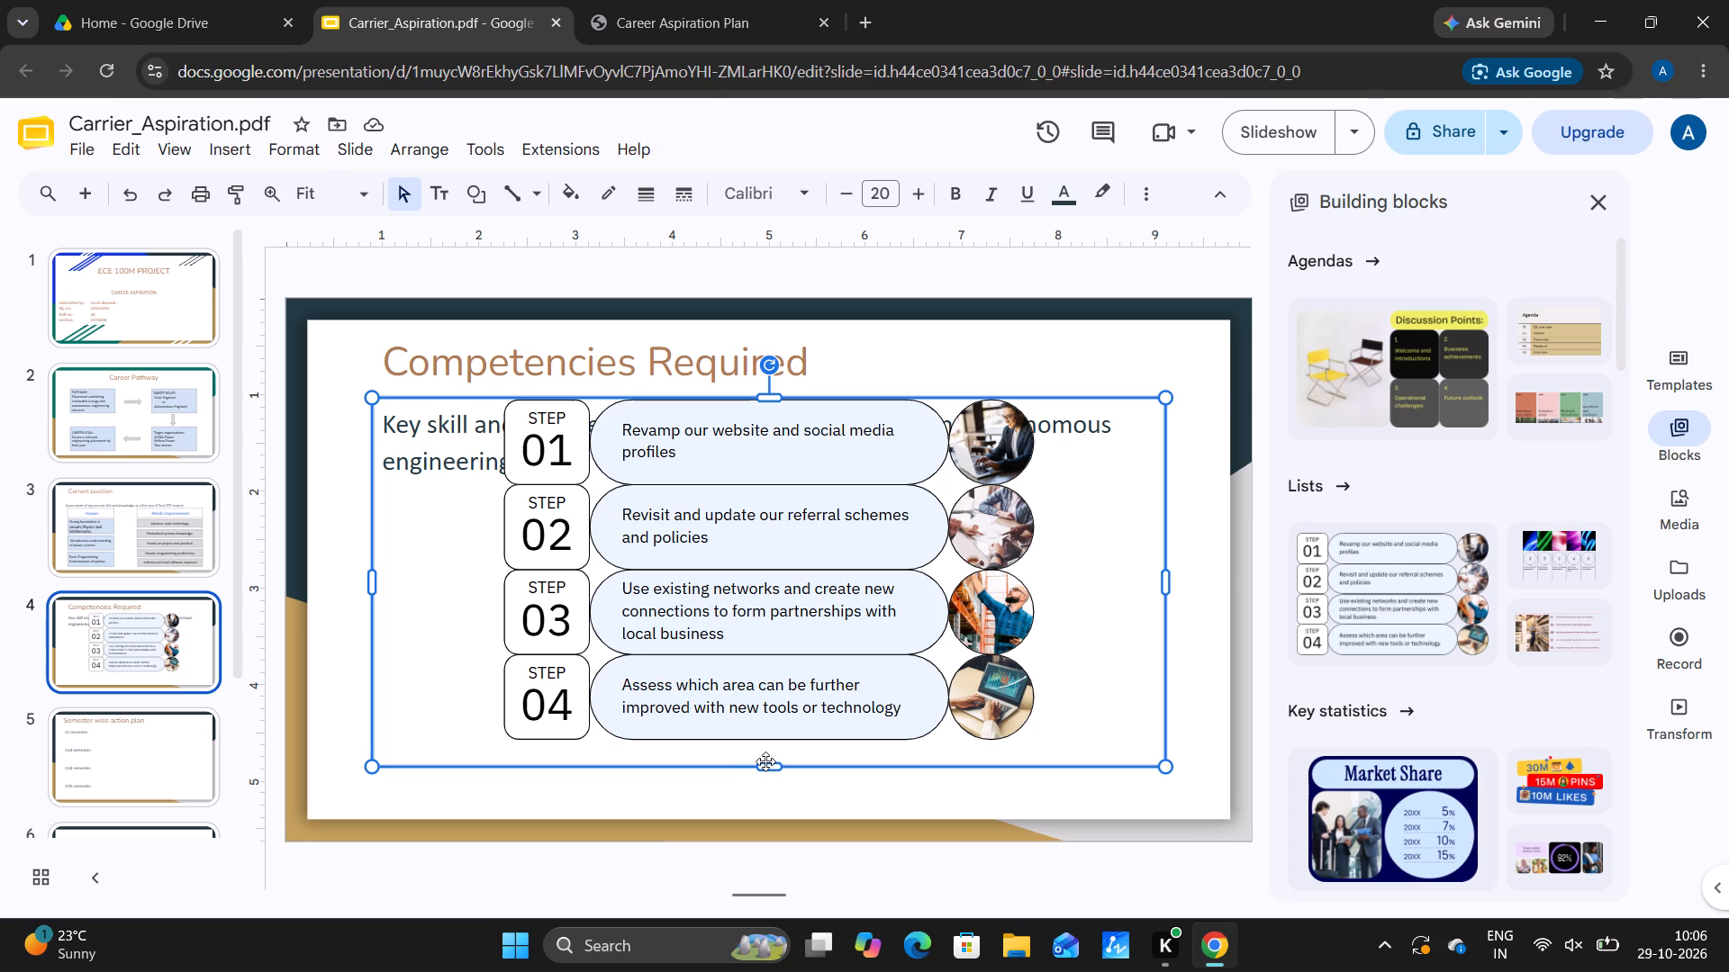
drag(768, 766, 755, 807)
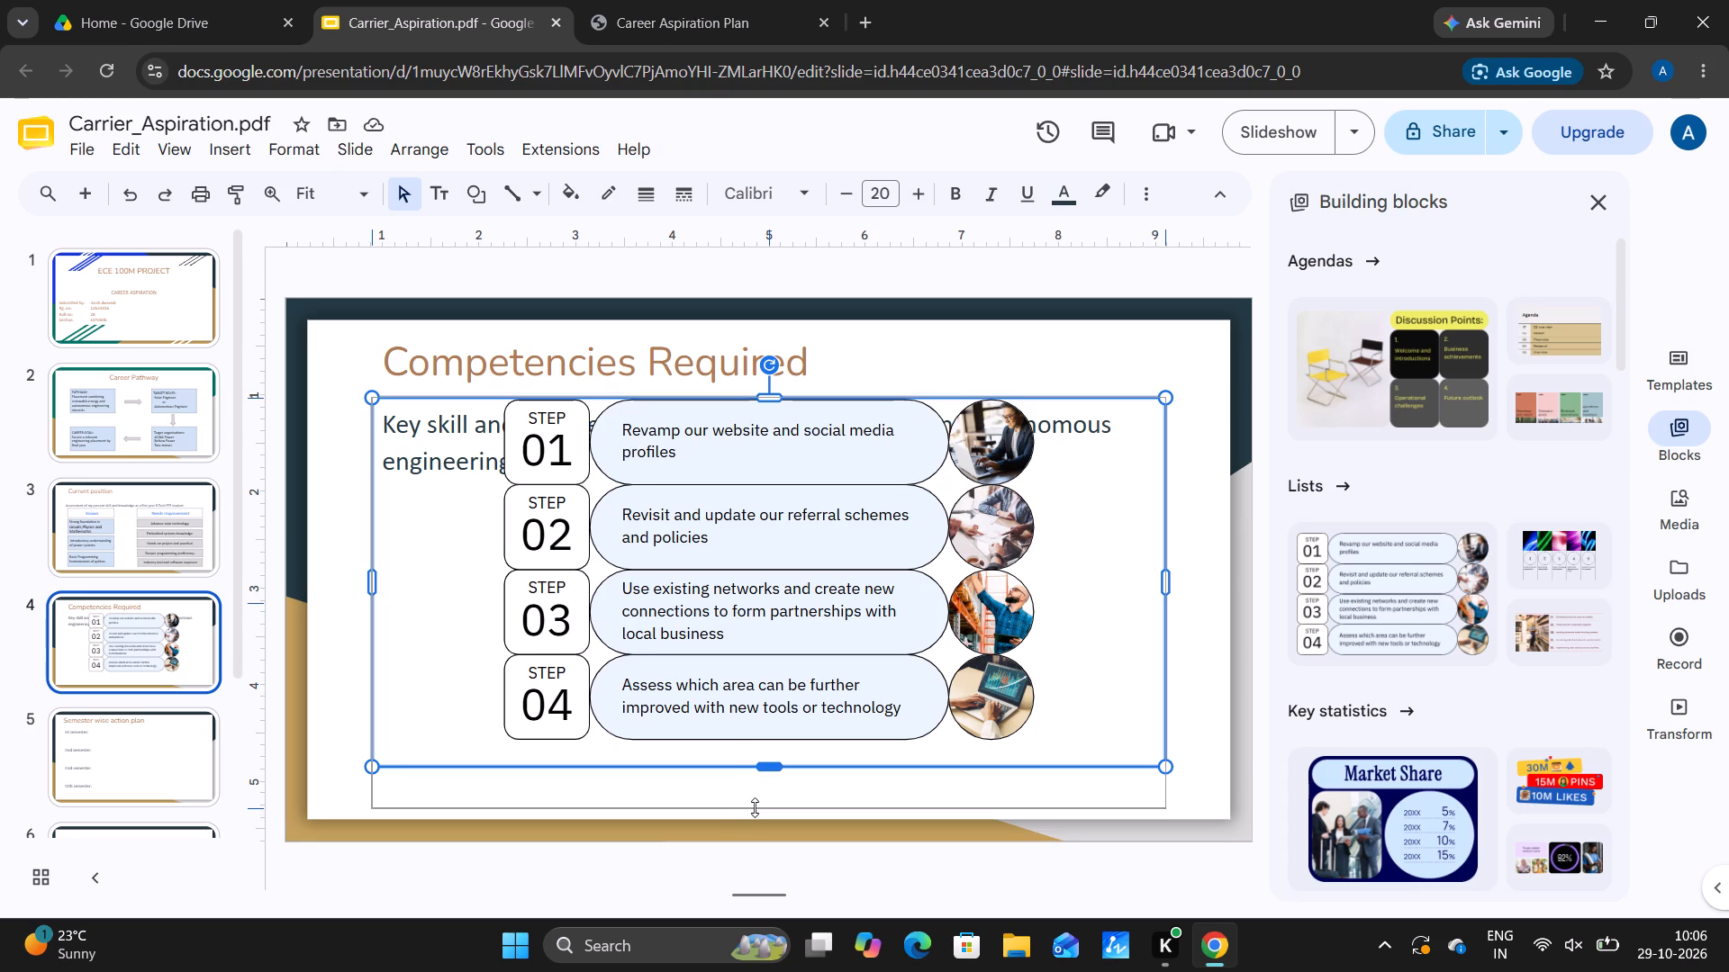
drag(755, 807, 756, 817)
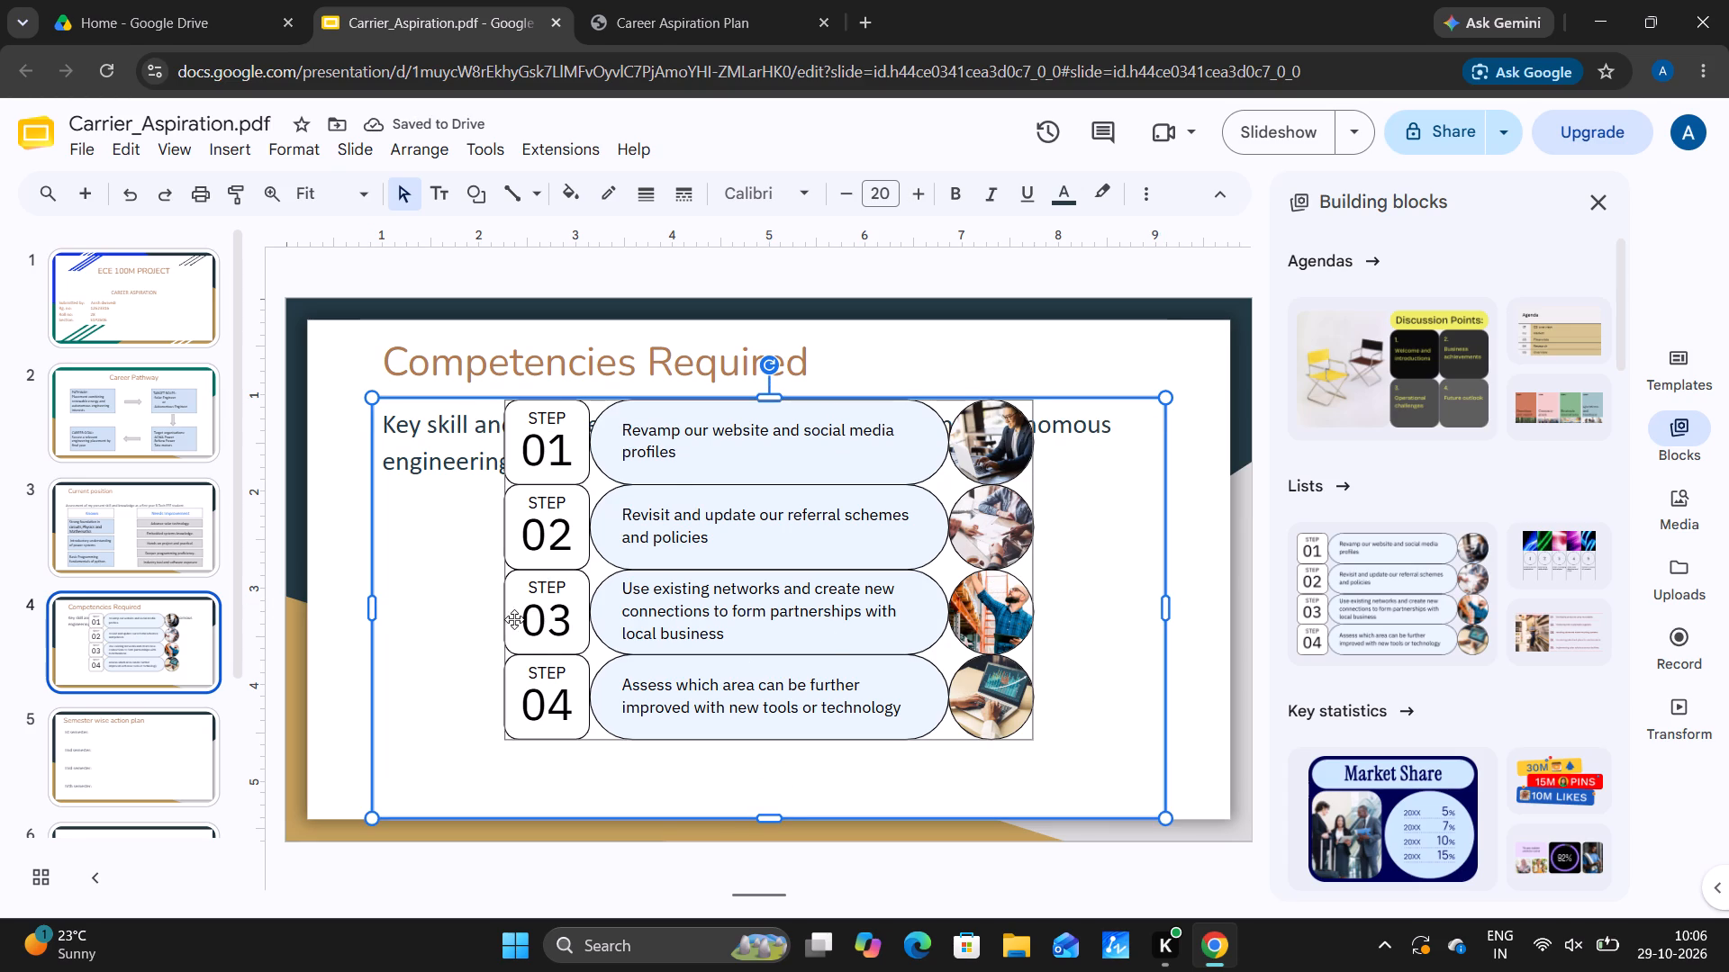
click(741, 741)
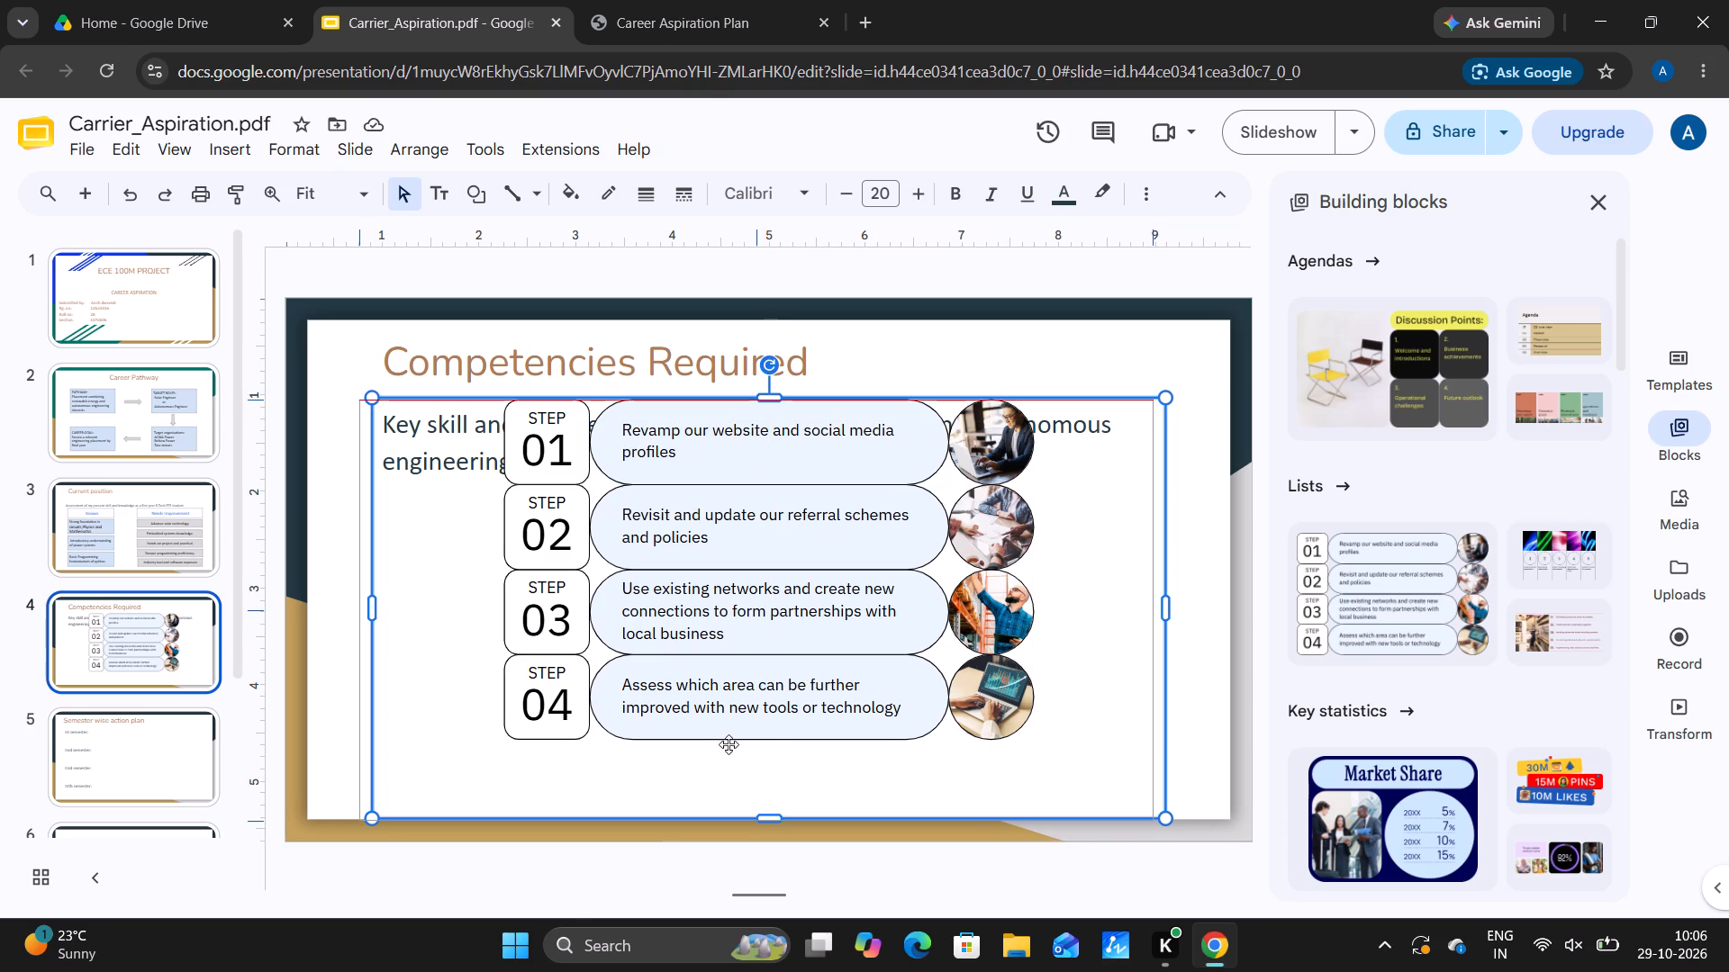
click(738, 740)
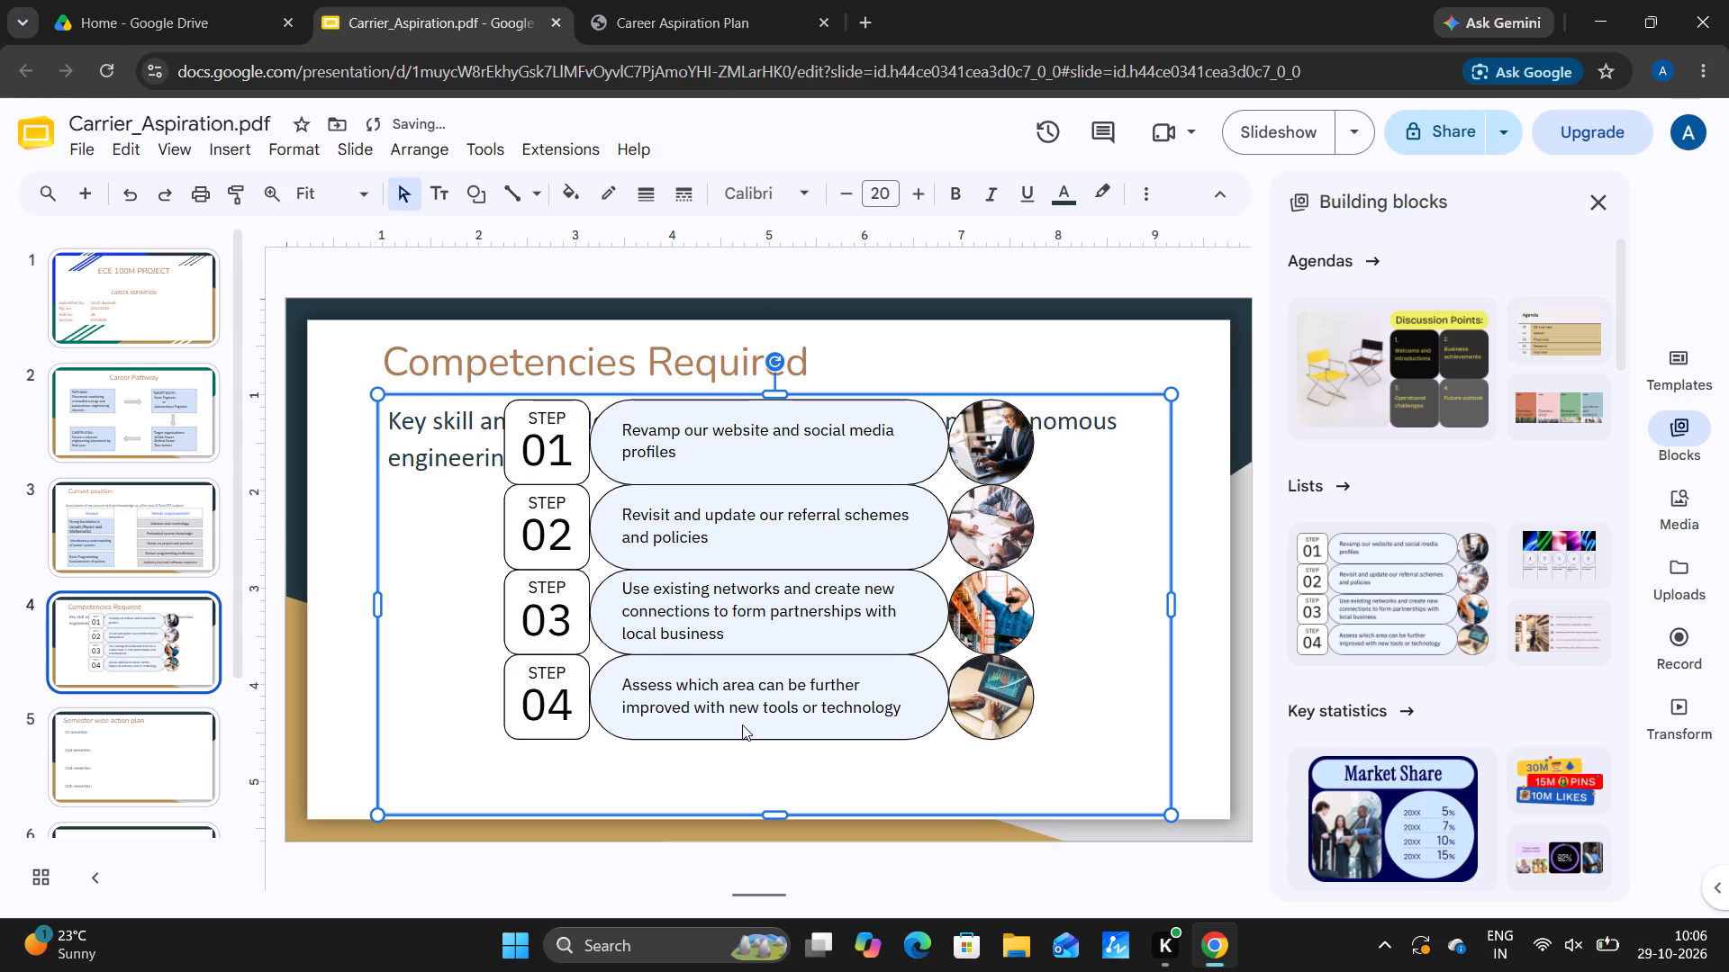
Move the four-step list block down so it sits directly below the introductory body sentence.
click(787, 662)
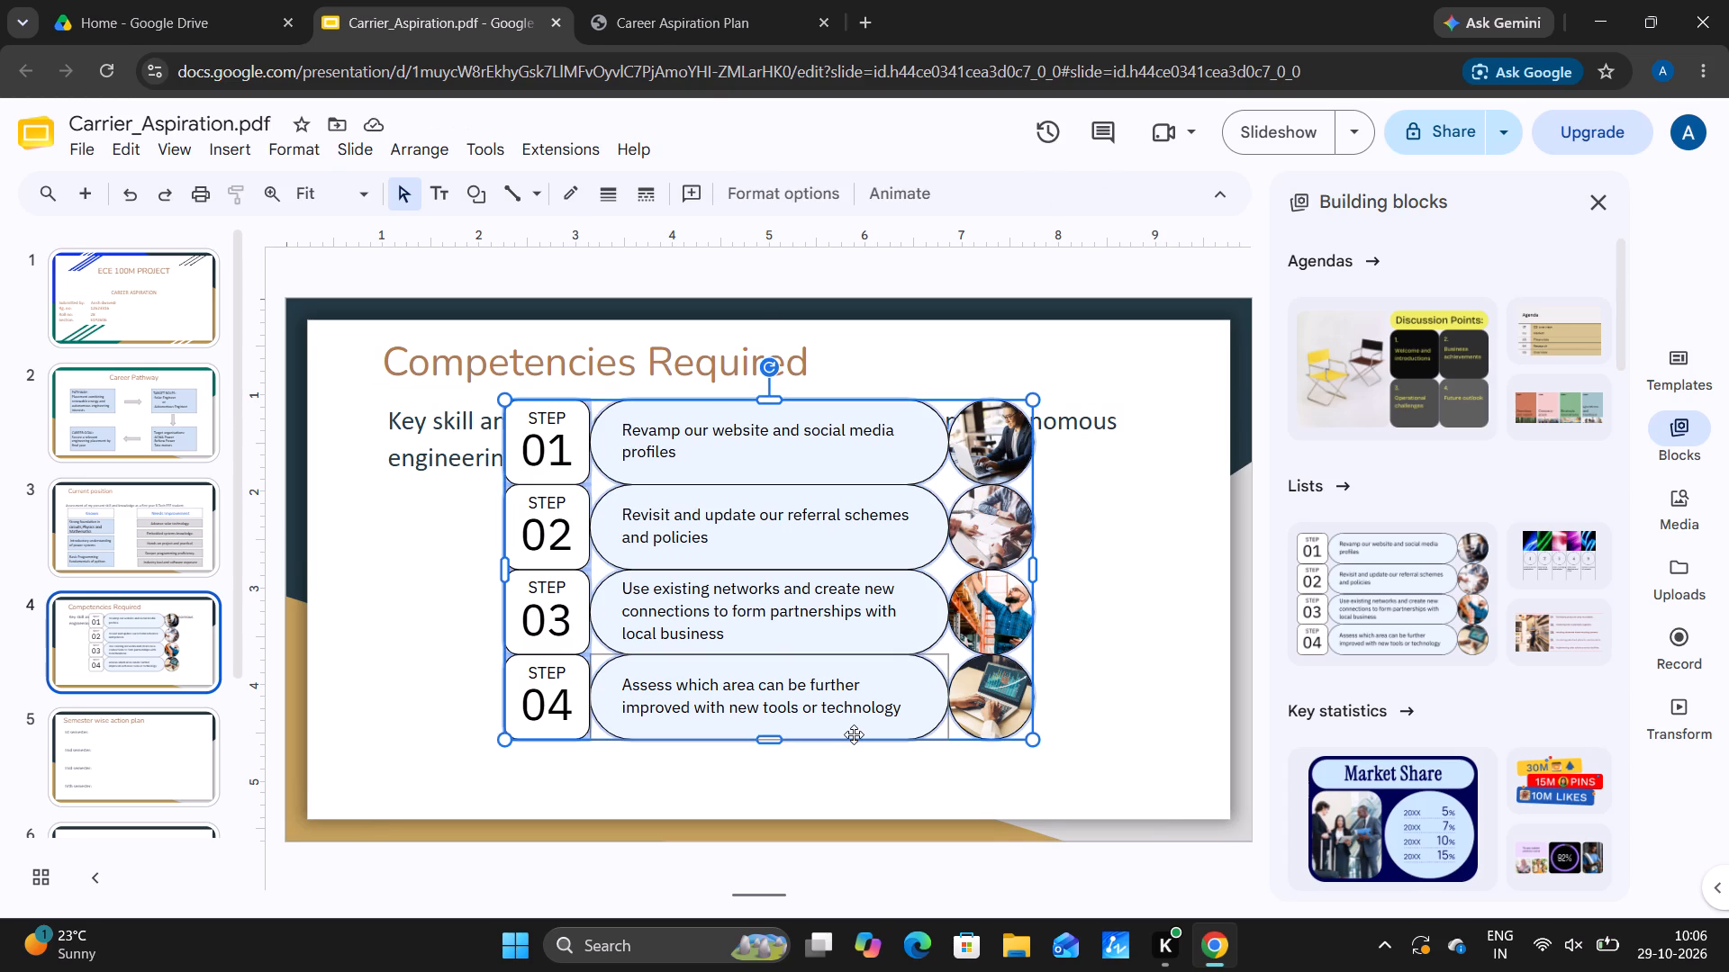
drag(854, 734, 816, 778)
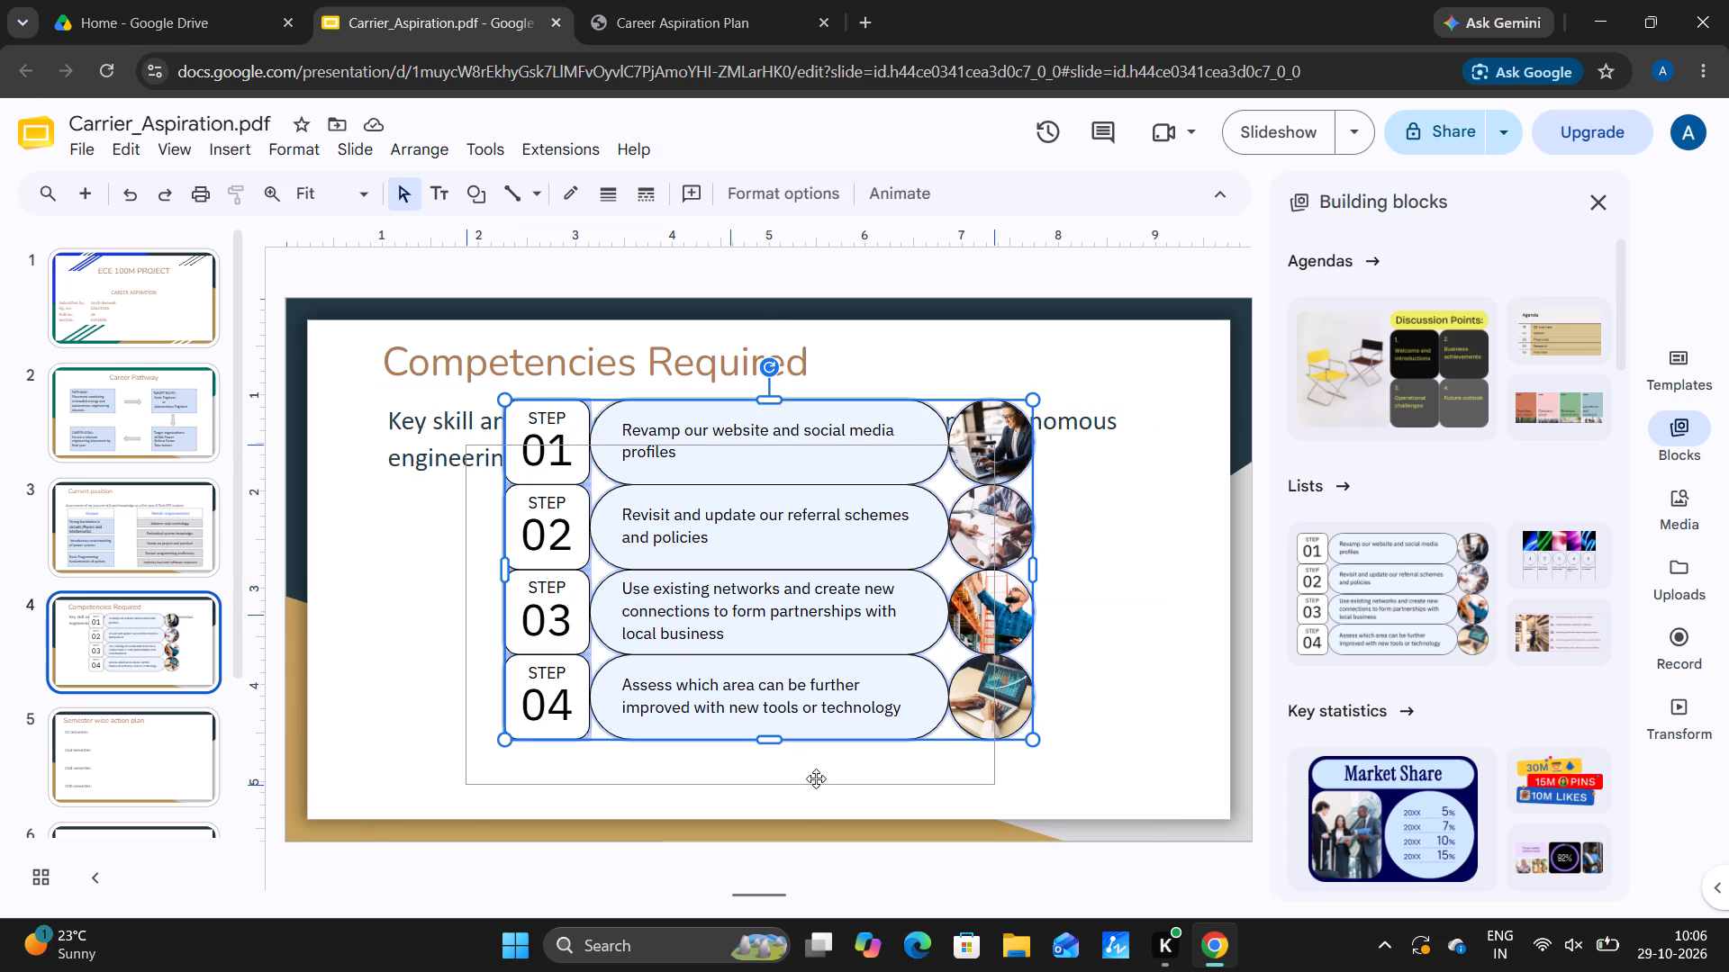
drag(816, 778, 809, 808)
click(1091, 729)
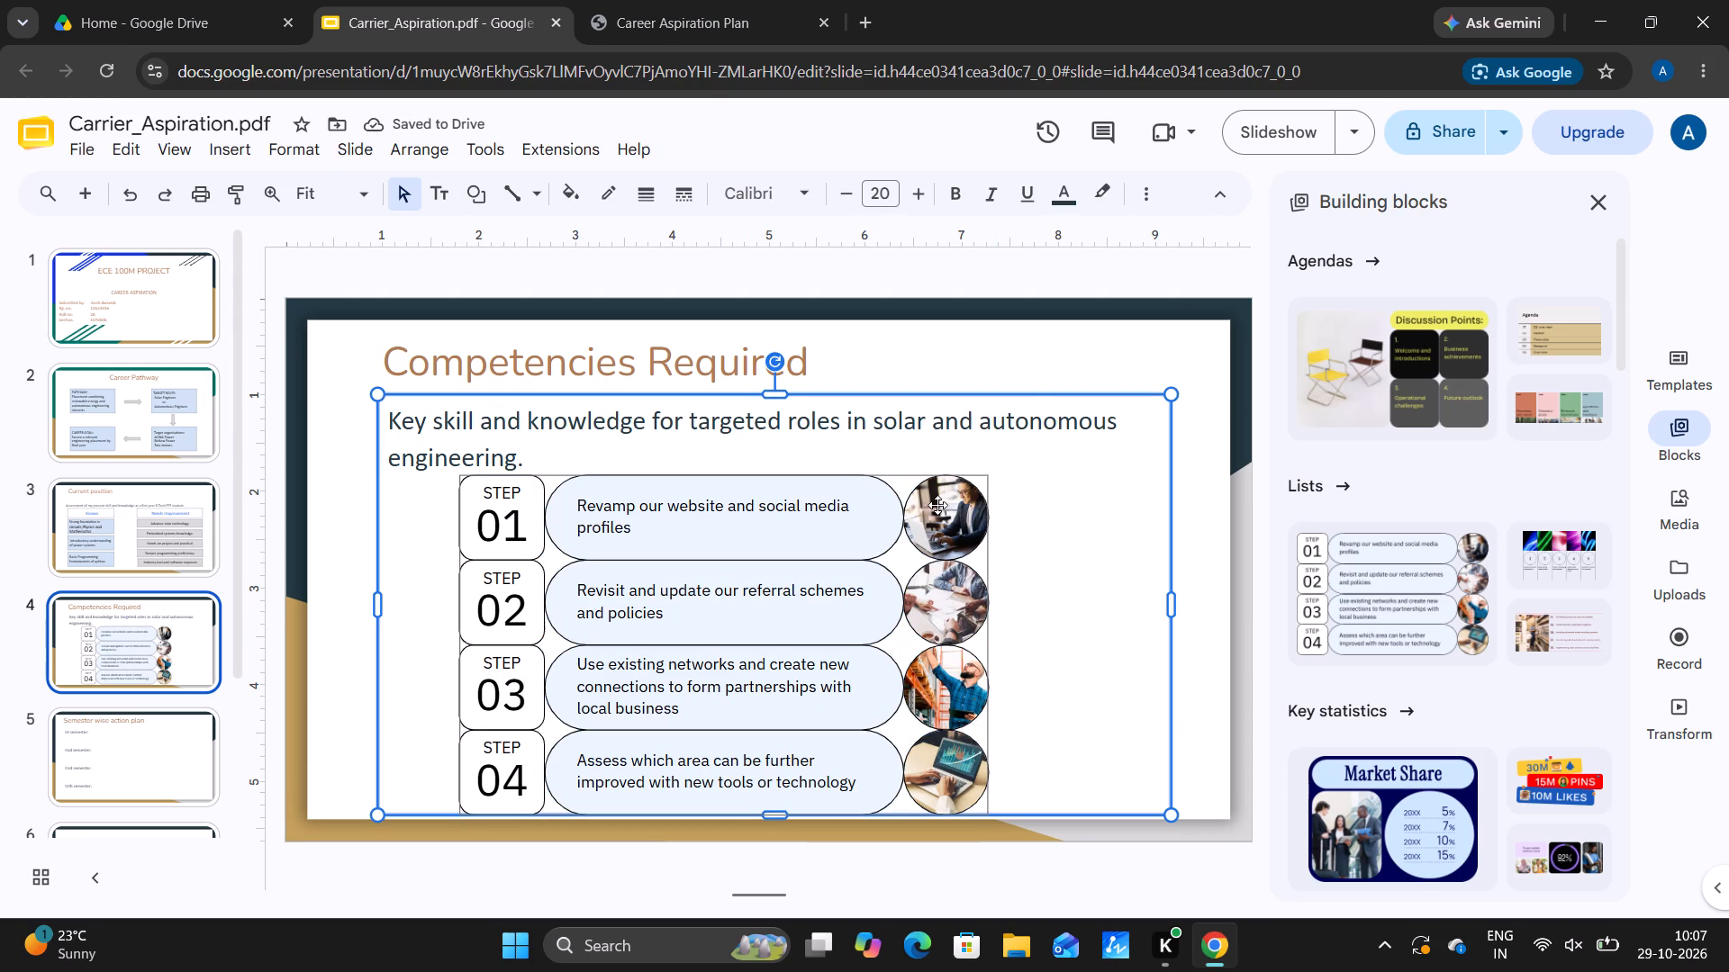
Widen the four-step list block on both sides so it spans about the width of the body sentence.
click(839, 496)
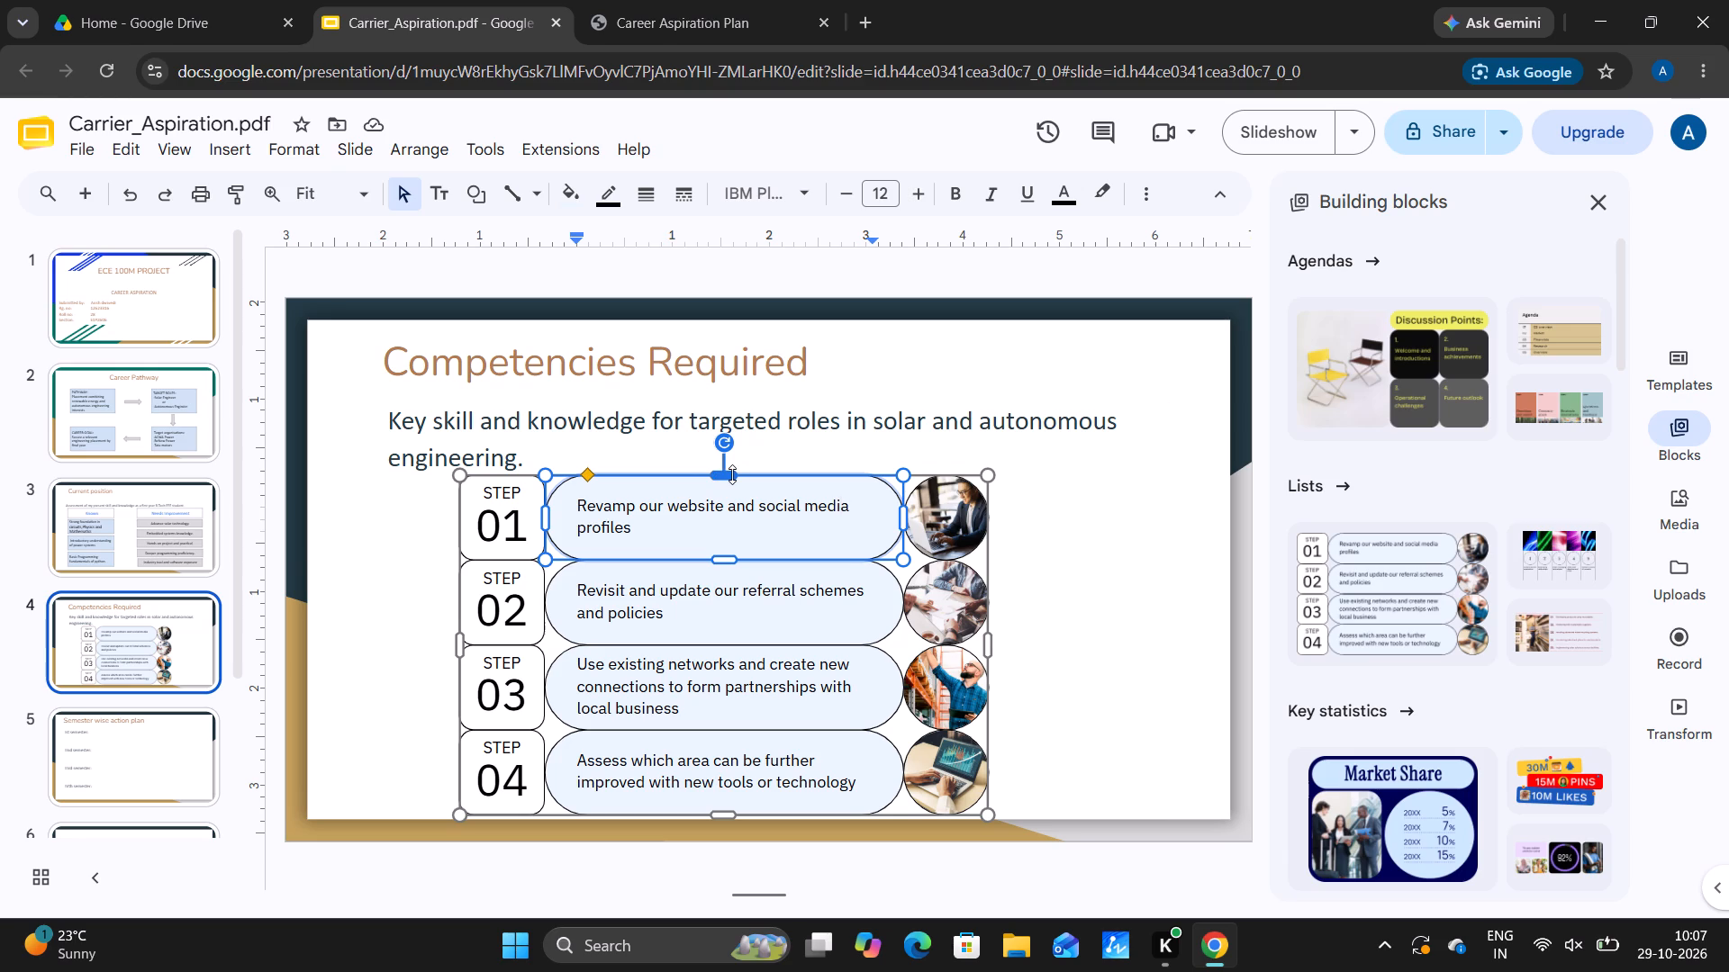
drag(732, 474, 721, 490)
drag(721, 490, 738, 477)
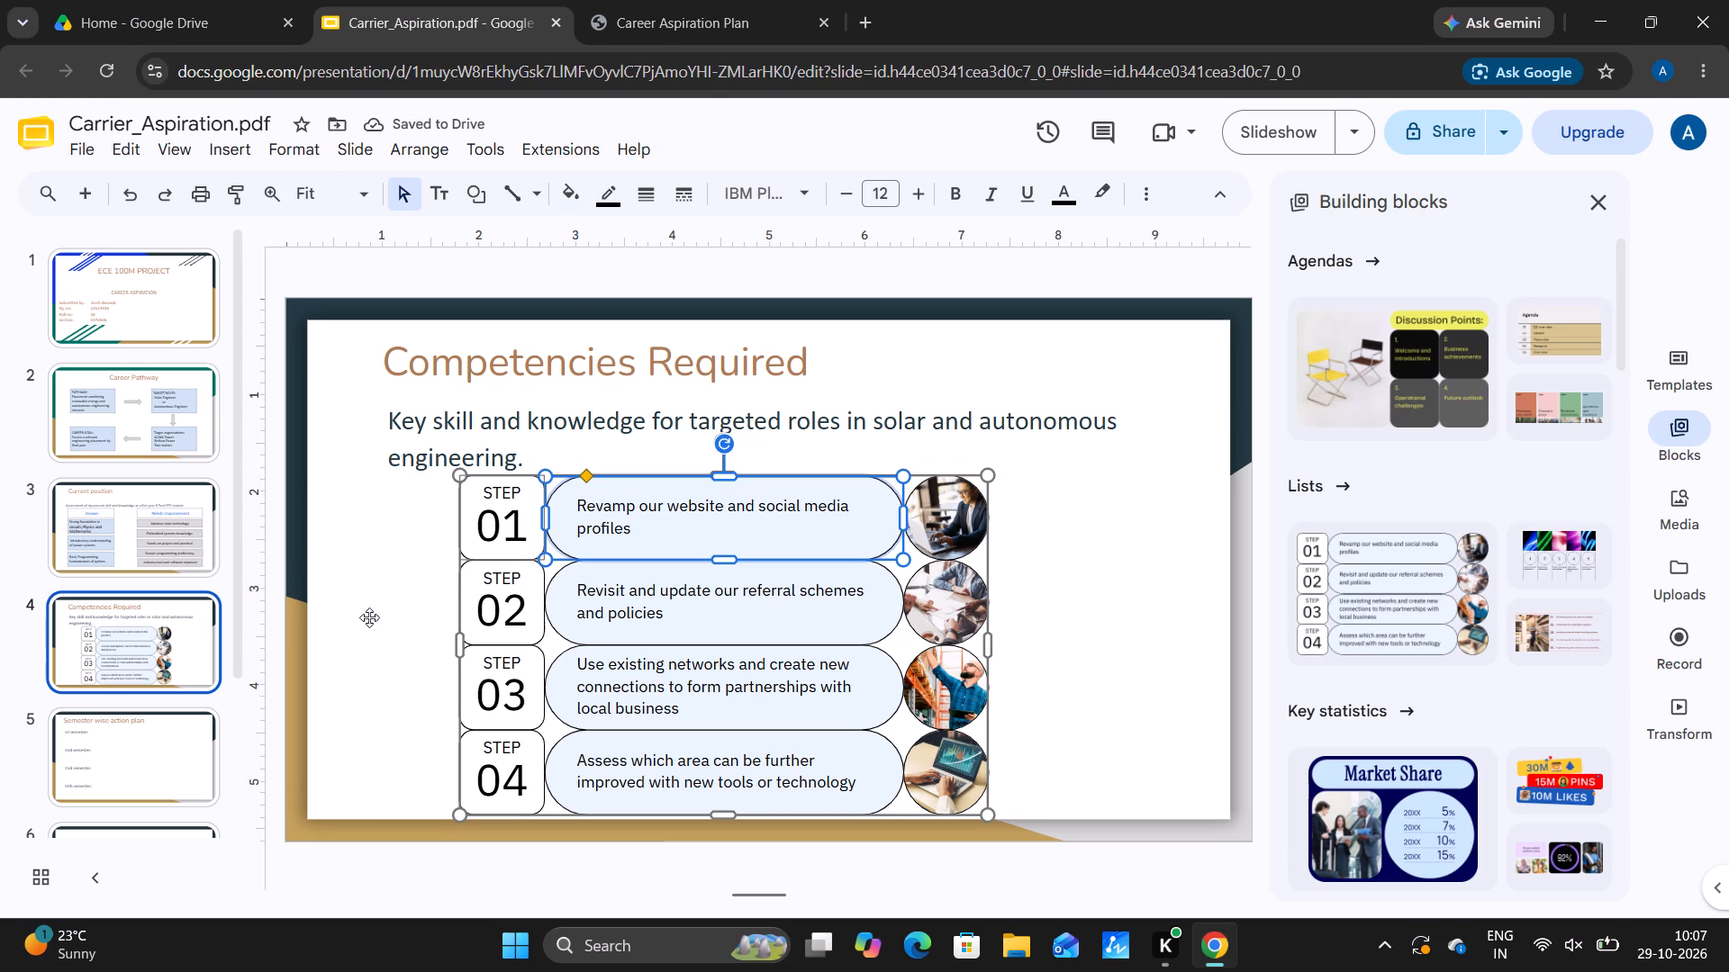
drag(461, 646, 412, 644)
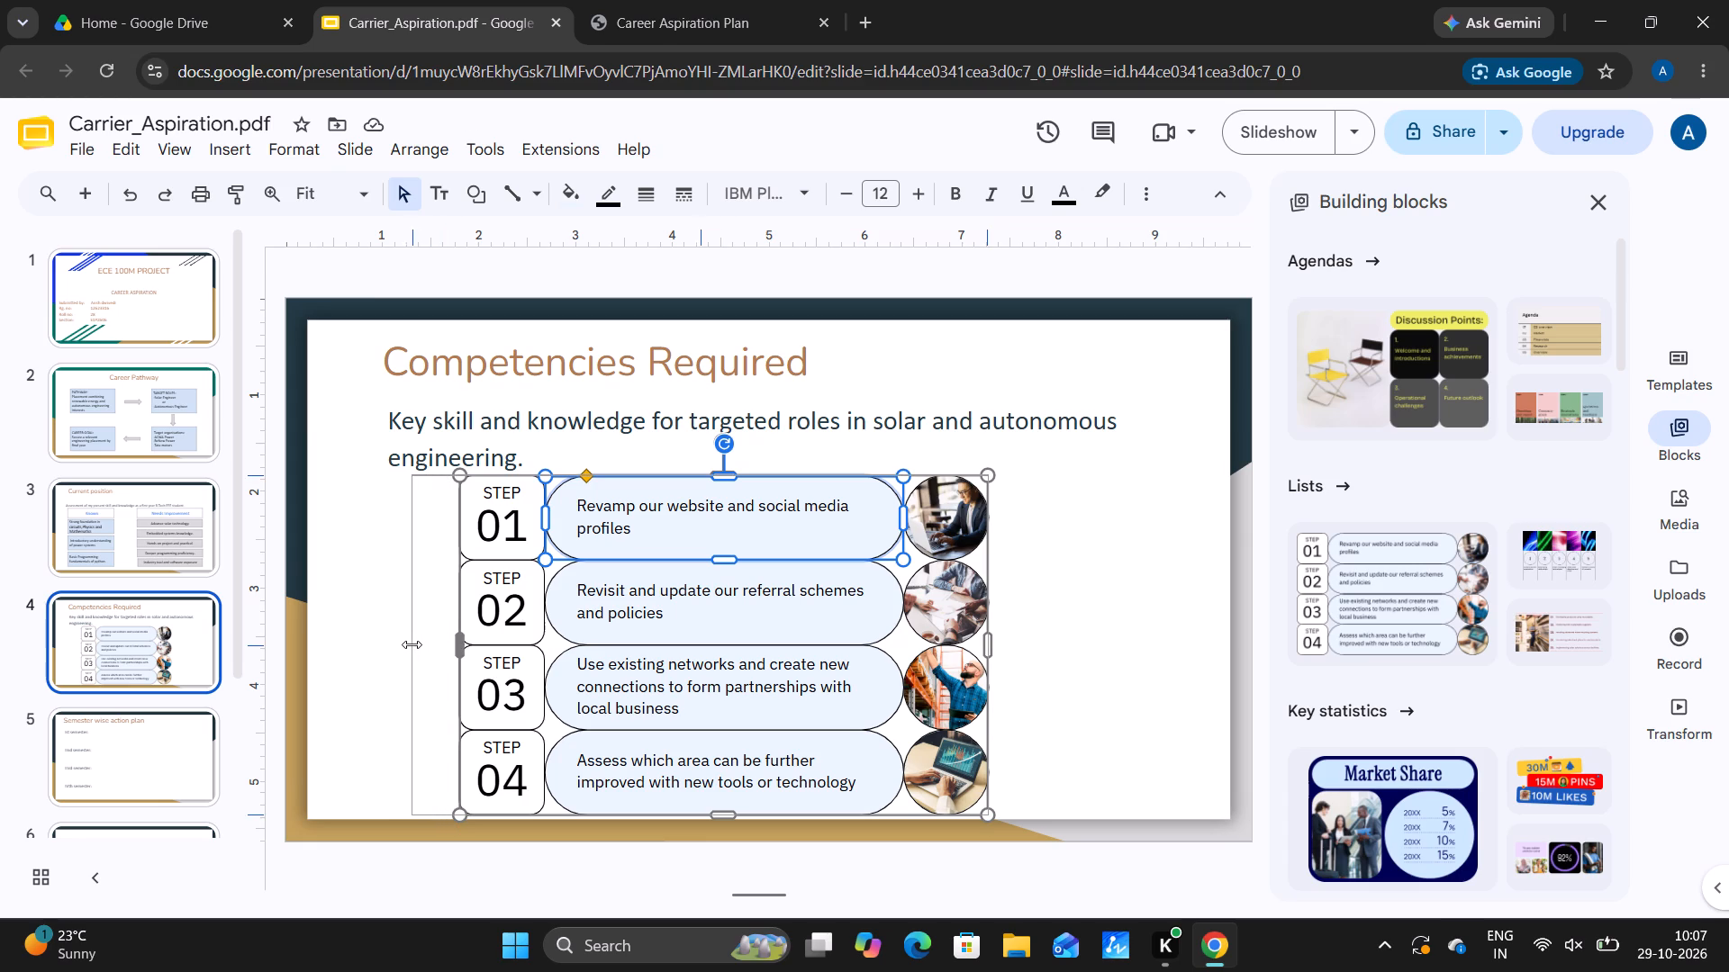
drag(412, 644, 385, 644)
drag(385, 644, 384, 644)
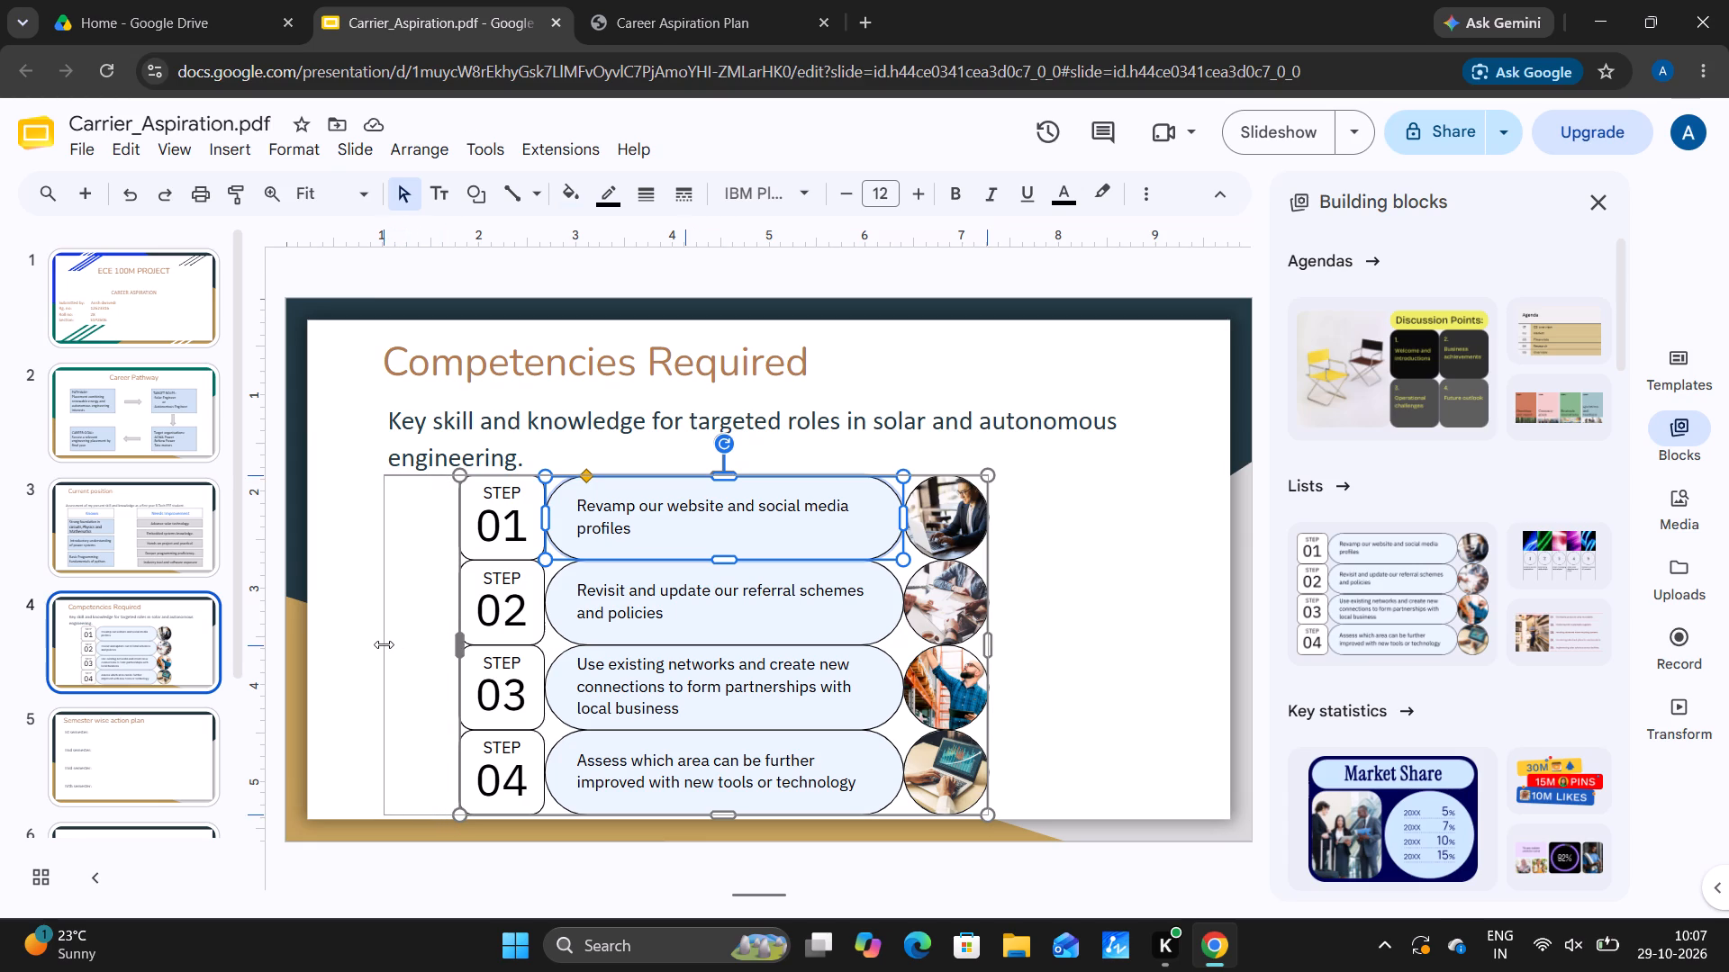
drag(384, 644, 380, 644)
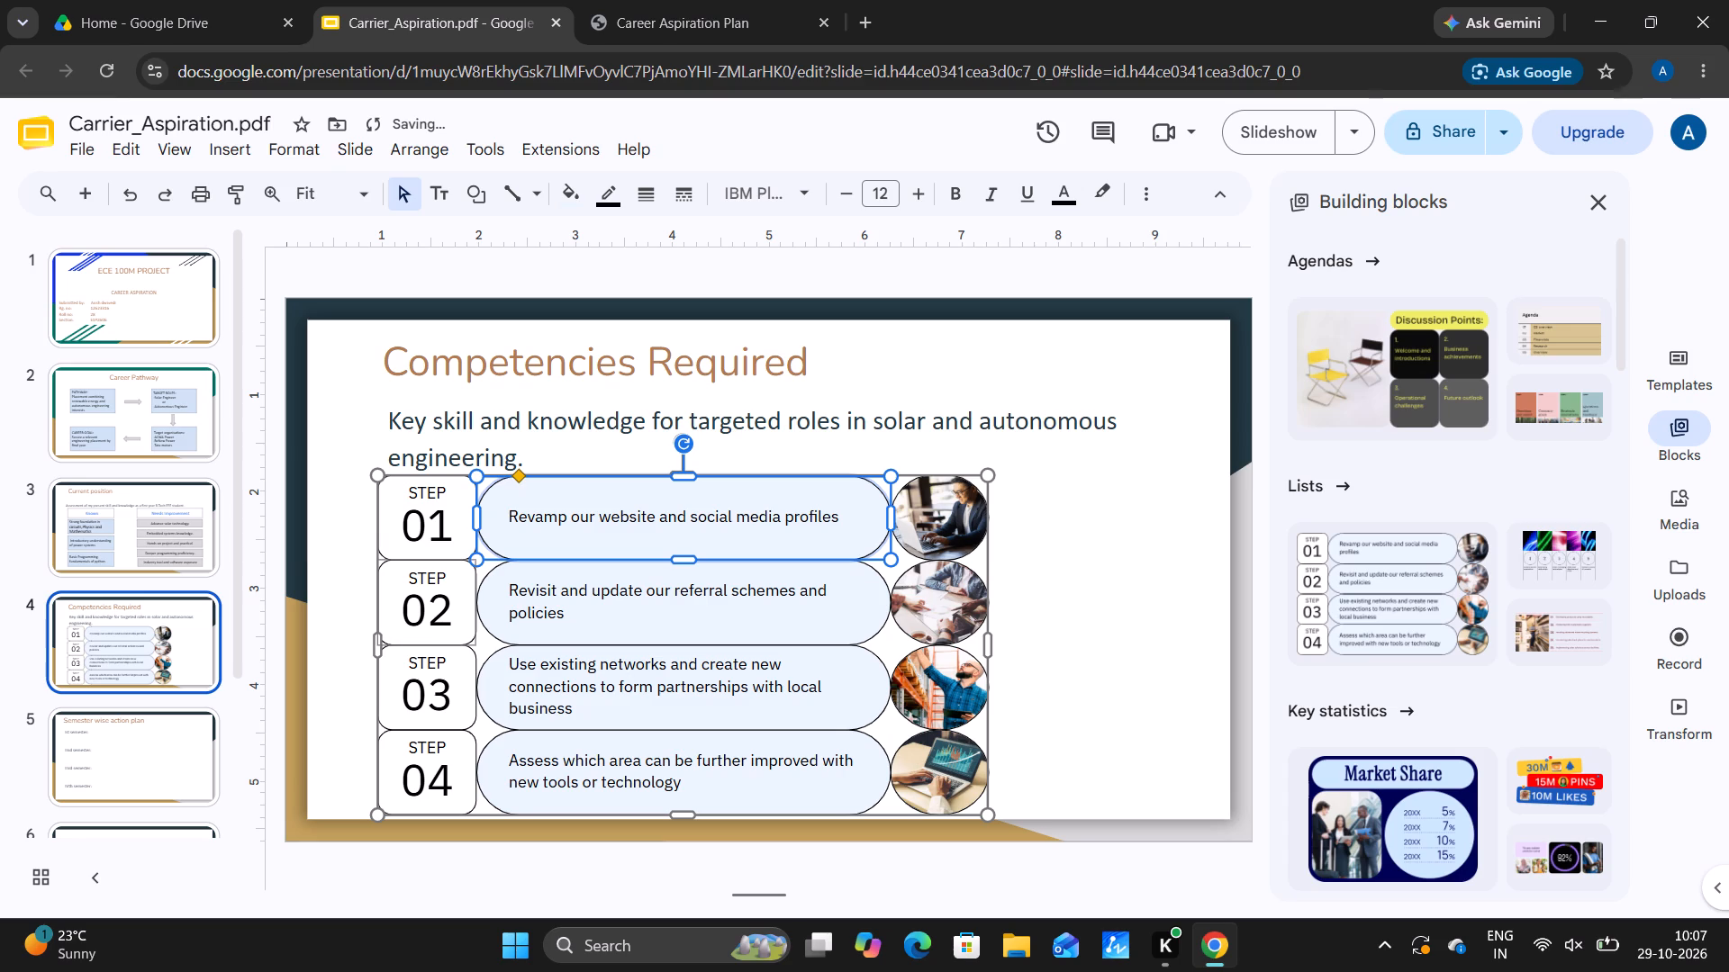
drag(382, 639, 394, 642)
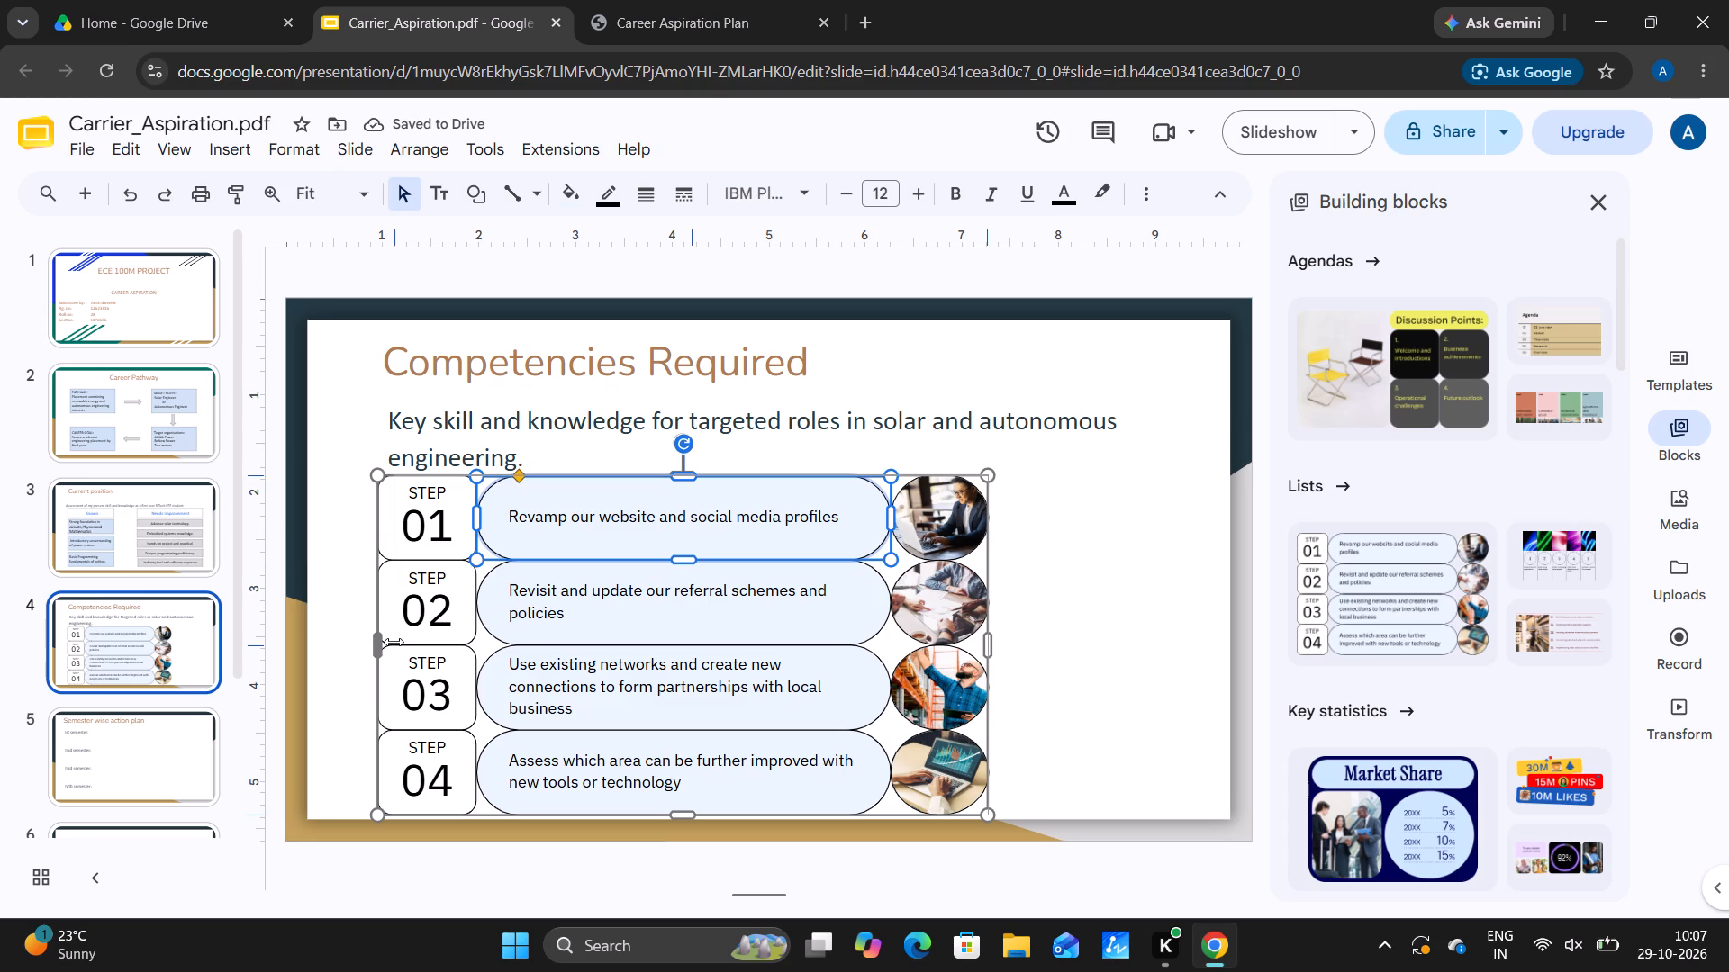
drag(394, 642, 390, 643)
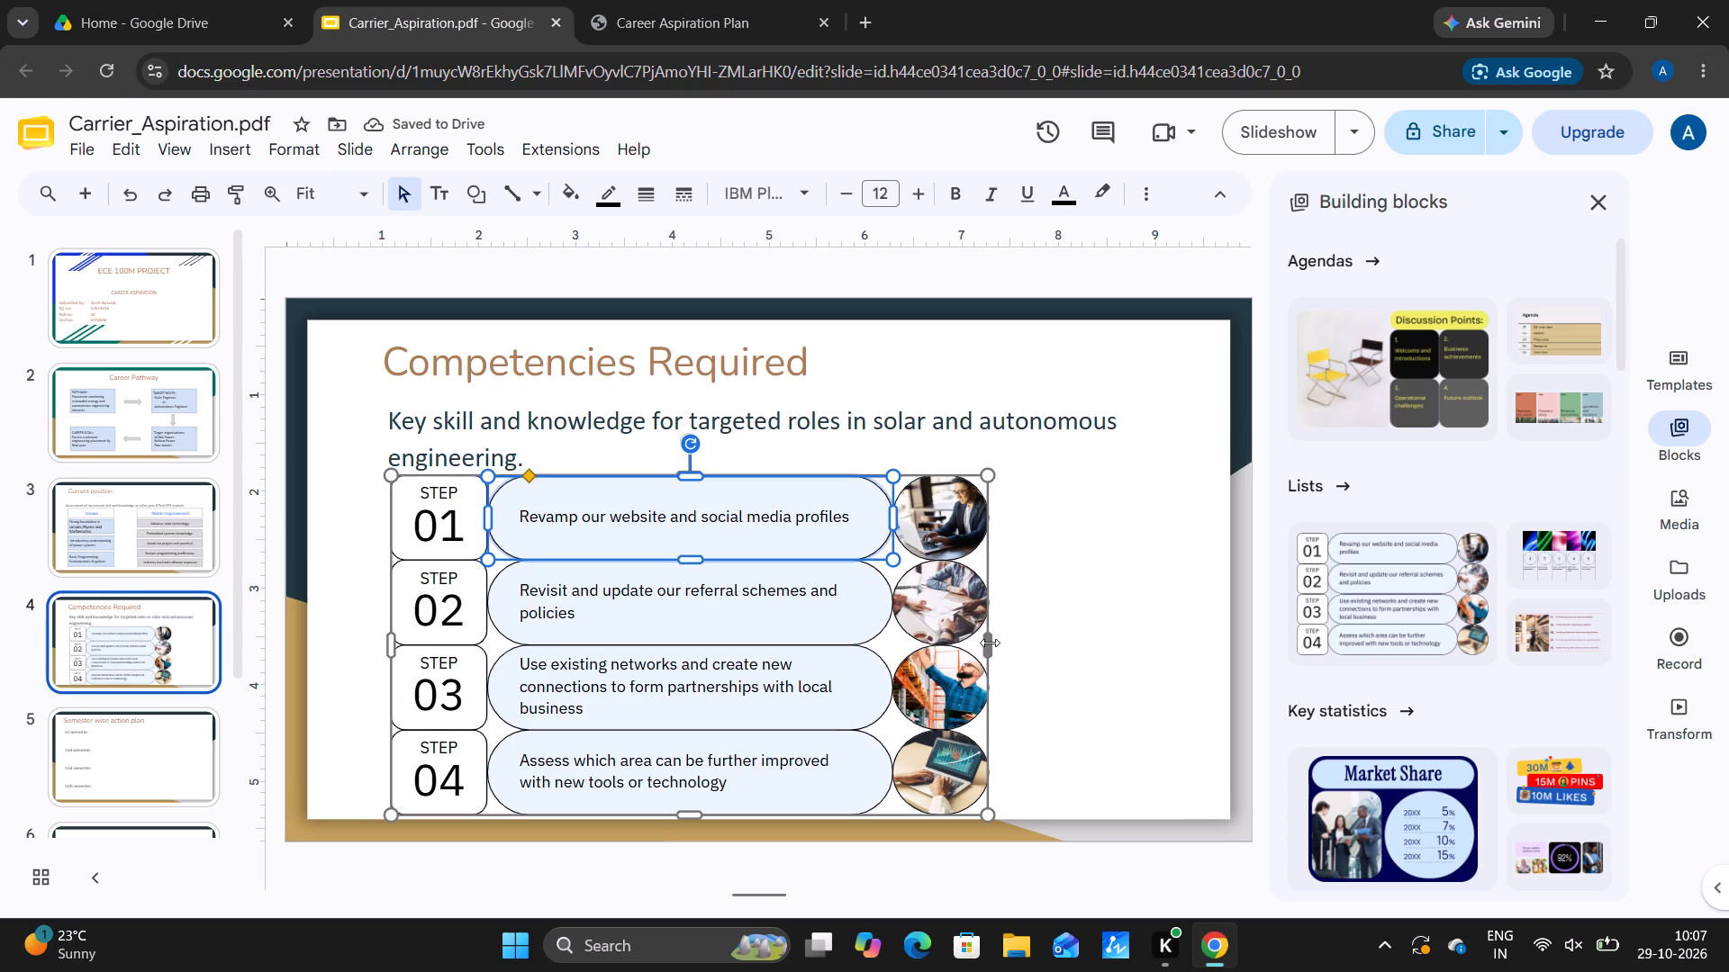
drag(990, 643, 1111, 654)
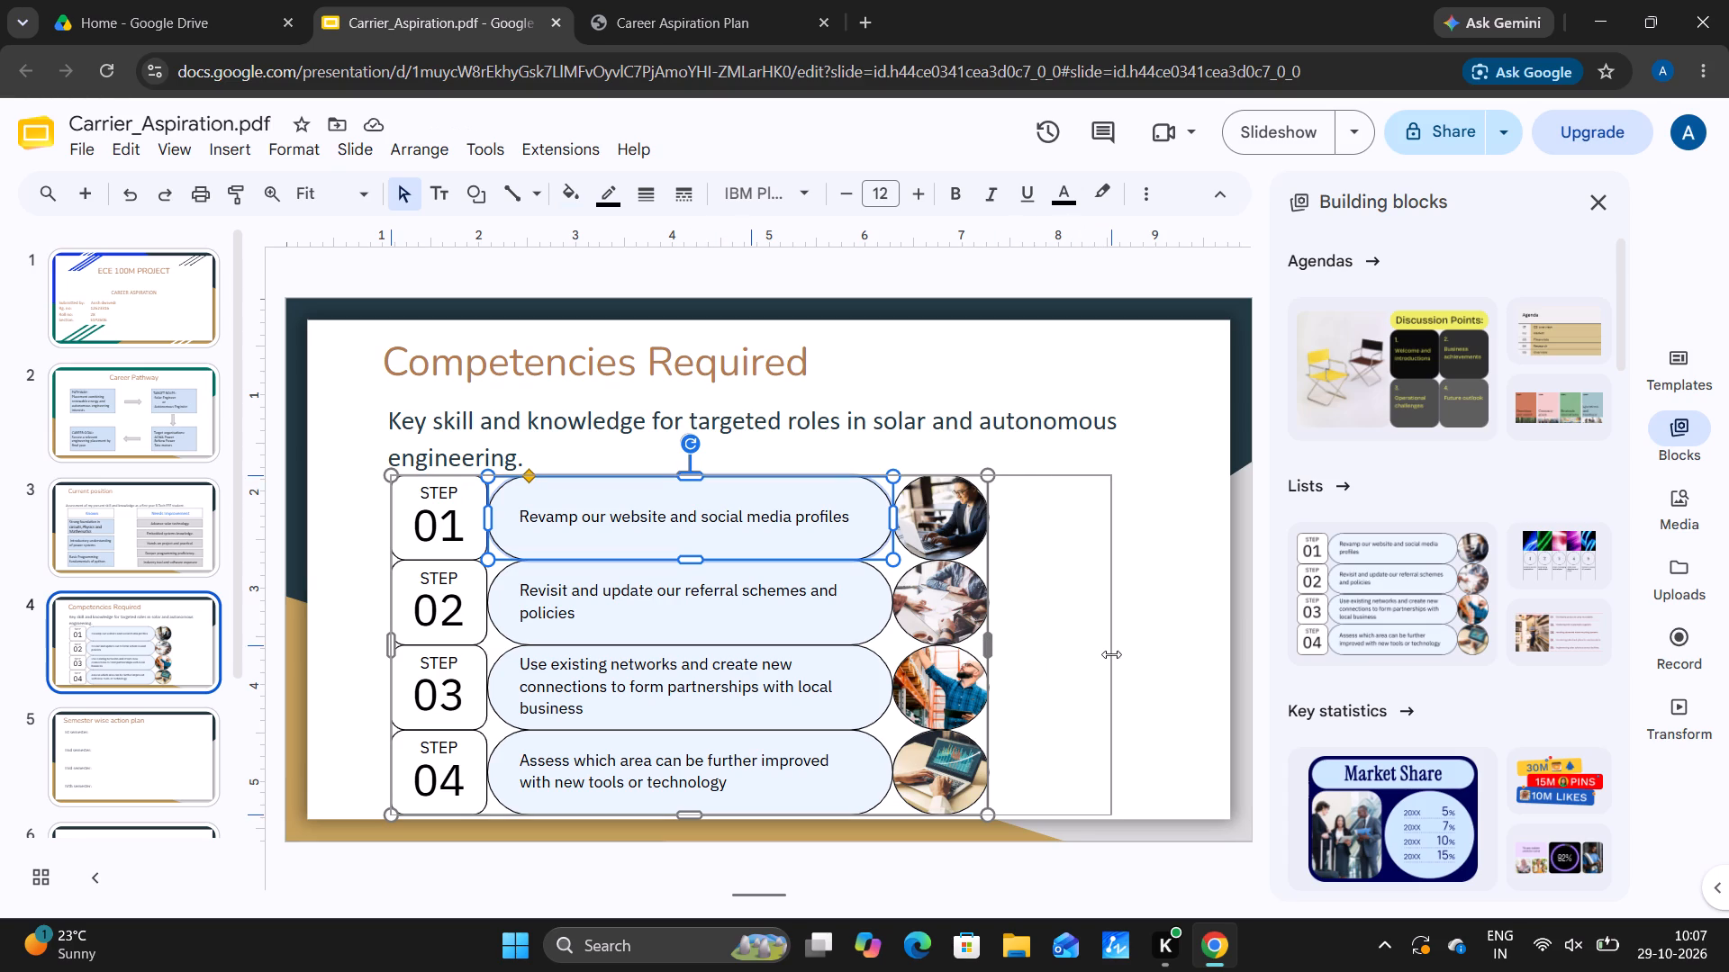
drag(1111, 654, 1116, 654)
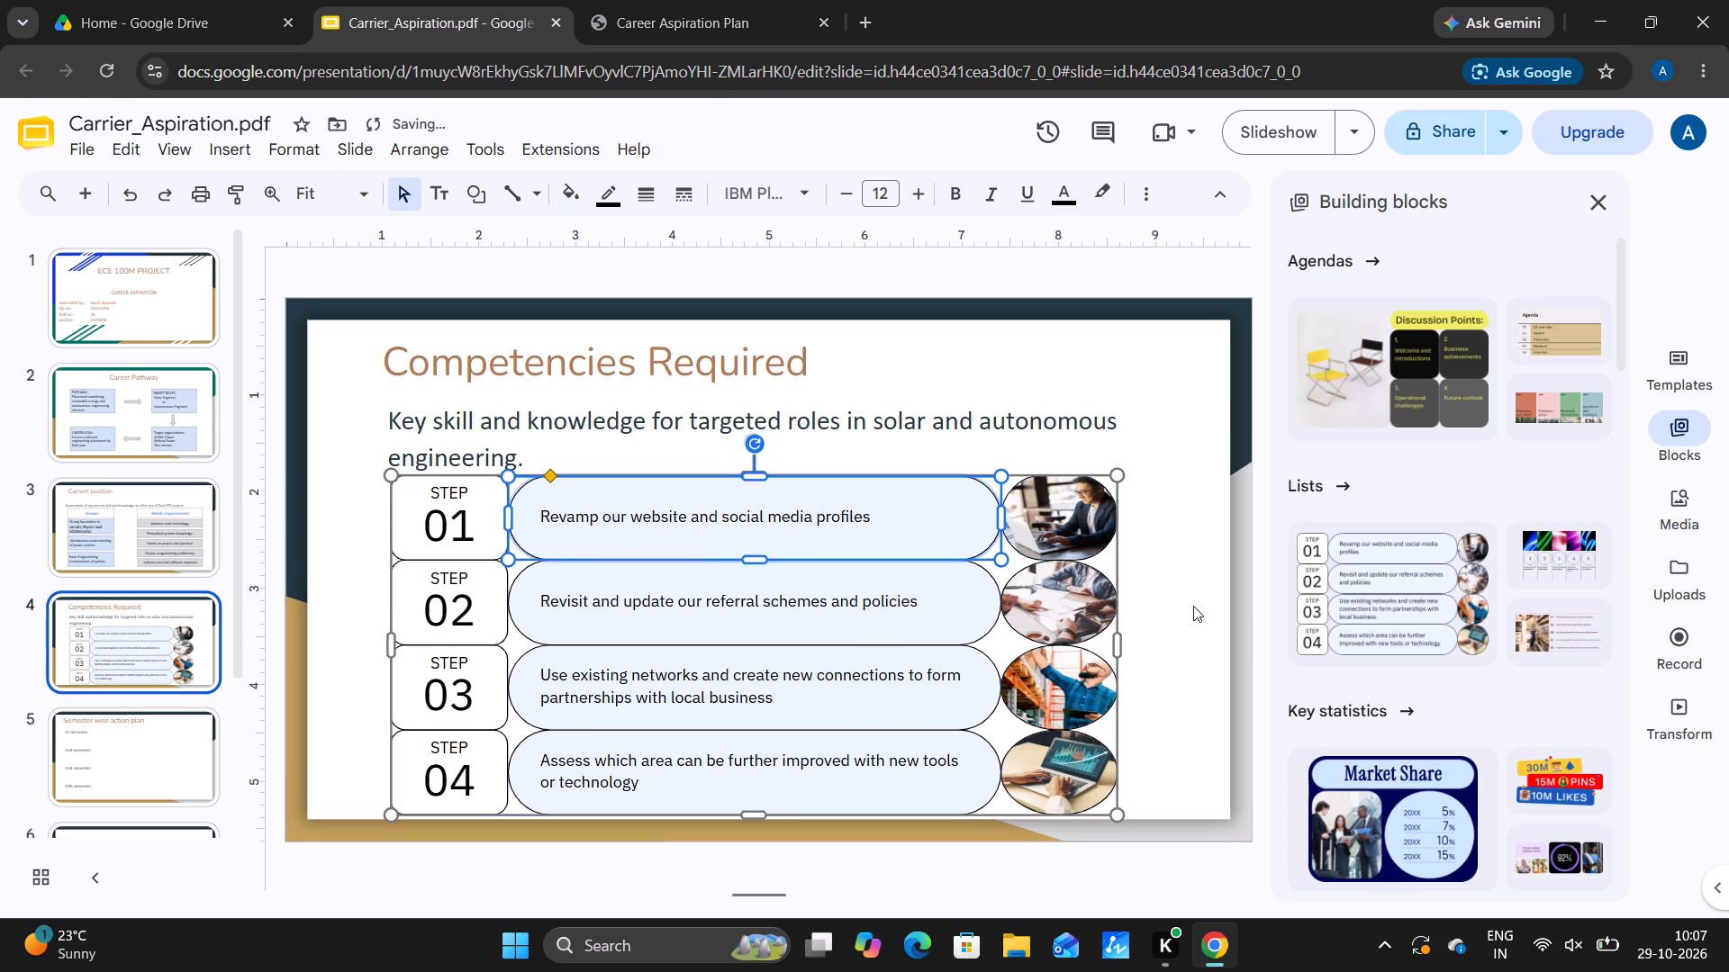
click(1193, 606)
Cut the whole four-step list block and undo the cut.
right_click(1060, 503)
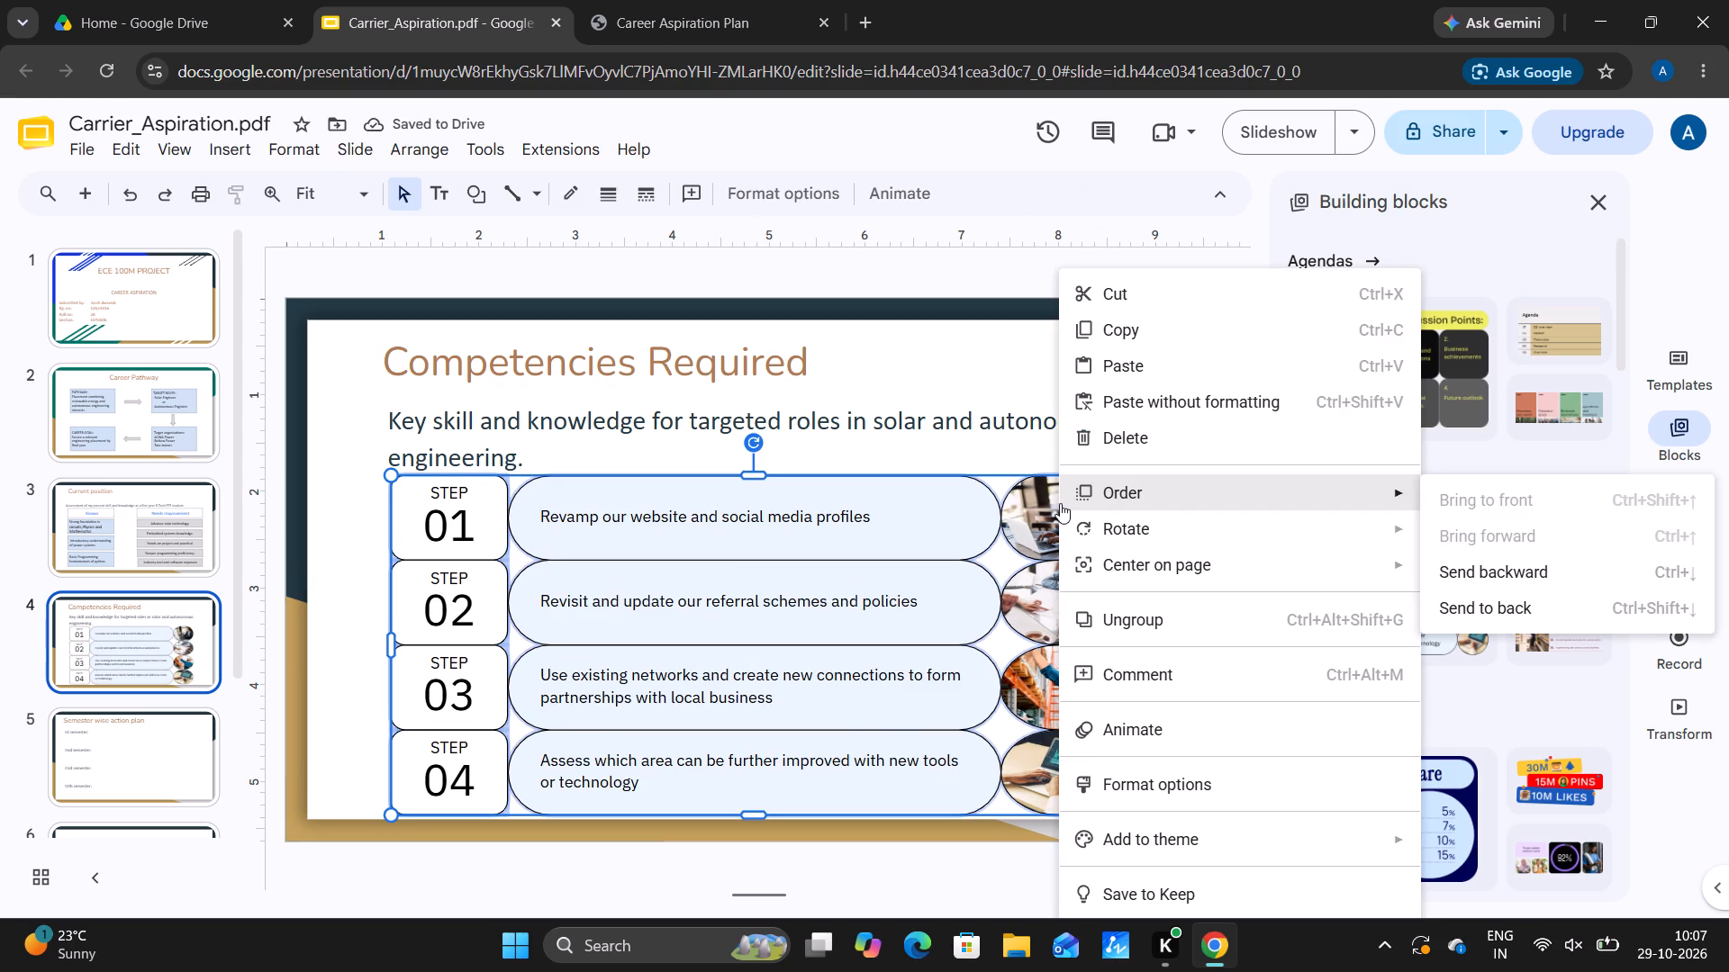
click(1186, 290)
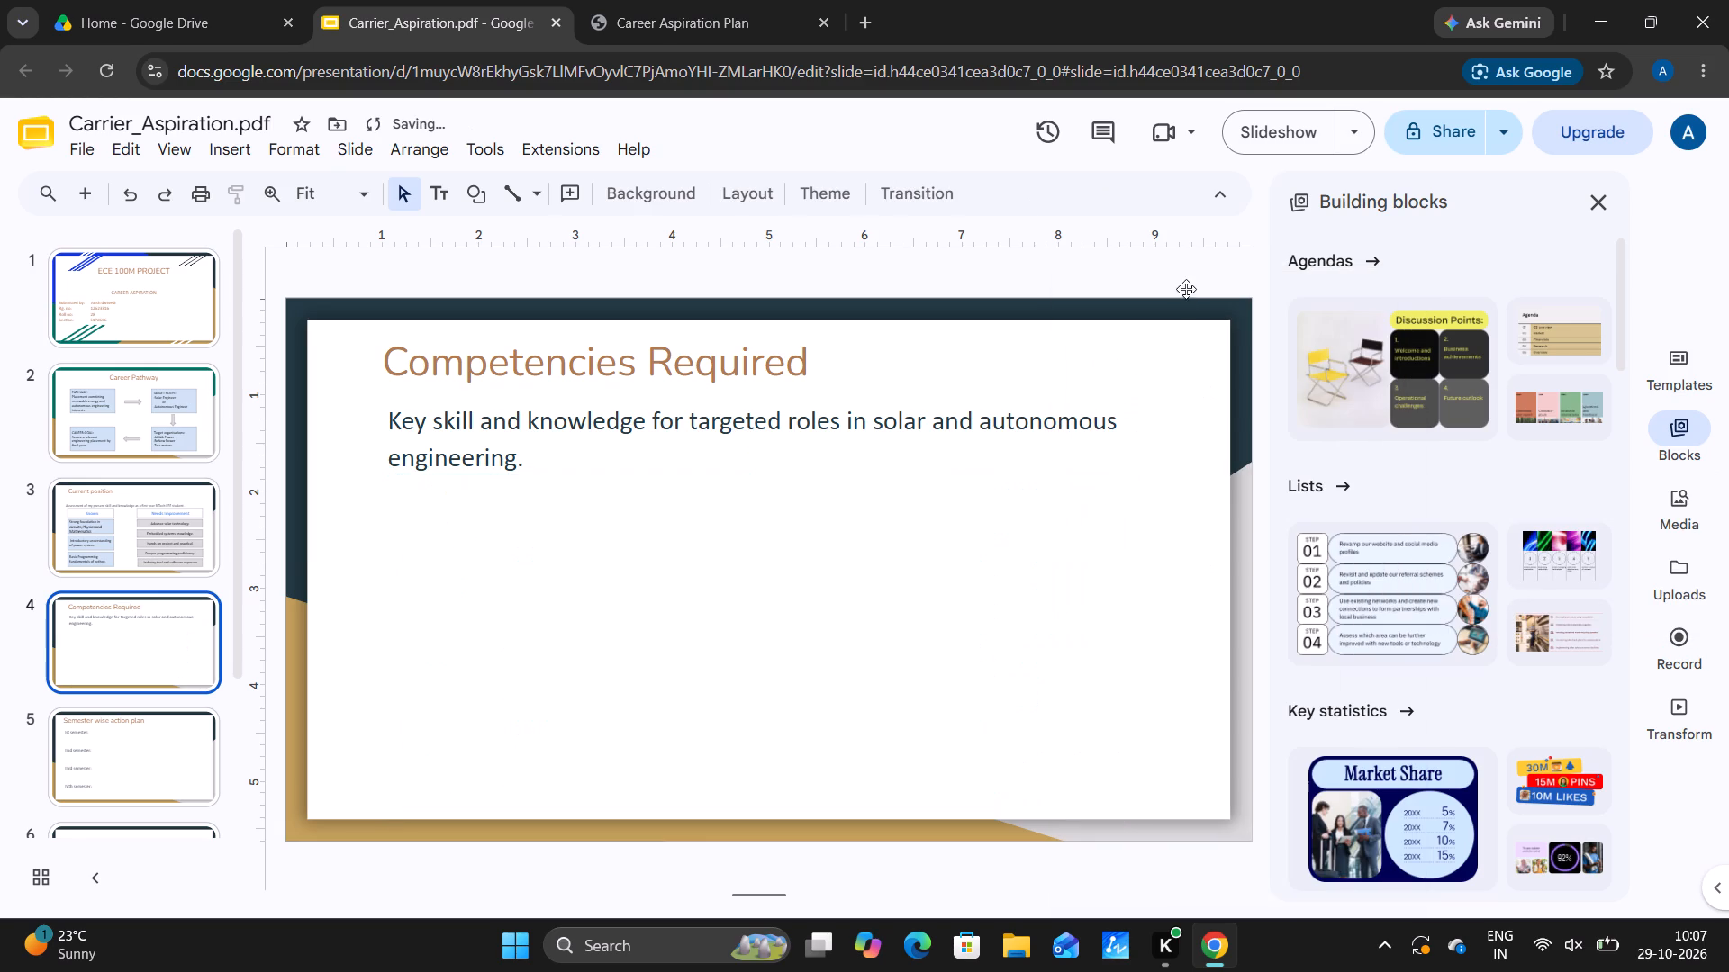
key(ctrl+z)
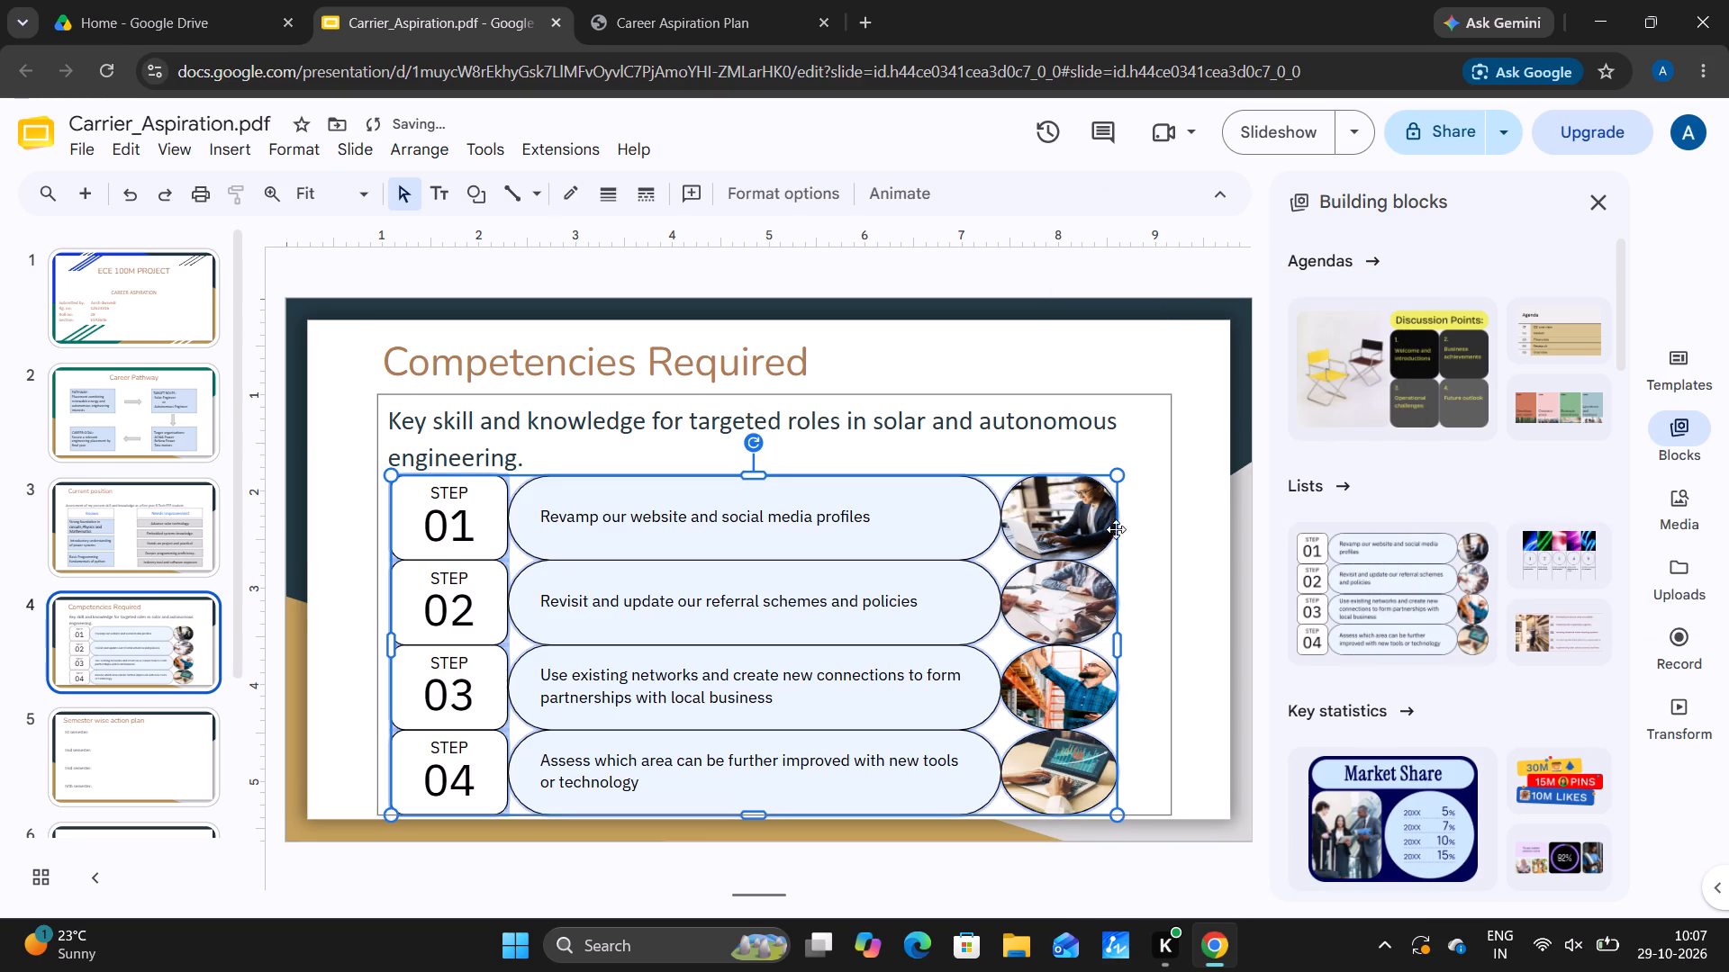
Delete the four circular photos beside the steps in the list block on the Competencies Required slide.
click(1067, 557)
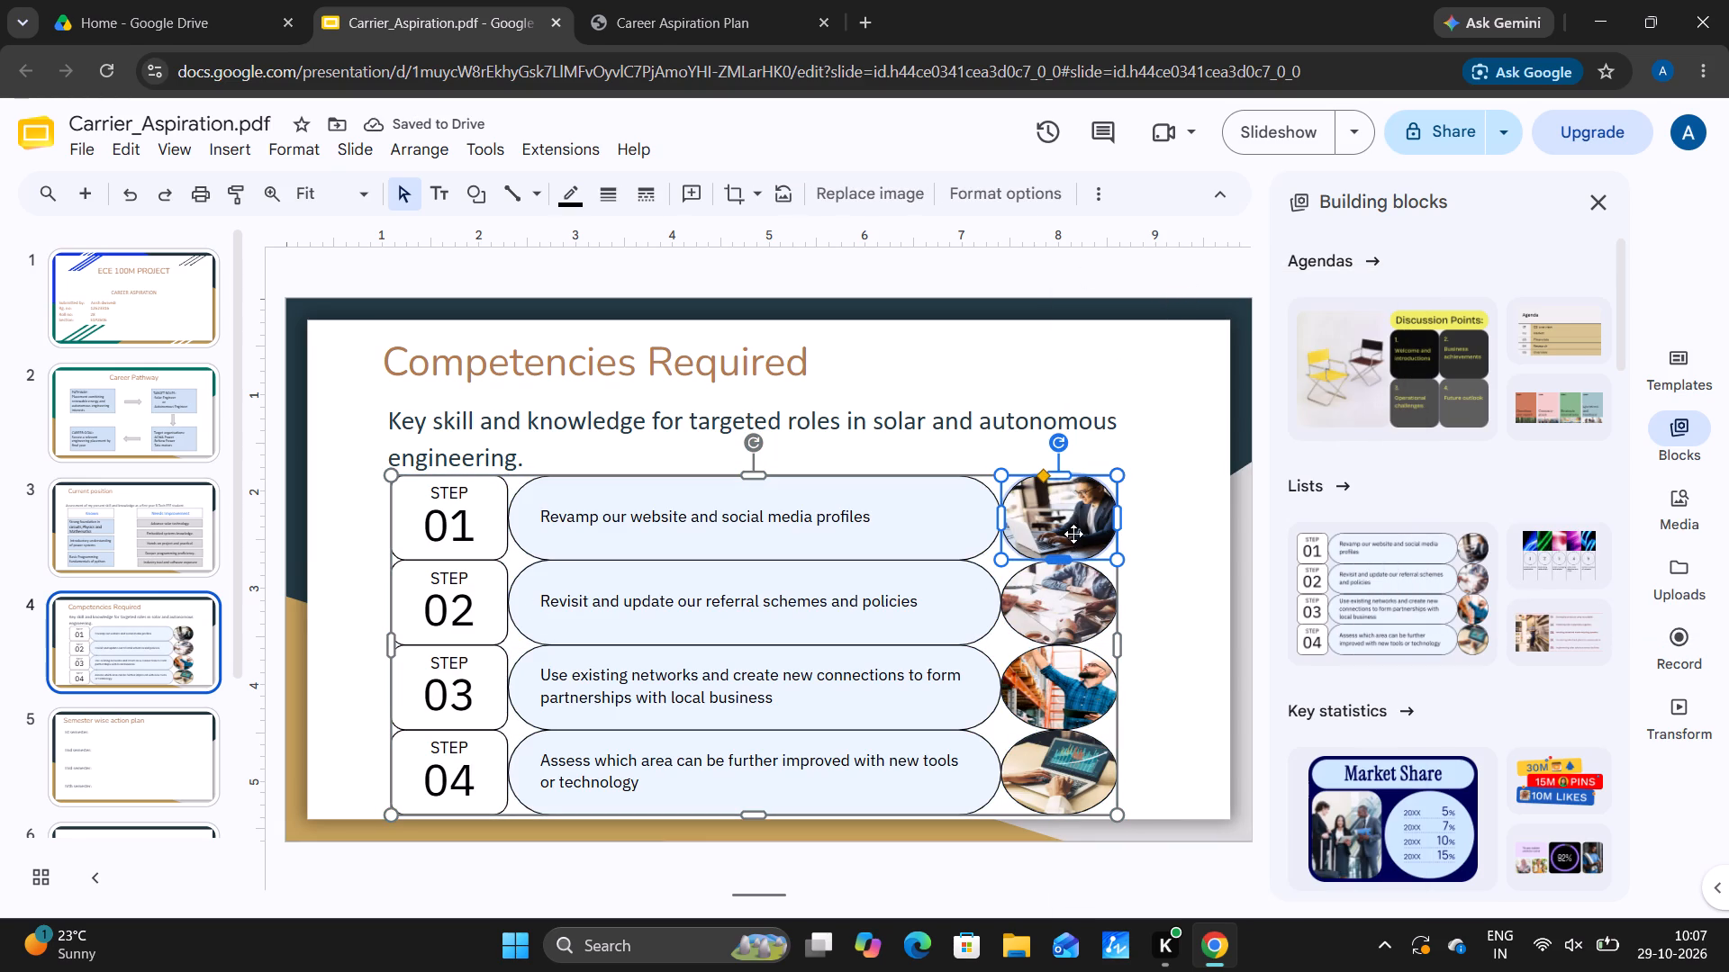
key(Delete)
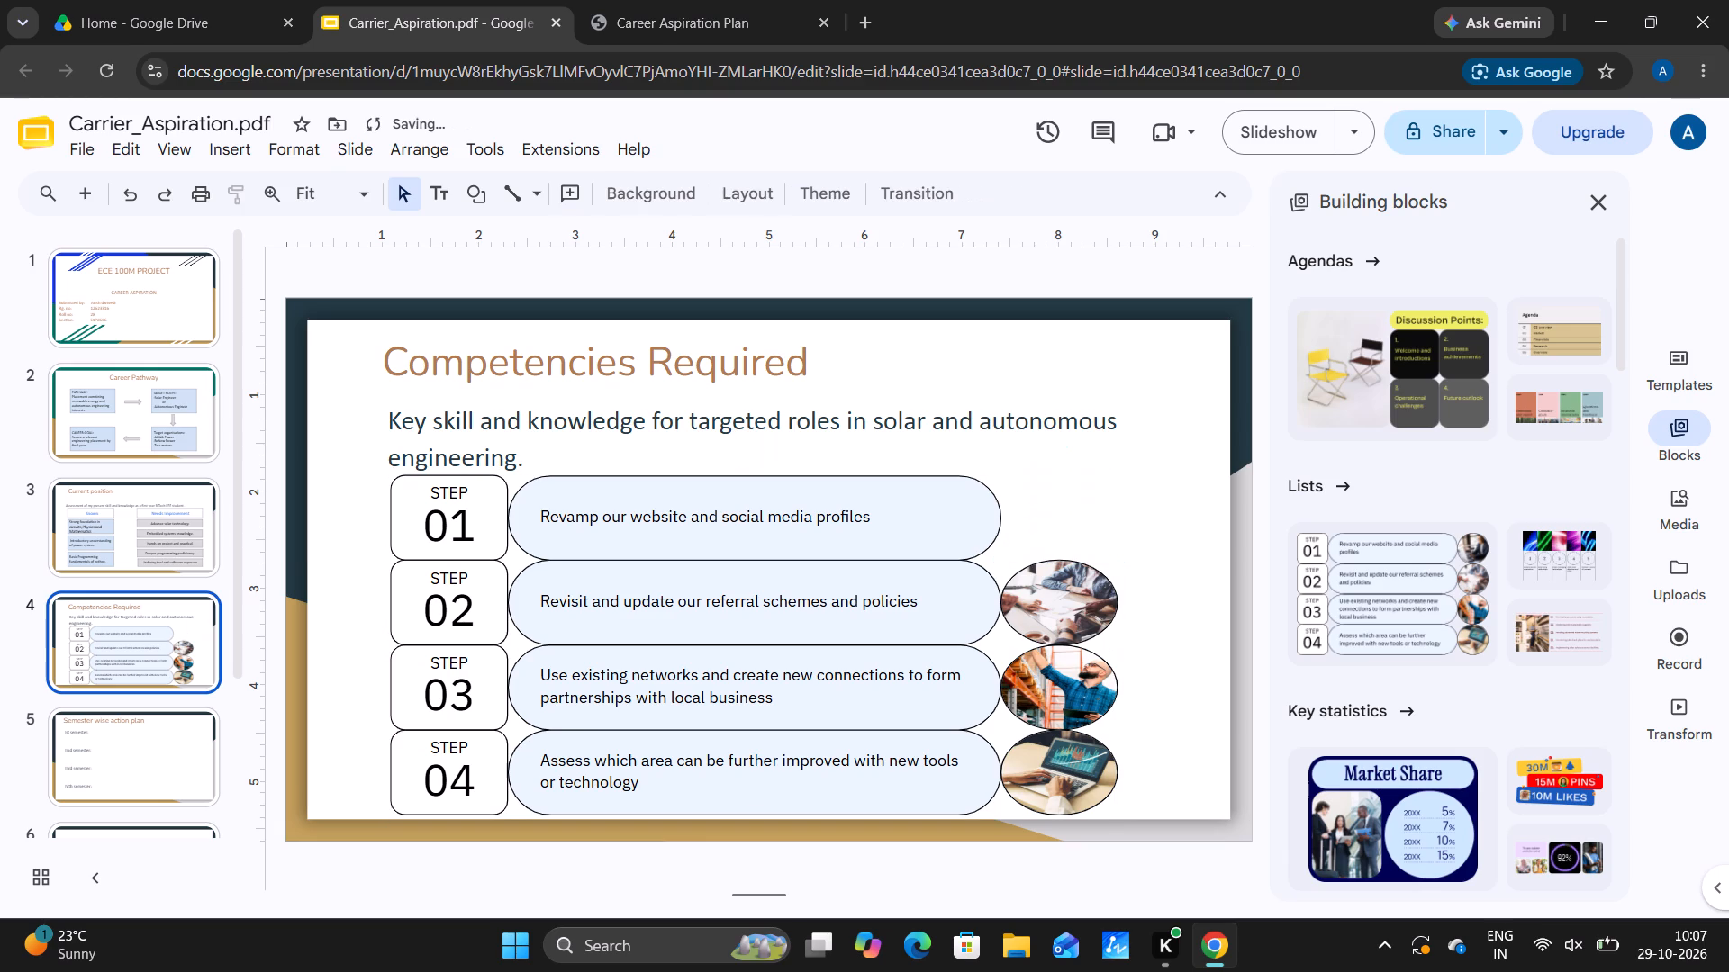
click(1060, 632)
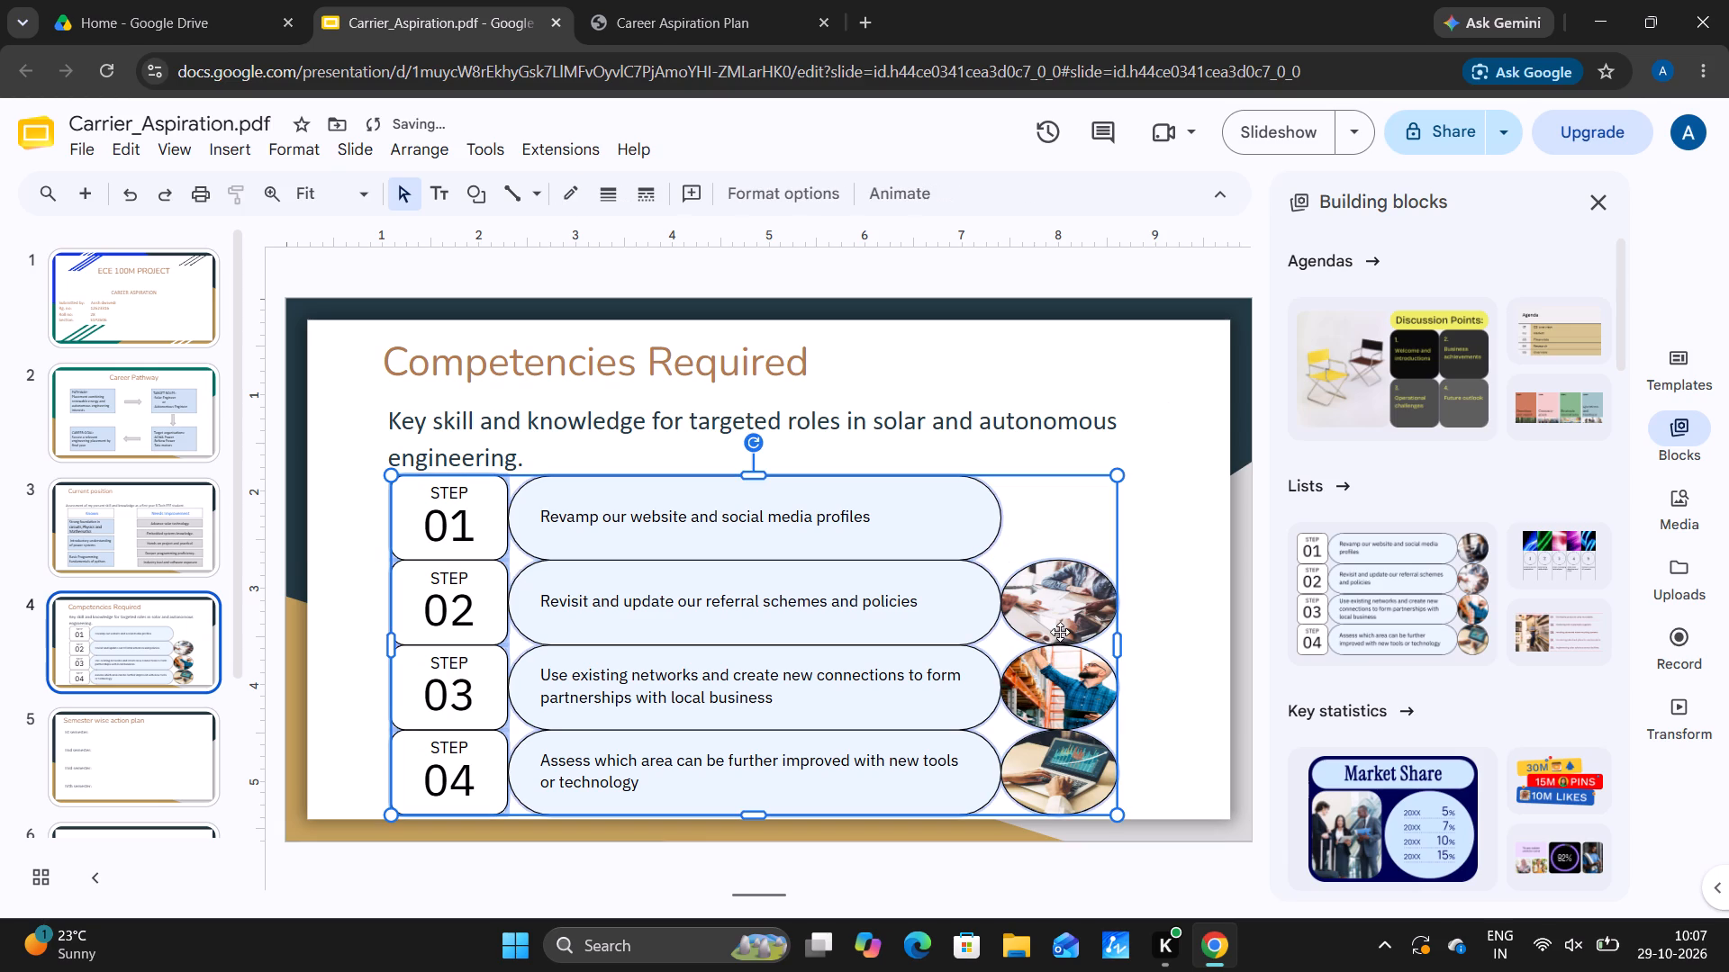
click(1066, 599)
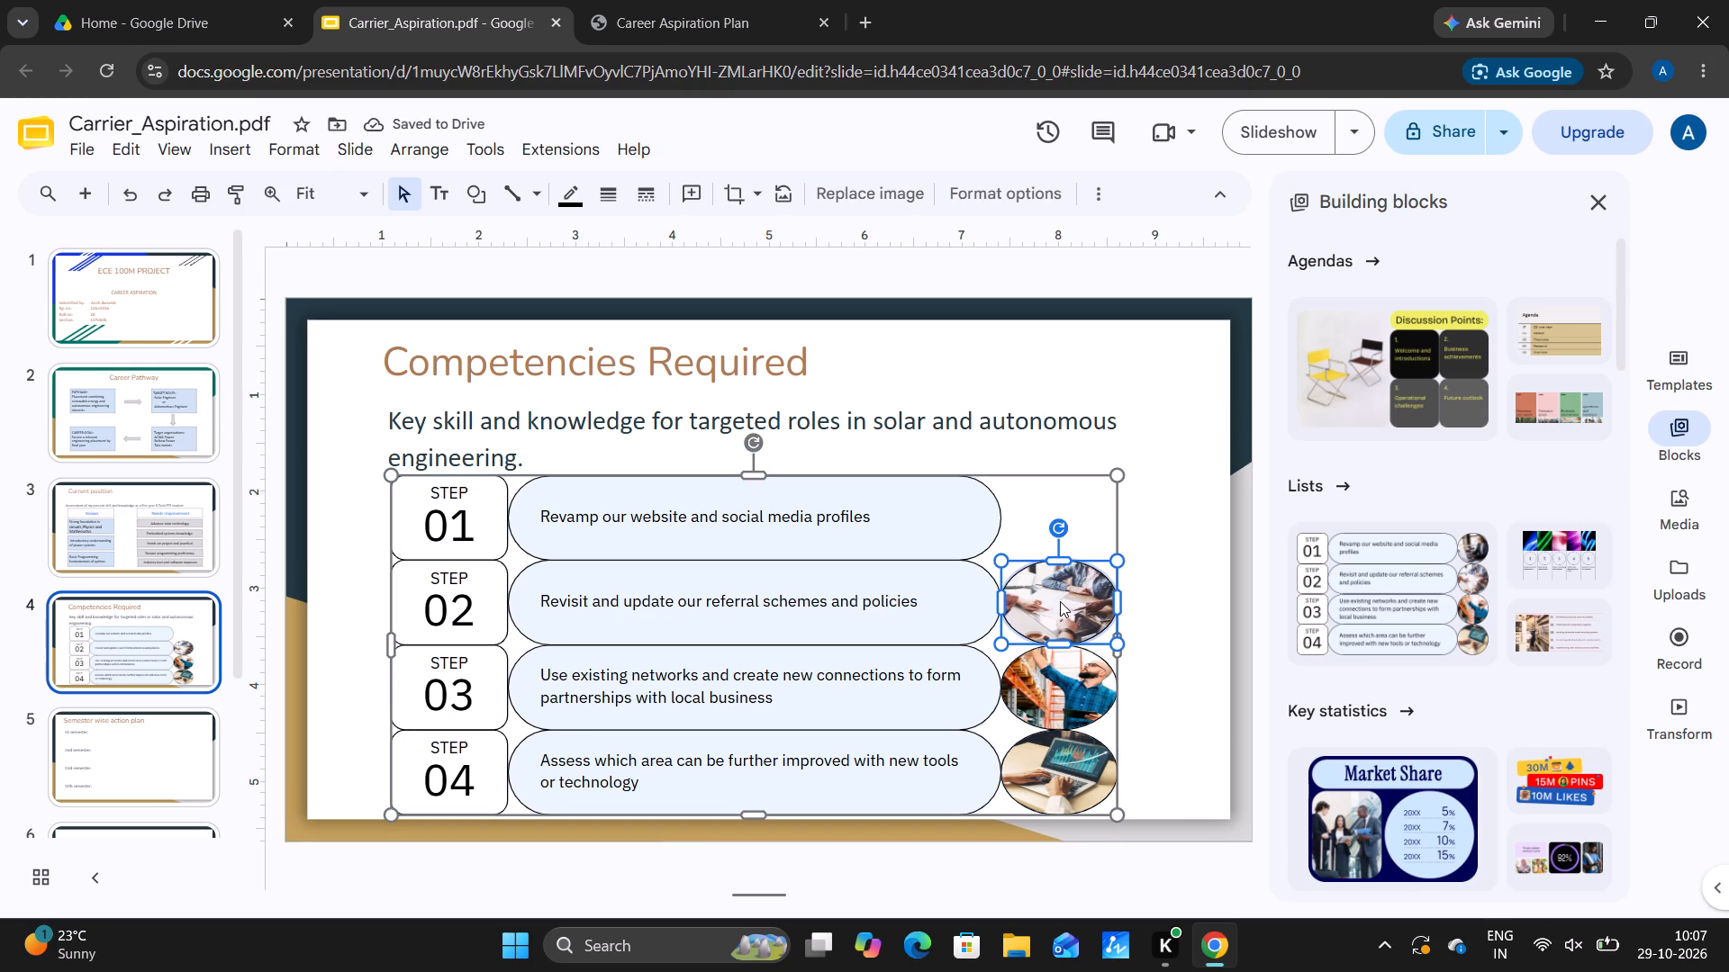
key(Delete)
click(1057, 679)
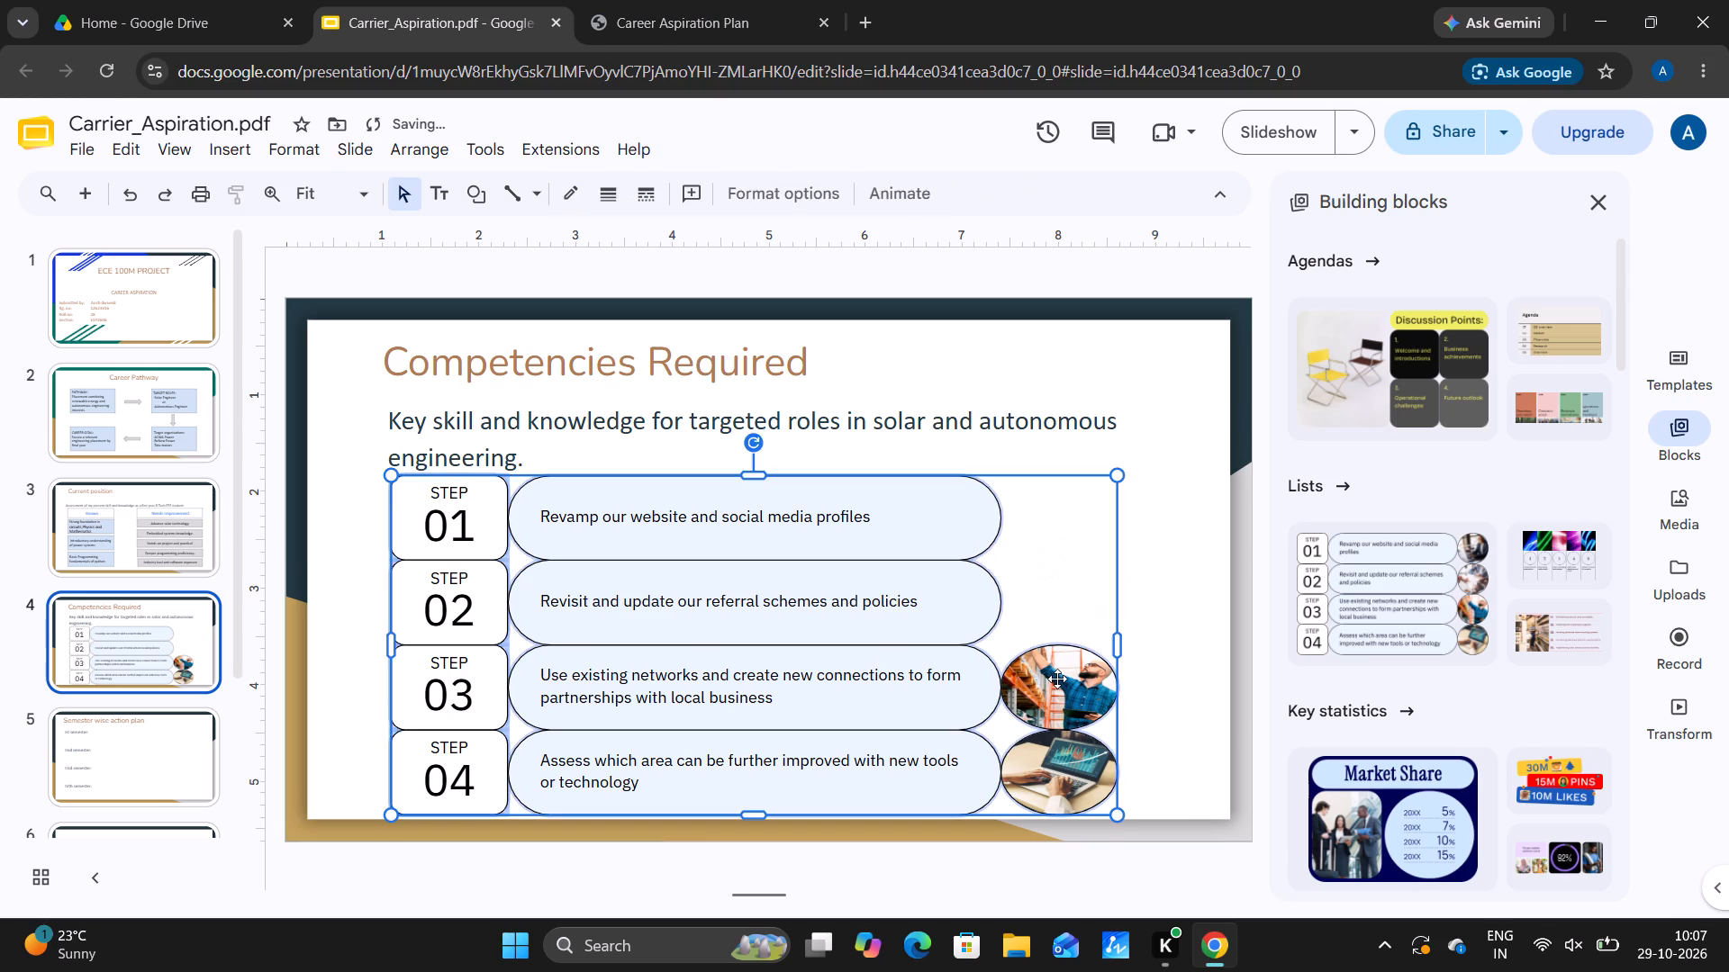
click(1057, 679)
key(Delete)
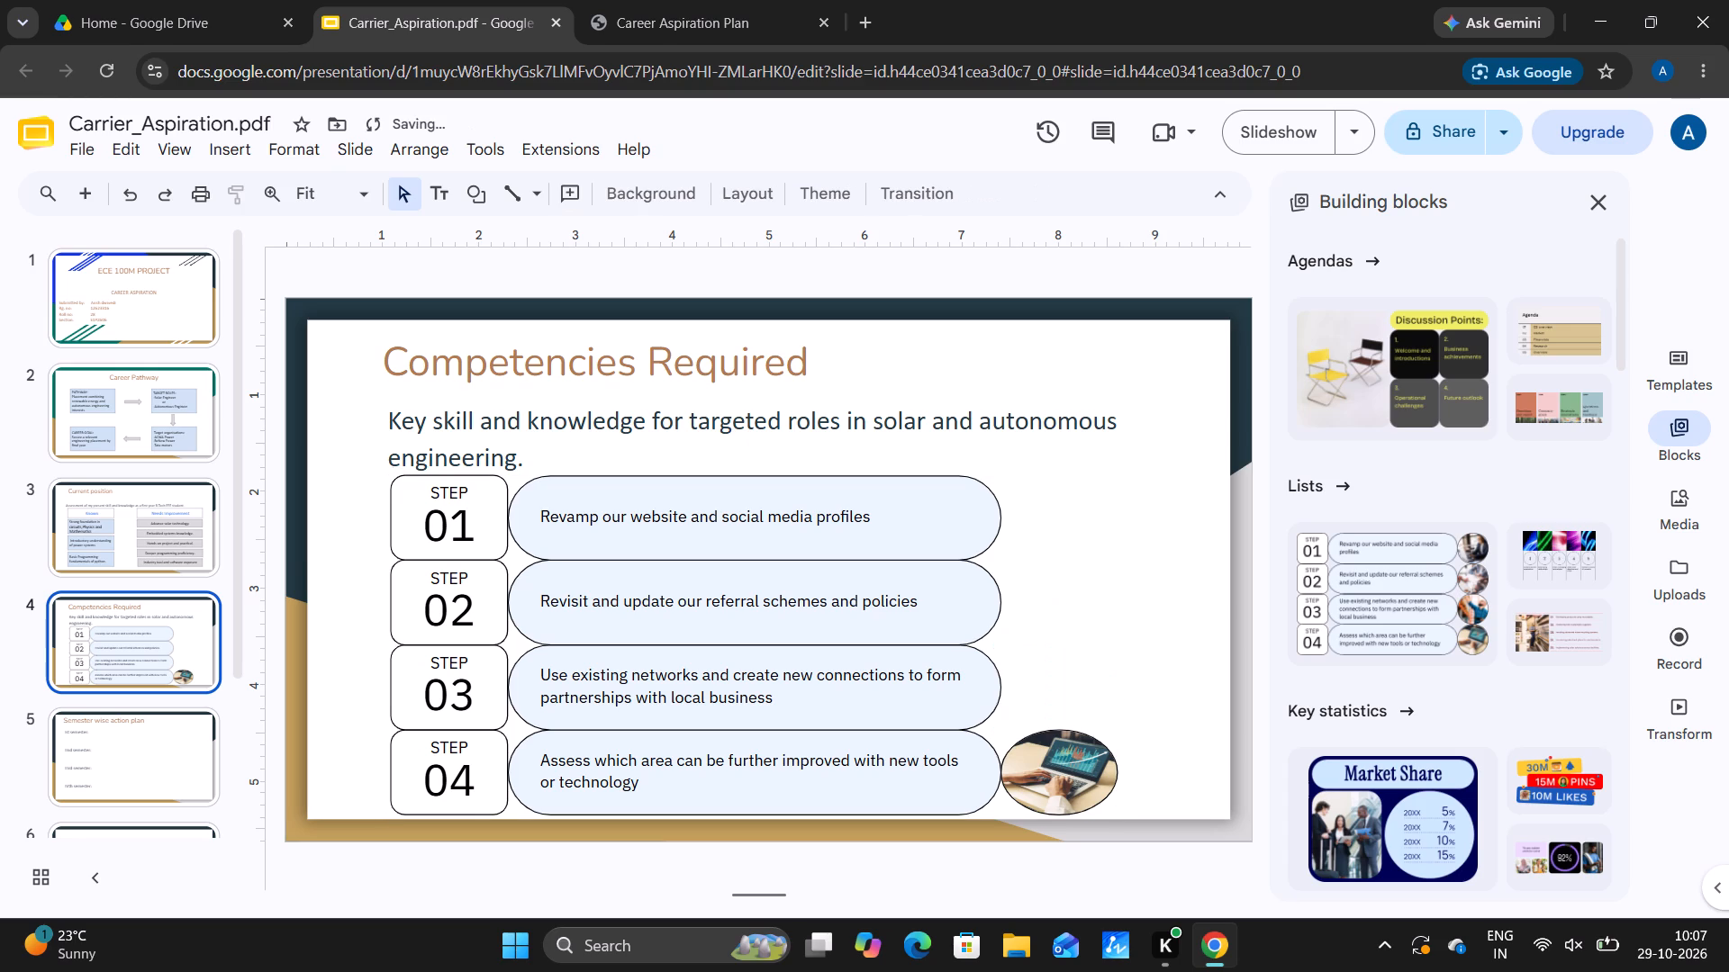
click(1046, 751)
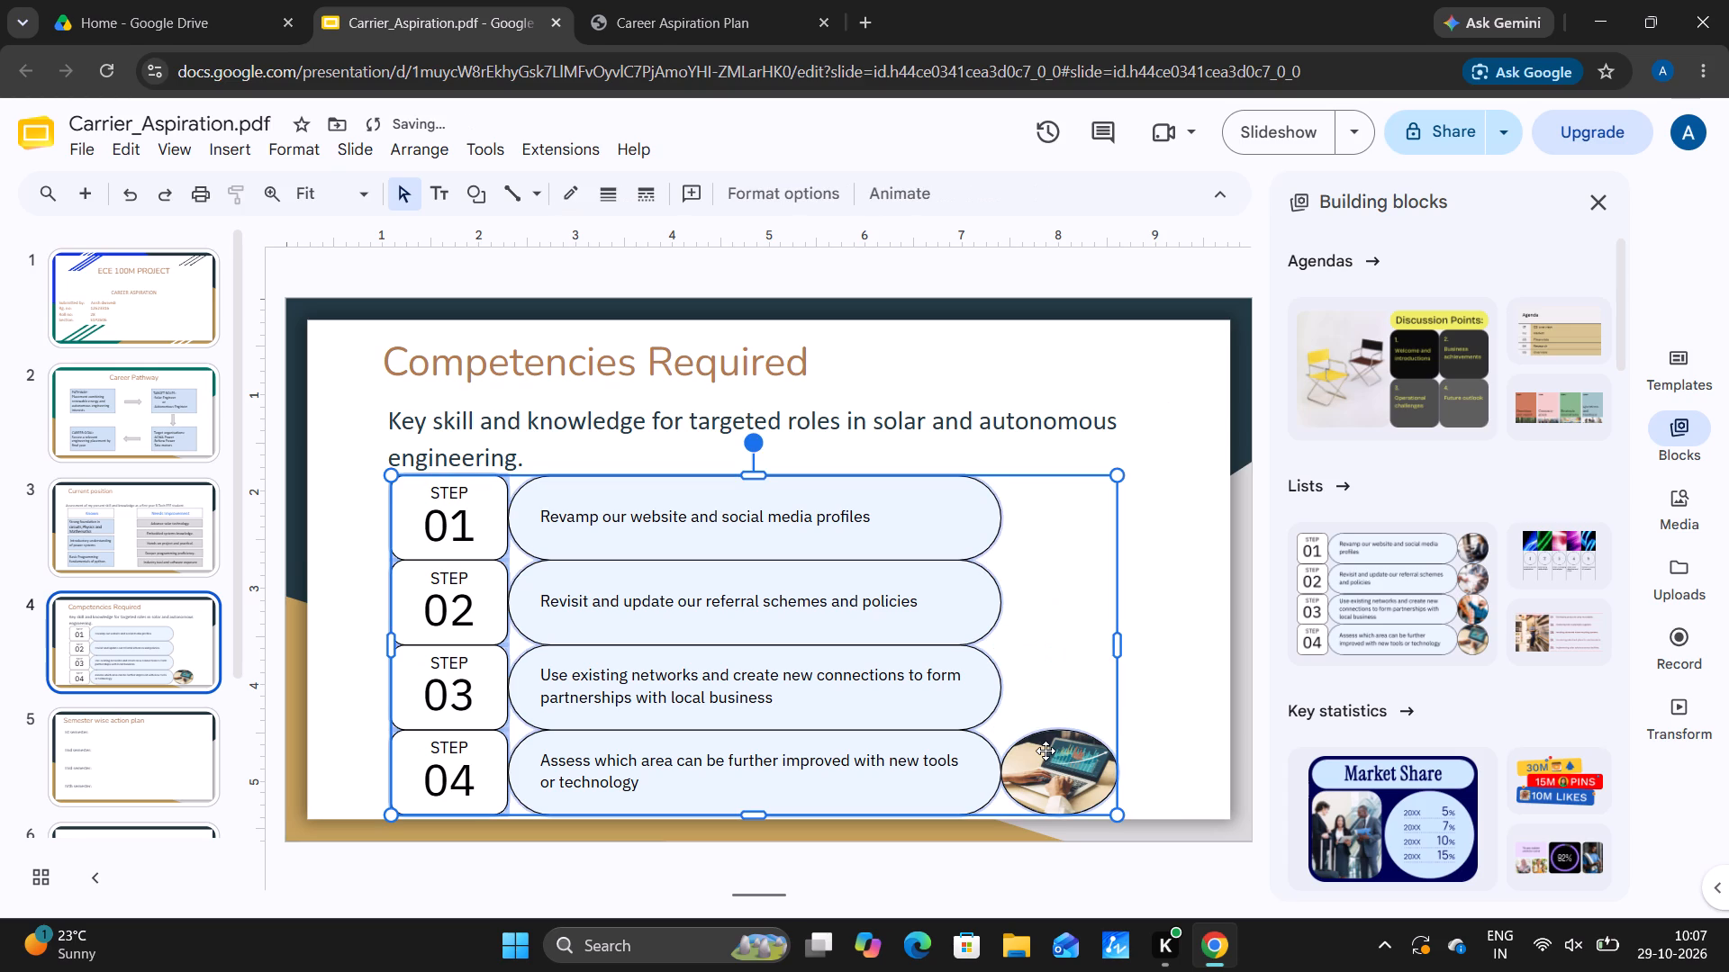
click(1046, 751)
key(Delete)
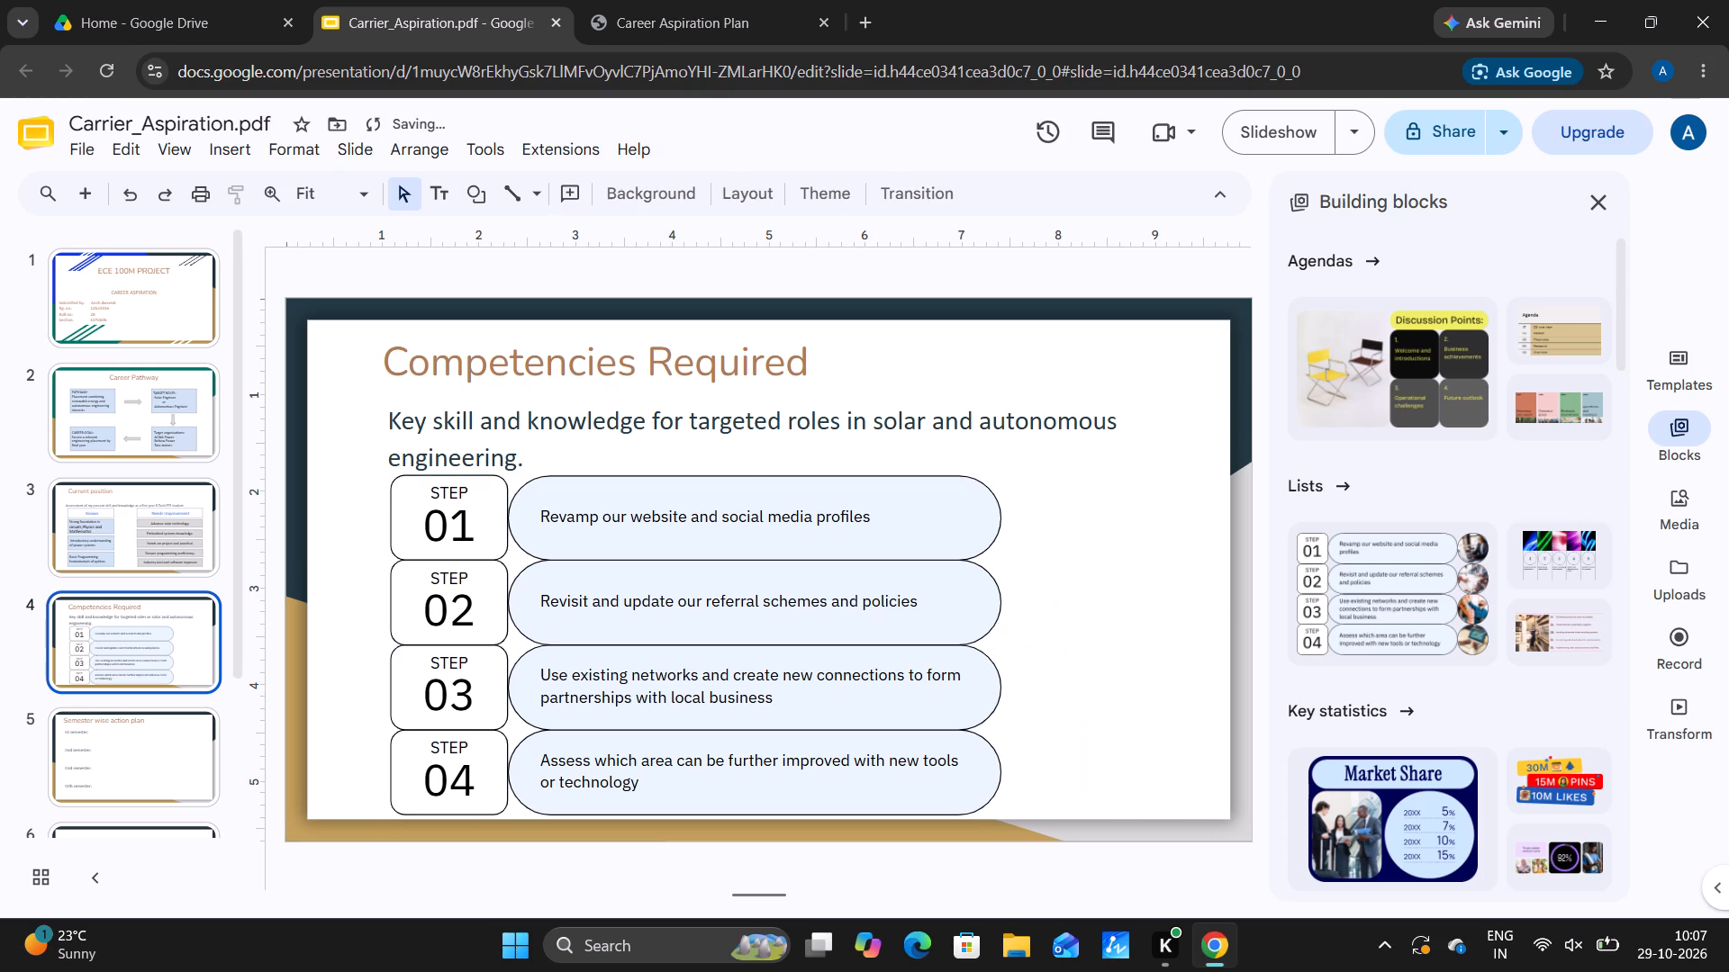
Clear the placeholder text about the website and social media profiles from the step 01 description shape.
click(910, 533)
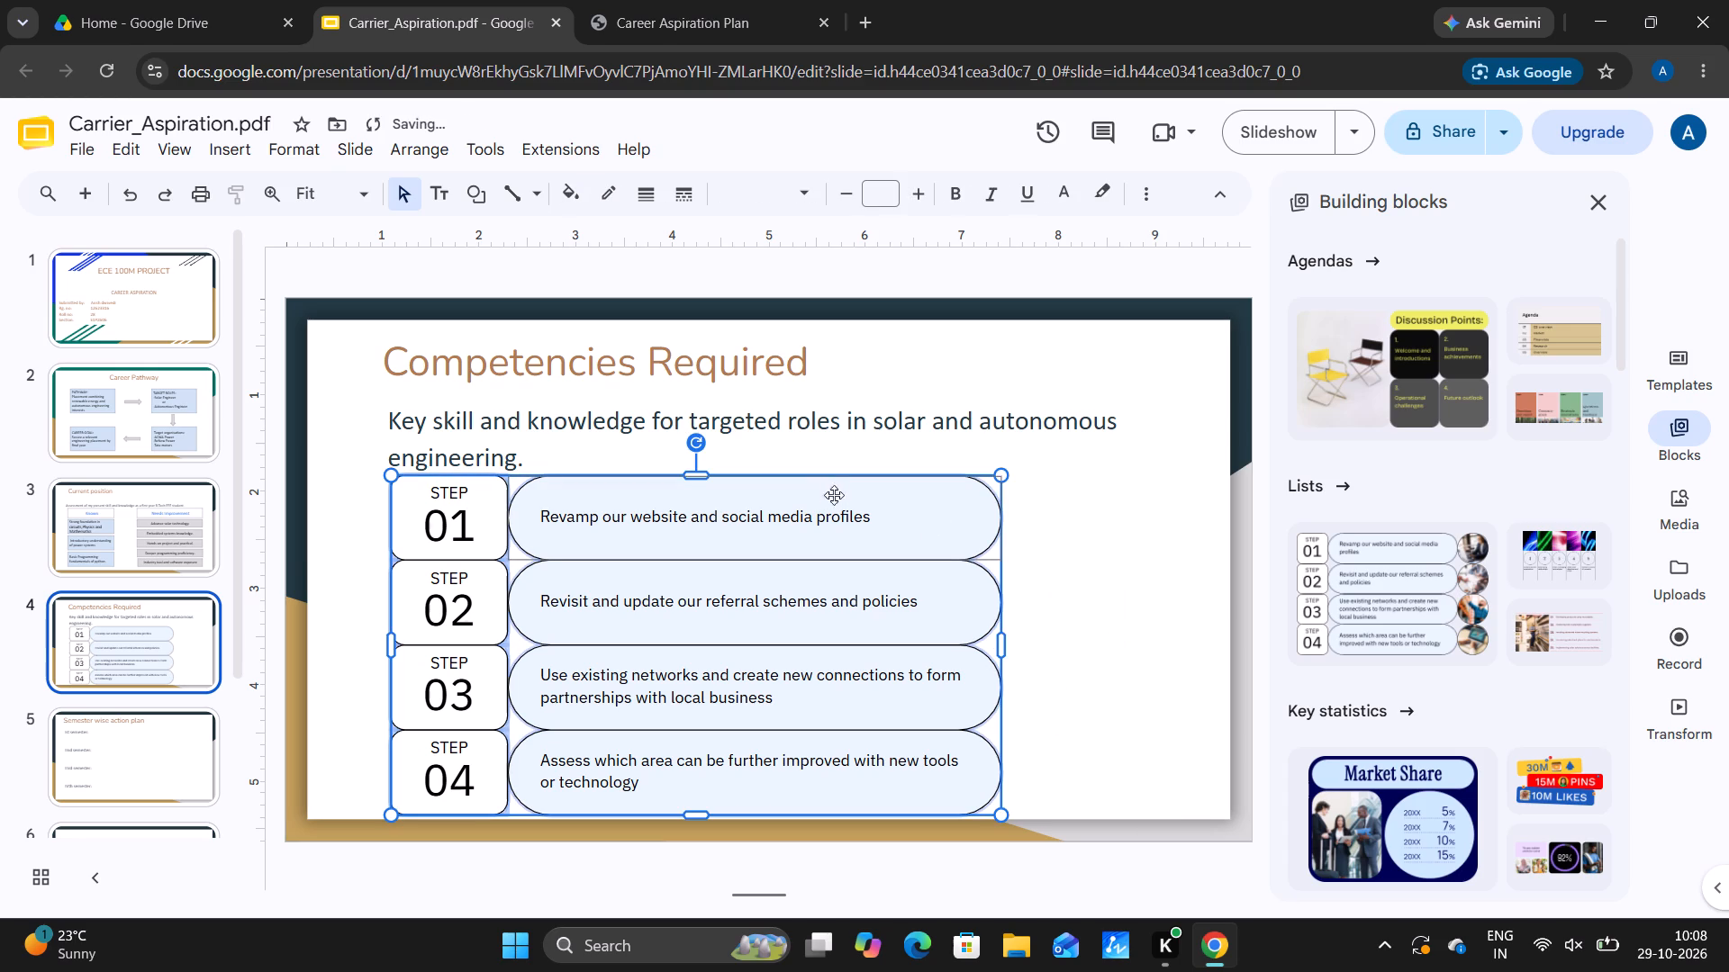
click(837, 504)
click(876, 522)
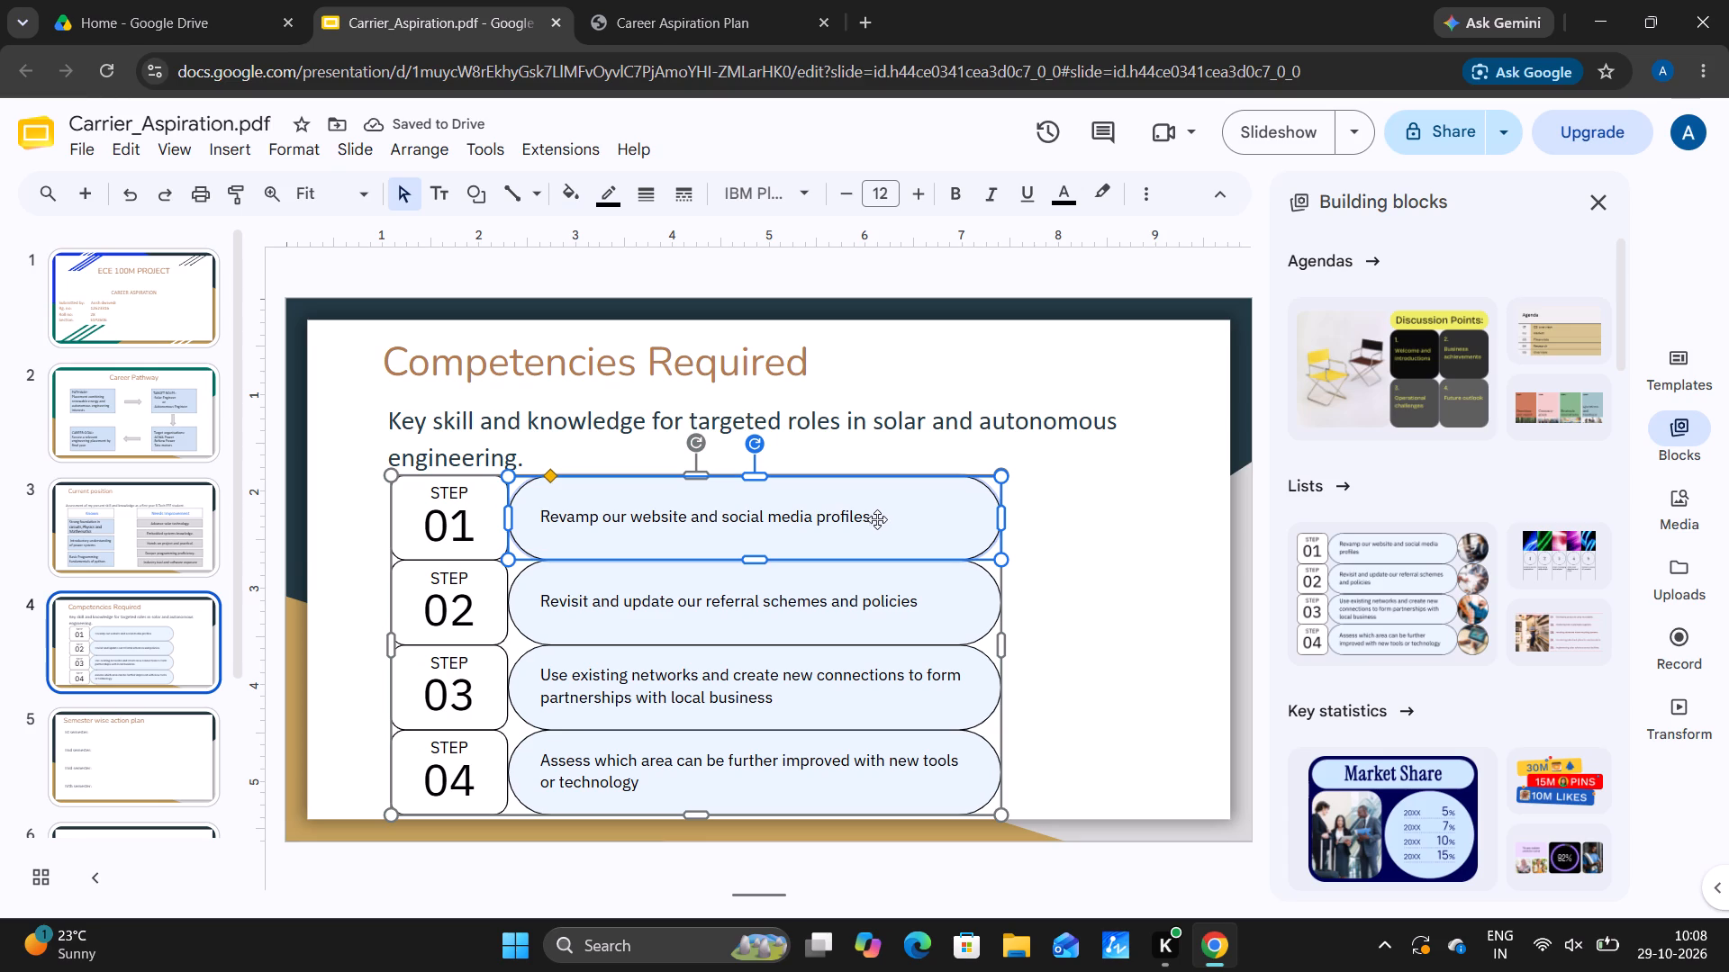
click(865, 512)
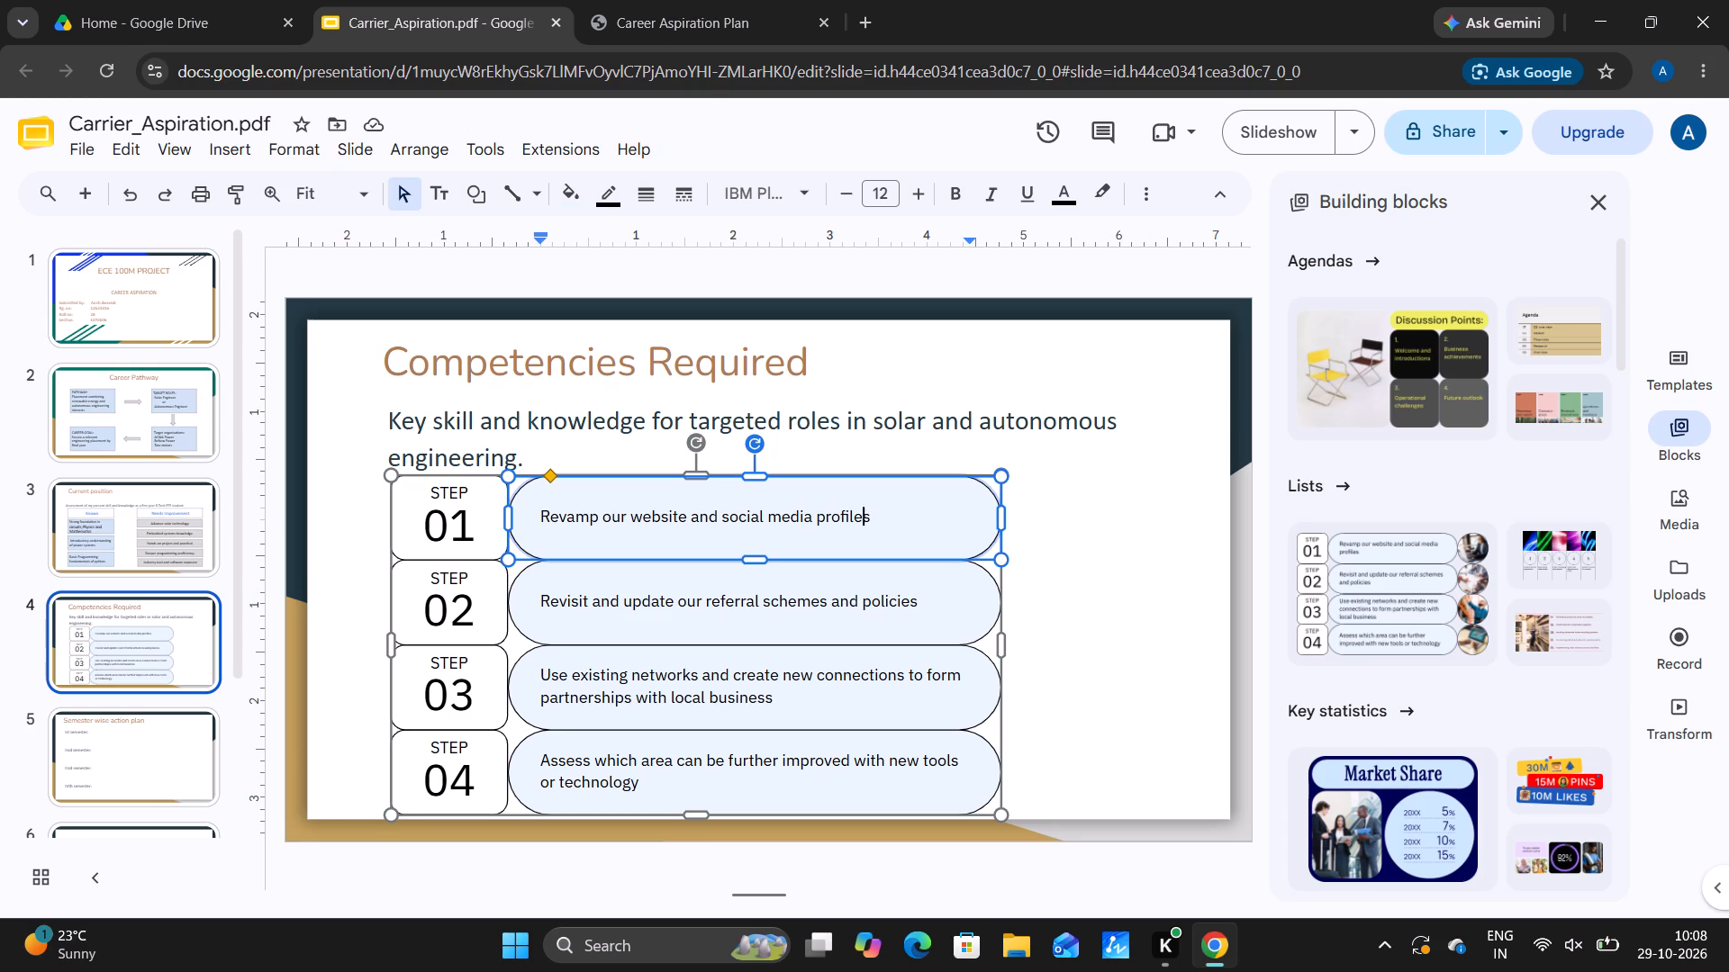
key(Right)
key(BackSpace)
key(BackSpace)
key(BackSpace)
key(BackSpace)
key(BackSpace)
key(BackSpace)
key(BackSpace)
key(BackSpace)
key(BackSpace)
key(BackSpace)
key(BackSpace)
key(BackSpace)
key(BackSpace)
key(BackSpace)
key(BackSpace)
key(BackSpace)
key(BackSpace)
key(BackSpace)
key(BackSpace)
key(BackSpace)
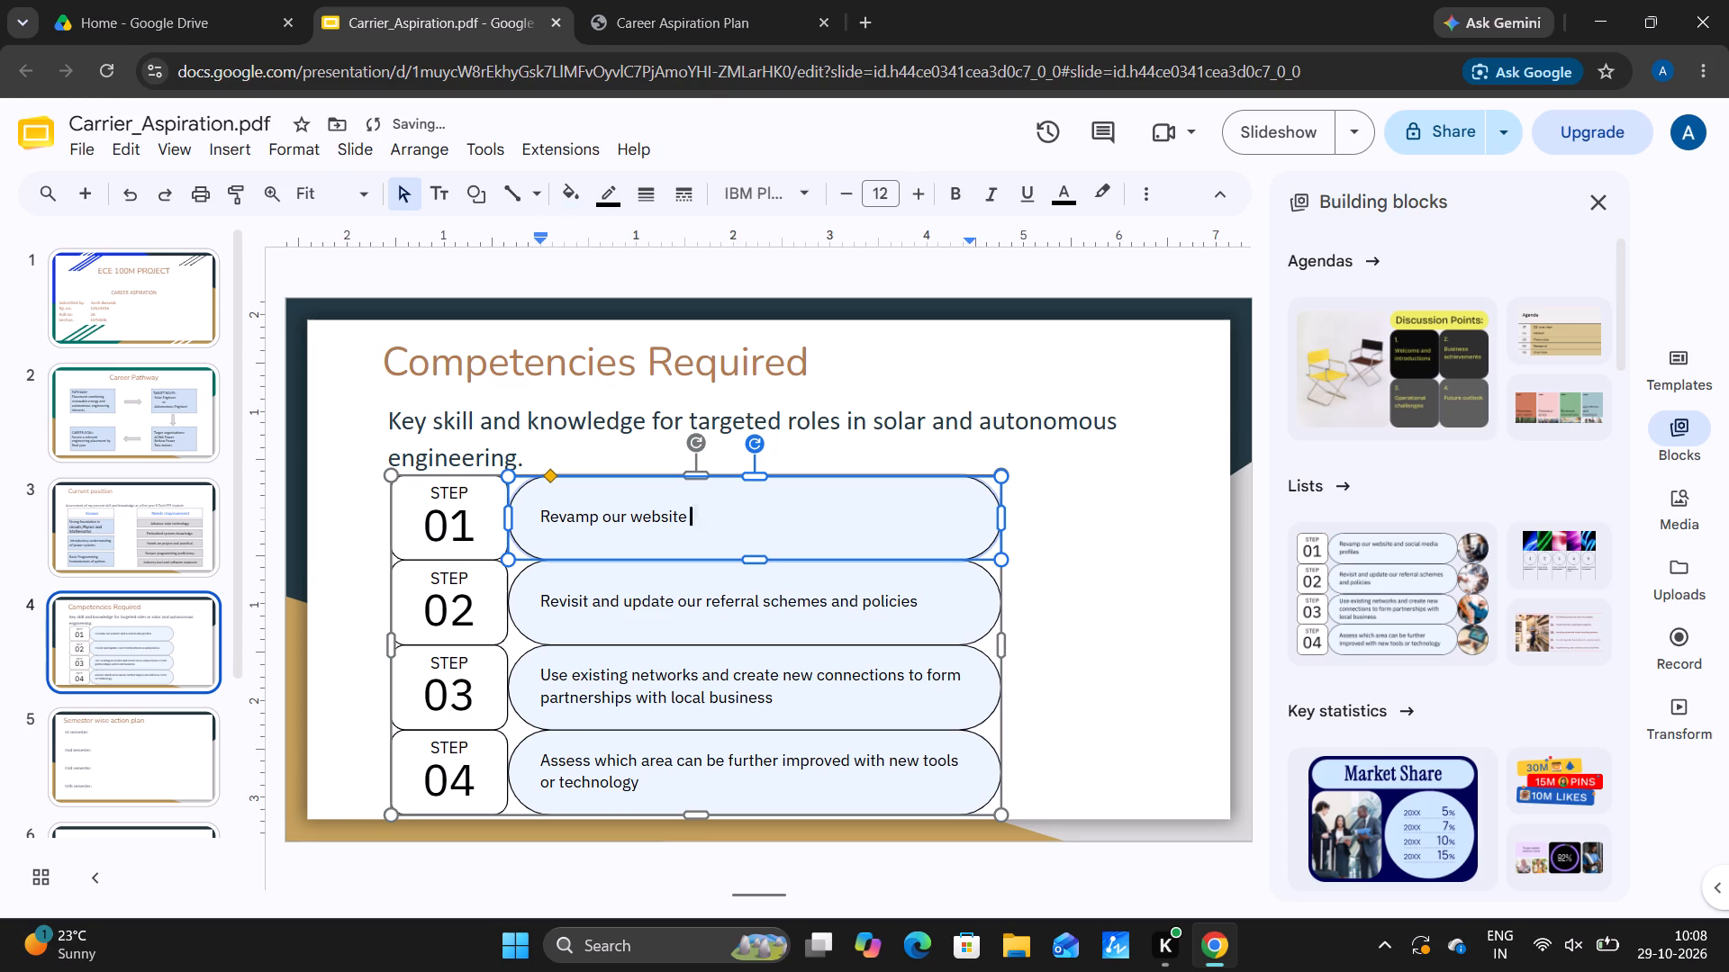
key(Down)
key(Down)
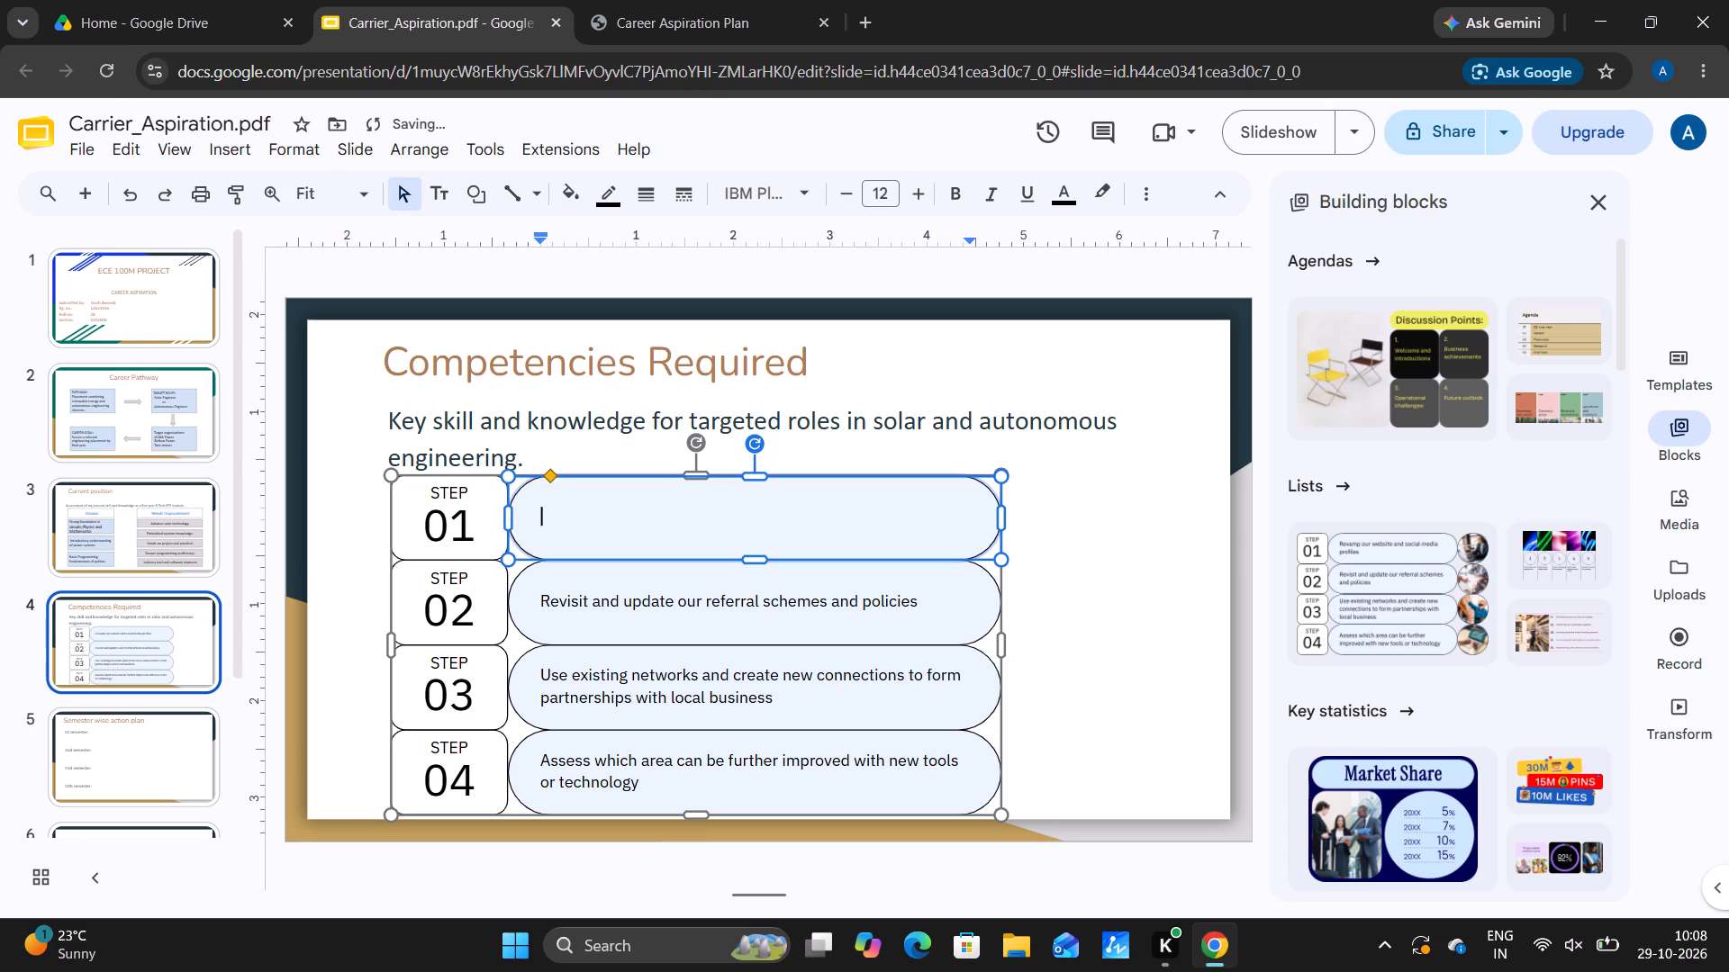
Clear the placeholder text about referral schemes and policies from the step 02 description shape.
click(954, 604)
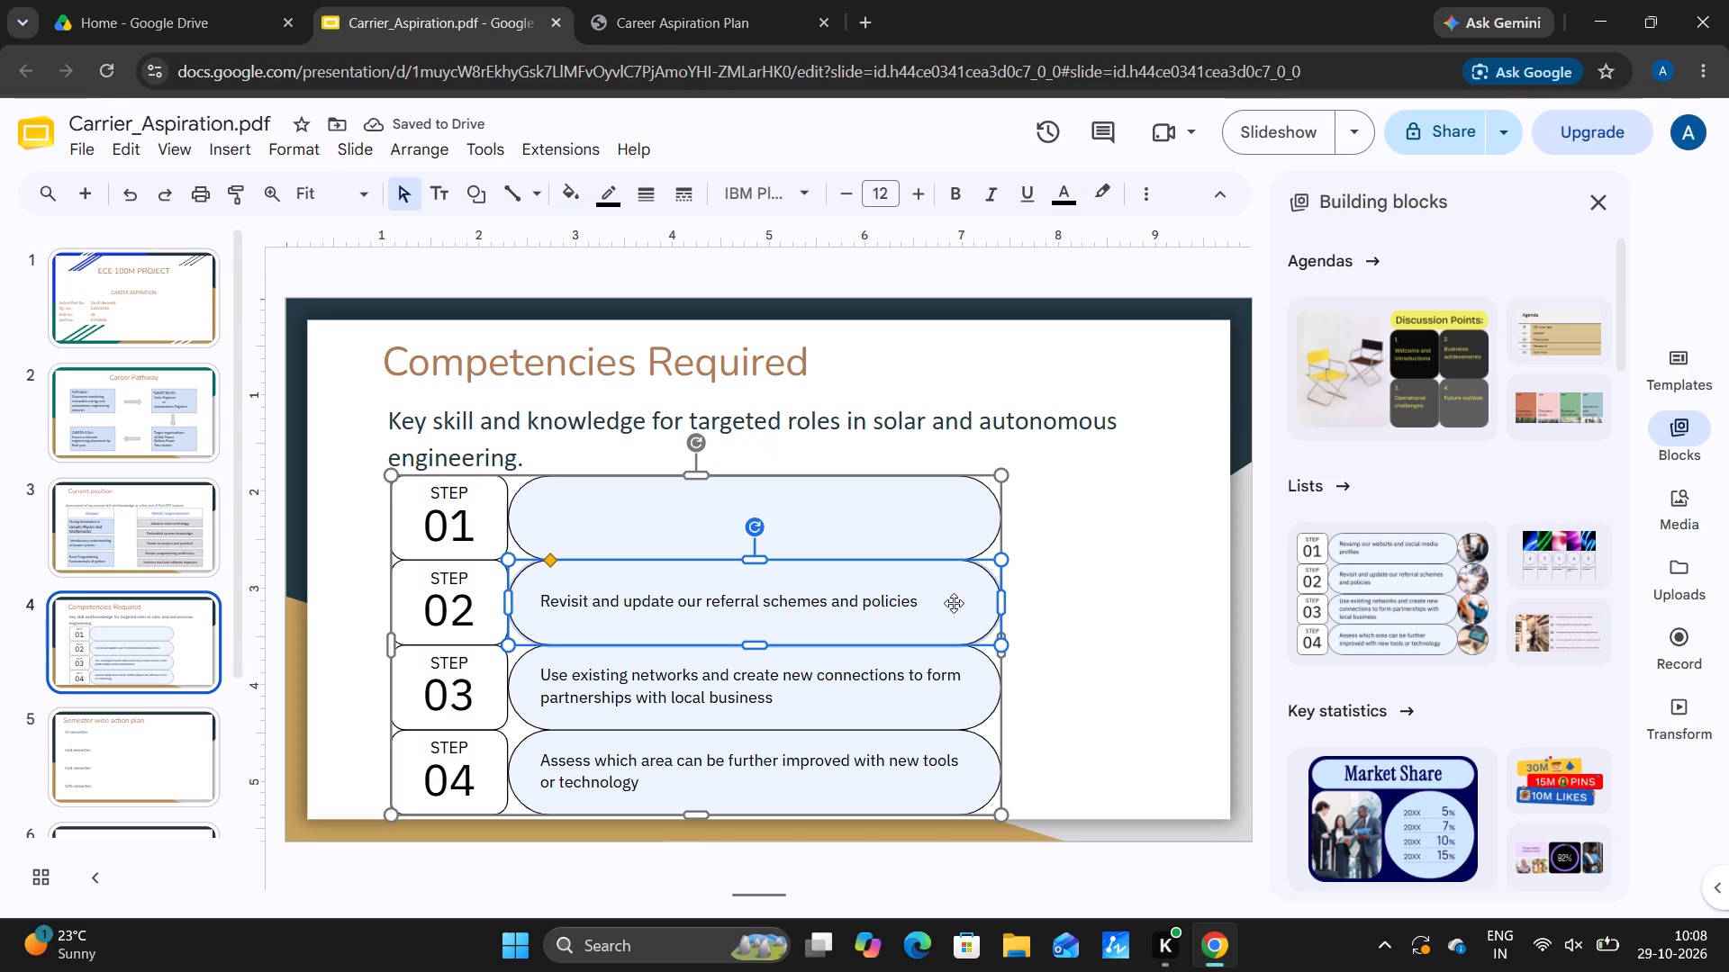
click(925, 599)
click(910, 599)
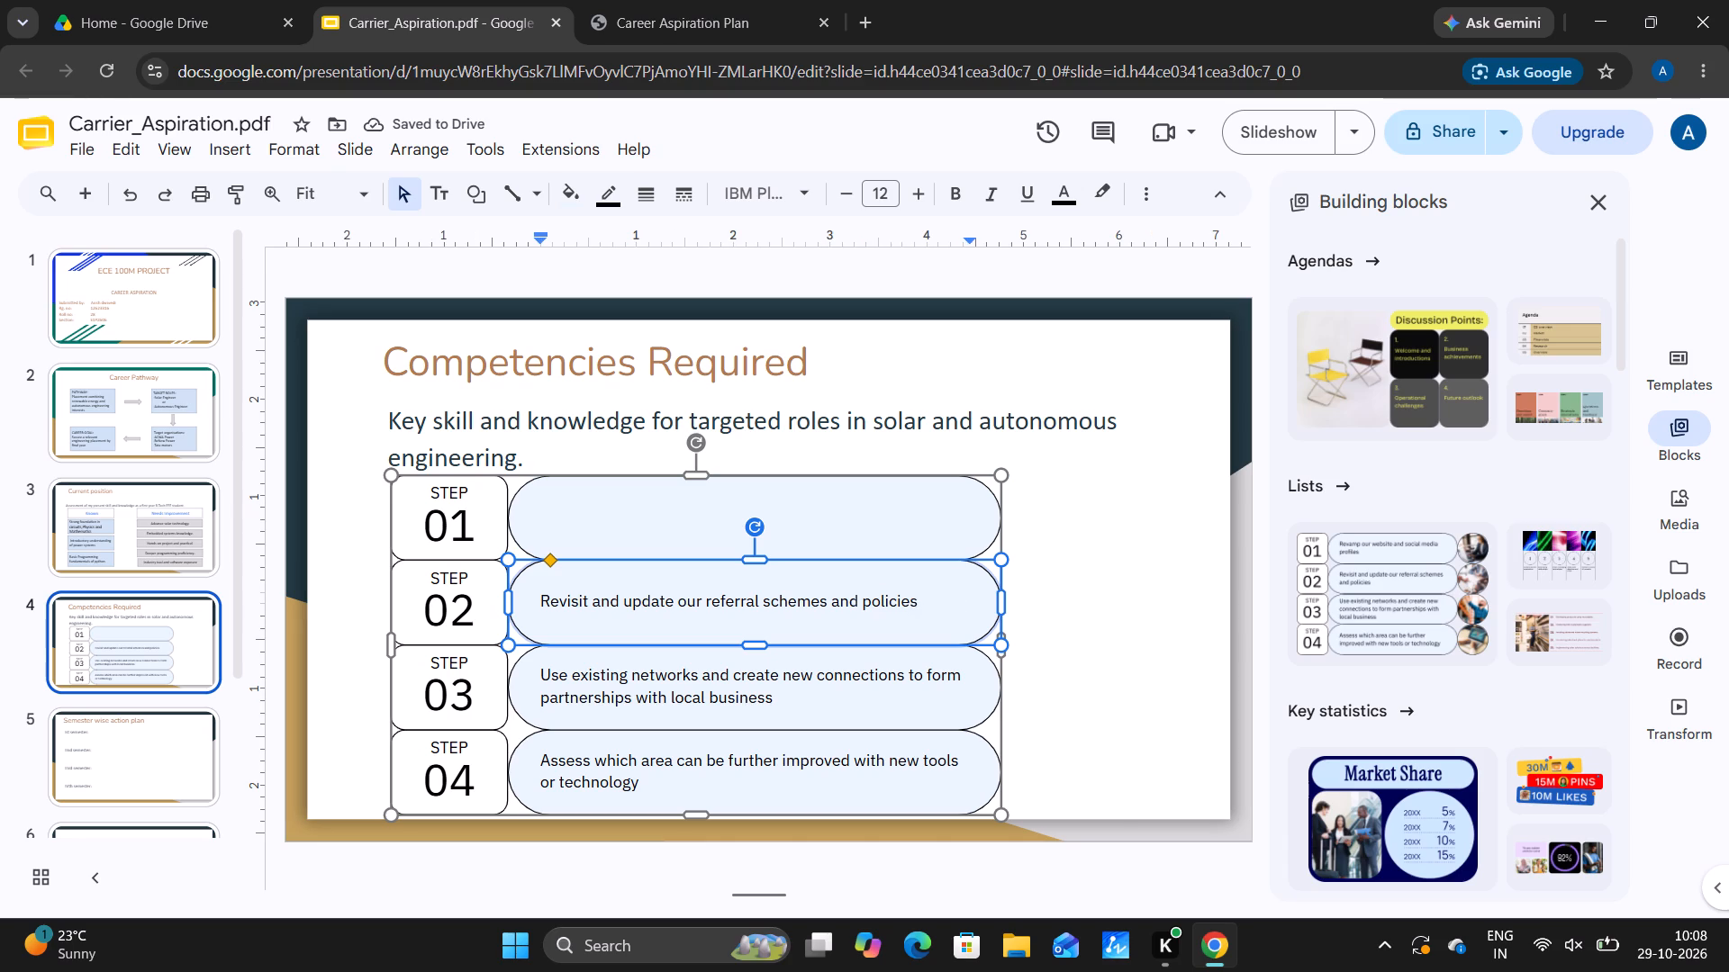
click(915, 603)
drag(915, 603, 575, 312)
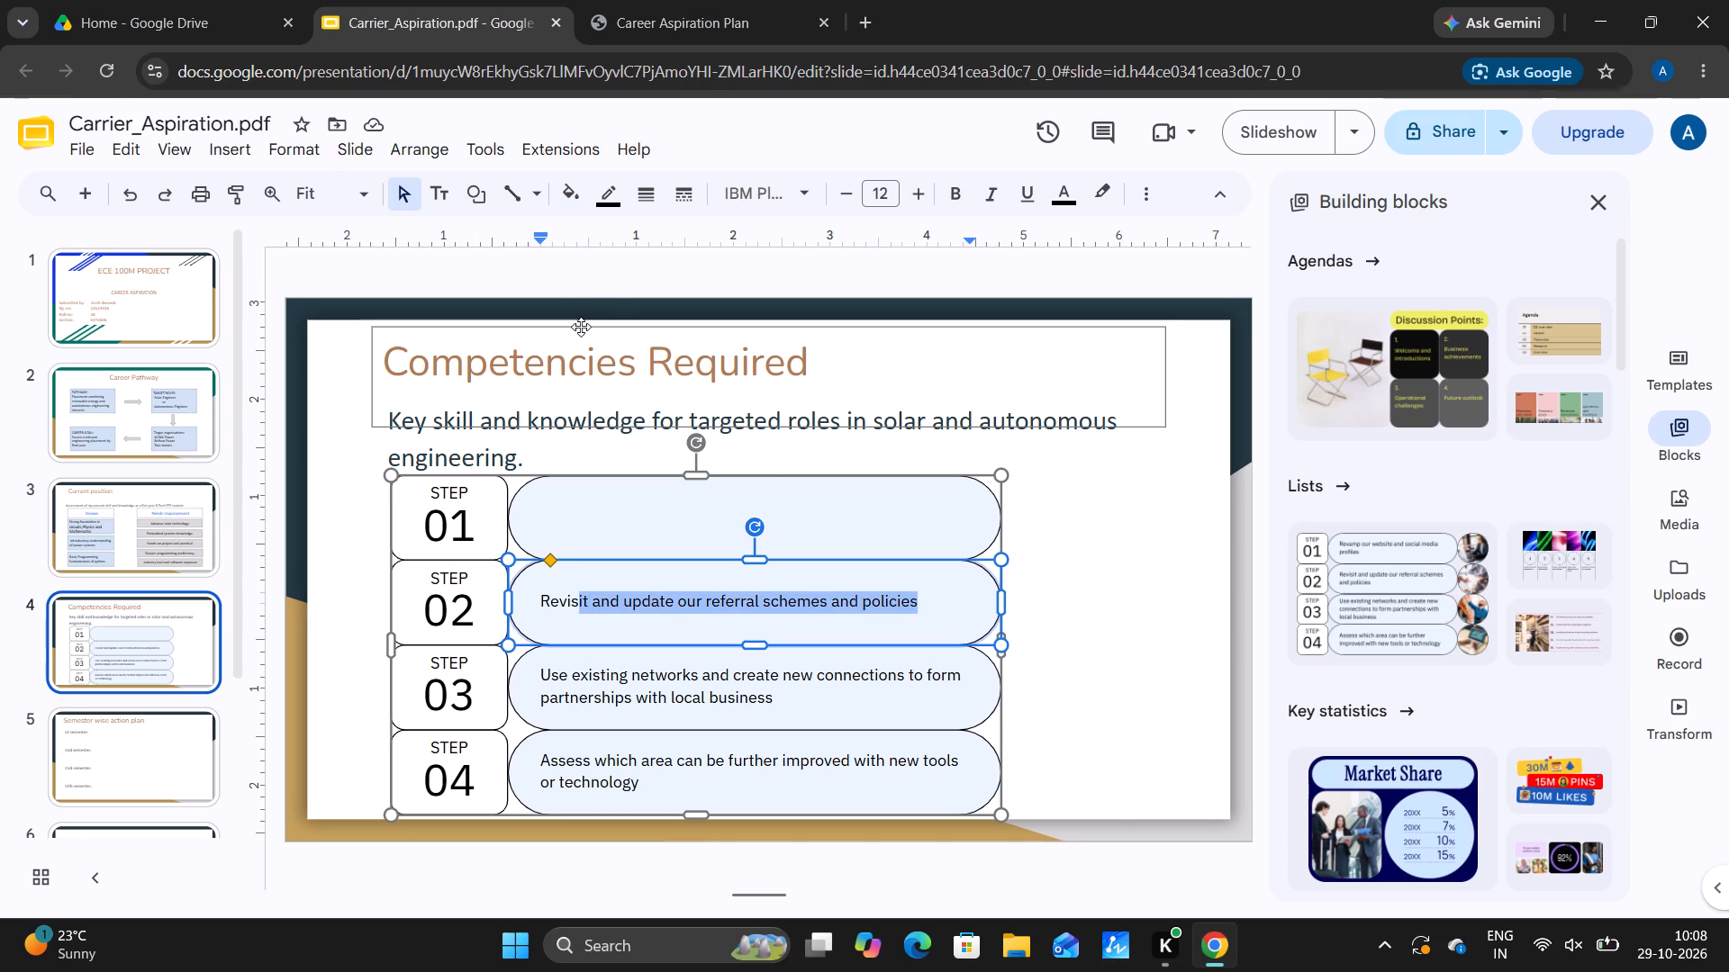
key(Delete)
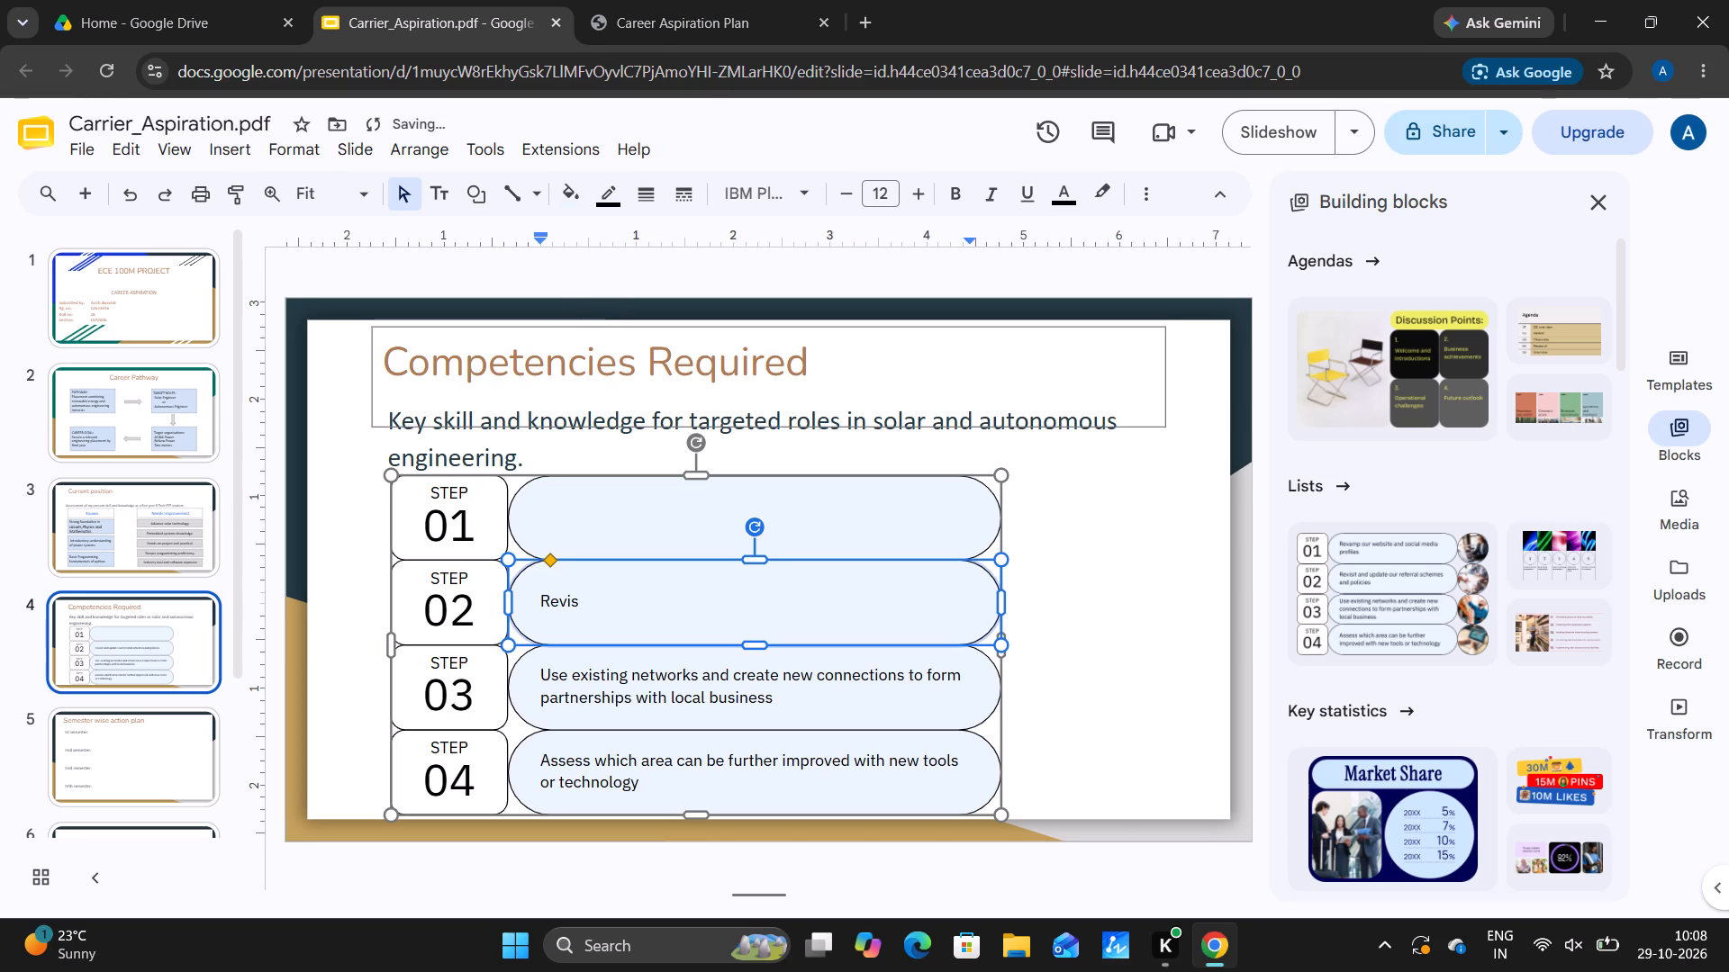
key(BackSpace)
key(BackSpace)
key(BackSpace)
key(BackSpace)
key(BackSpace)
key(BackSpace)
key(BackSpace)
key(BackSpace)
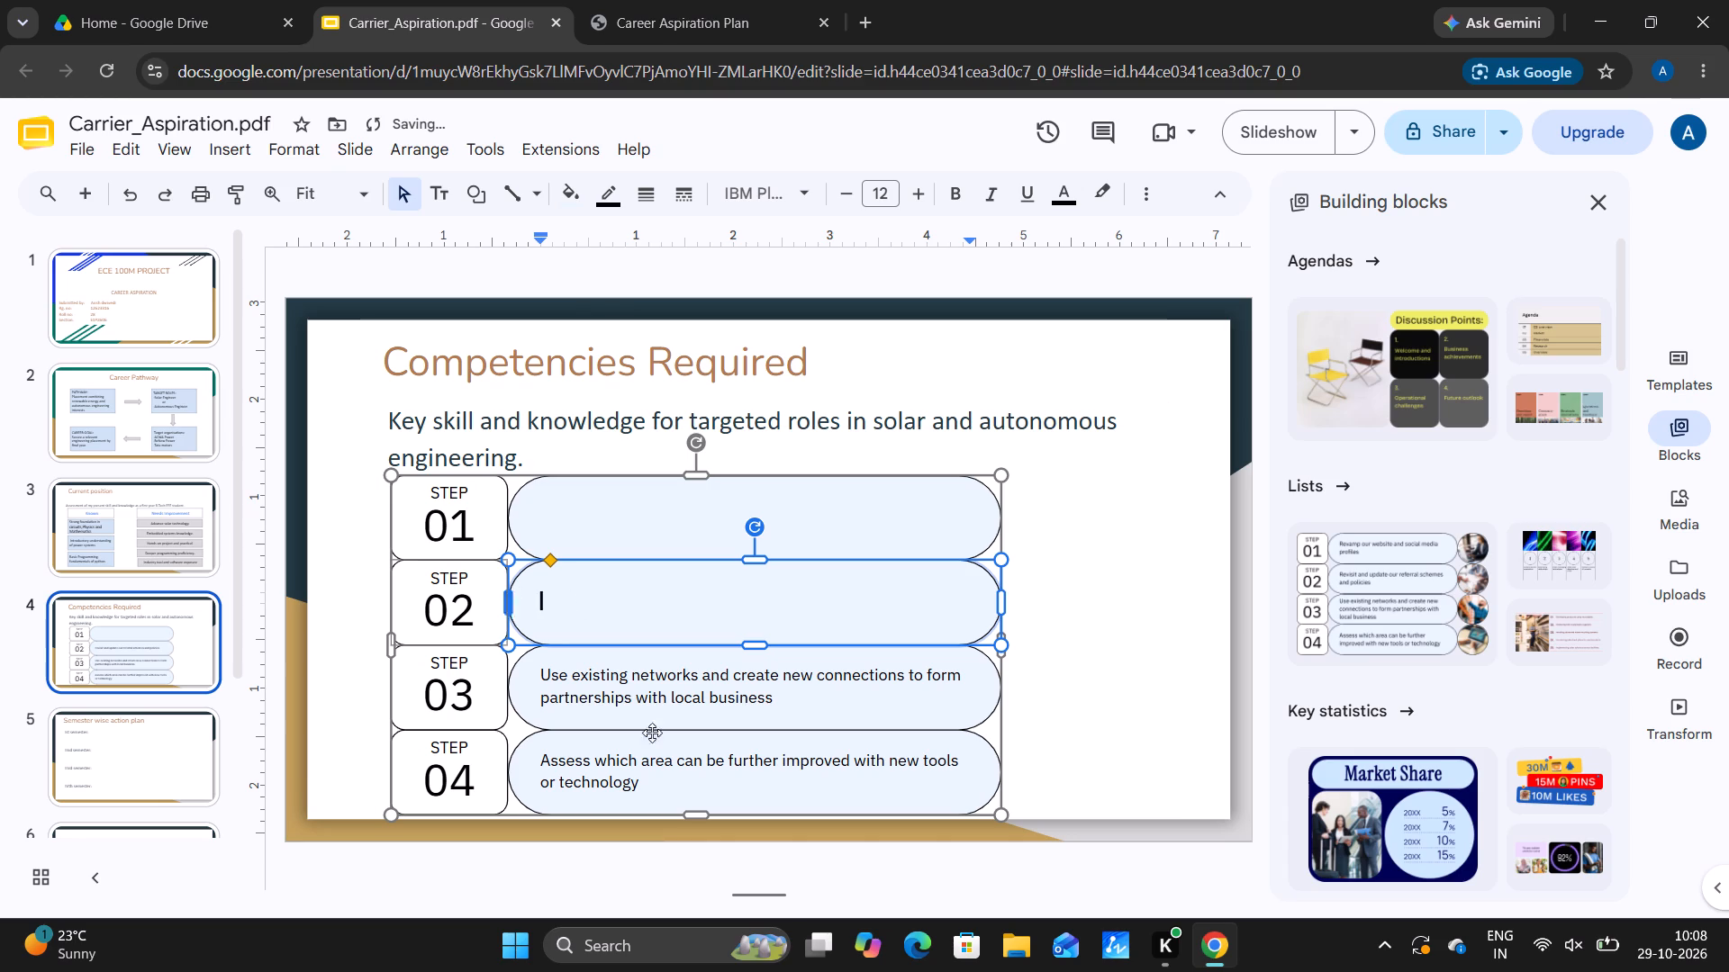
Clear the placeholder text about existing networks and local business partnerships from the step 03 description shape.
click(848, 706)
click(825, 697)
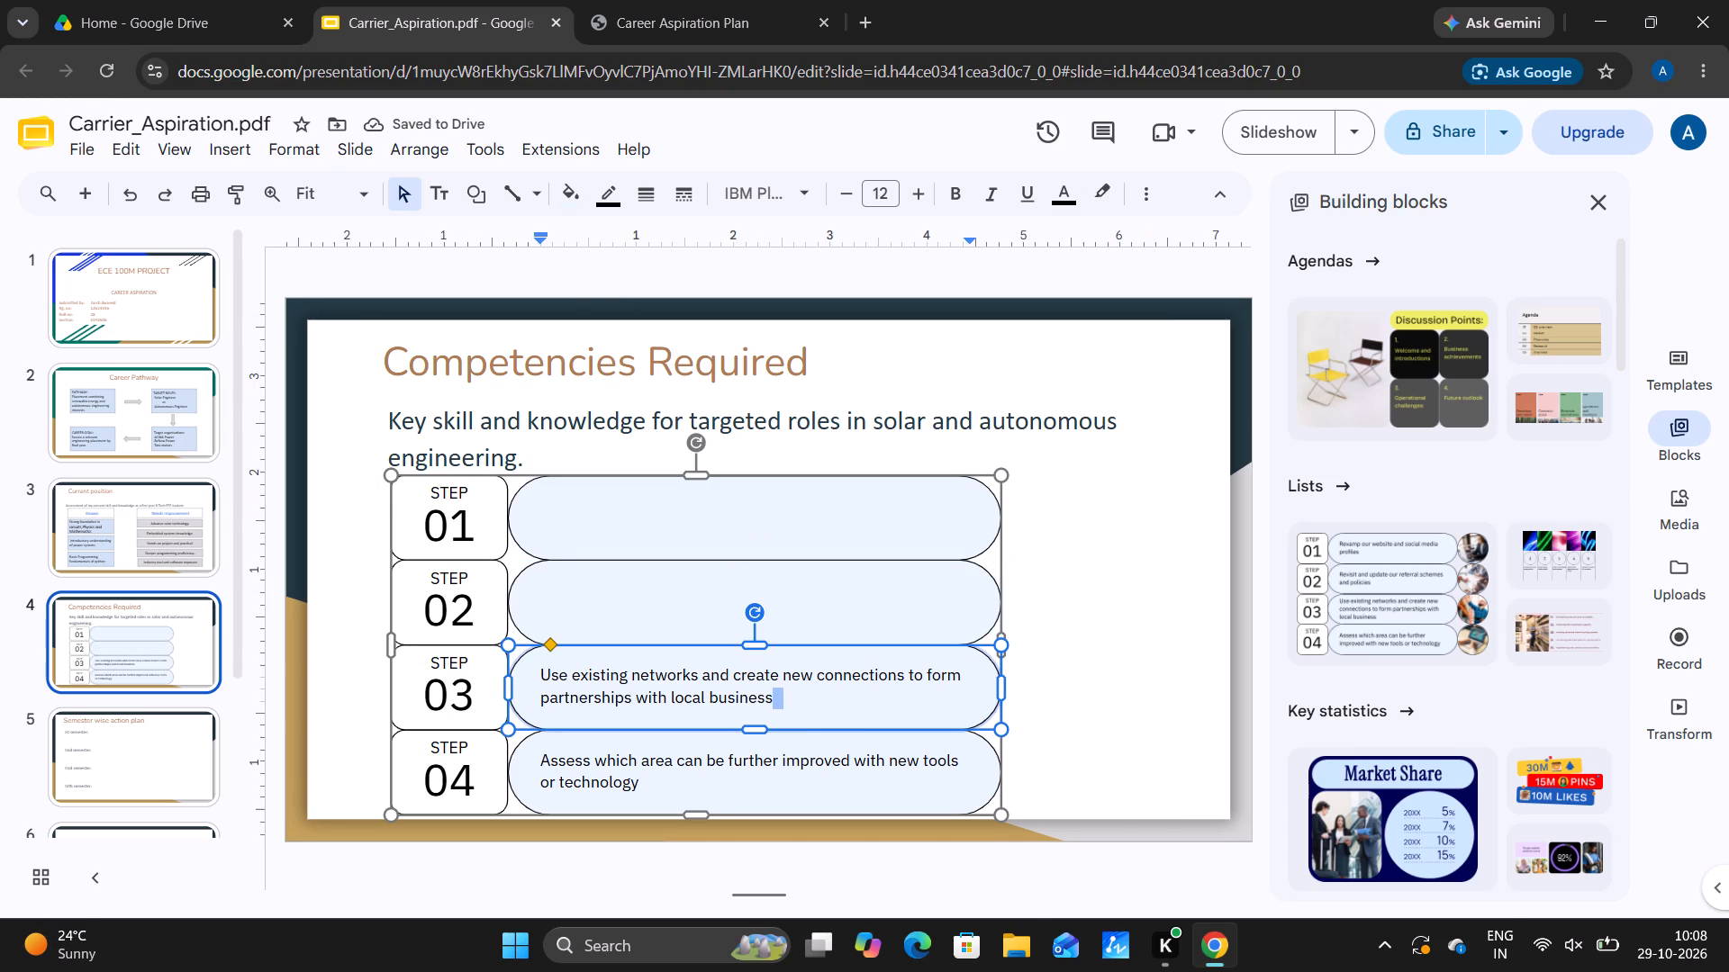
key(BackSpace)
key(BackSpace)
key(BackSpace)
key(BackSpace)
key(BackSpace)
key(BackSpace)
key(BackSpace)
key(BackSpace)
key(BackSpace)
key(BackSpace)
key(BackSpace)
key(BackSpace)
key(BackSpace)
key(BackSpace)
key(BackSpace)
key(BackSpace)
key(BackSpace)
key(BackSpace)
key(BackSpace)
key(BackSpace)
key(BackSpace)
key(space)
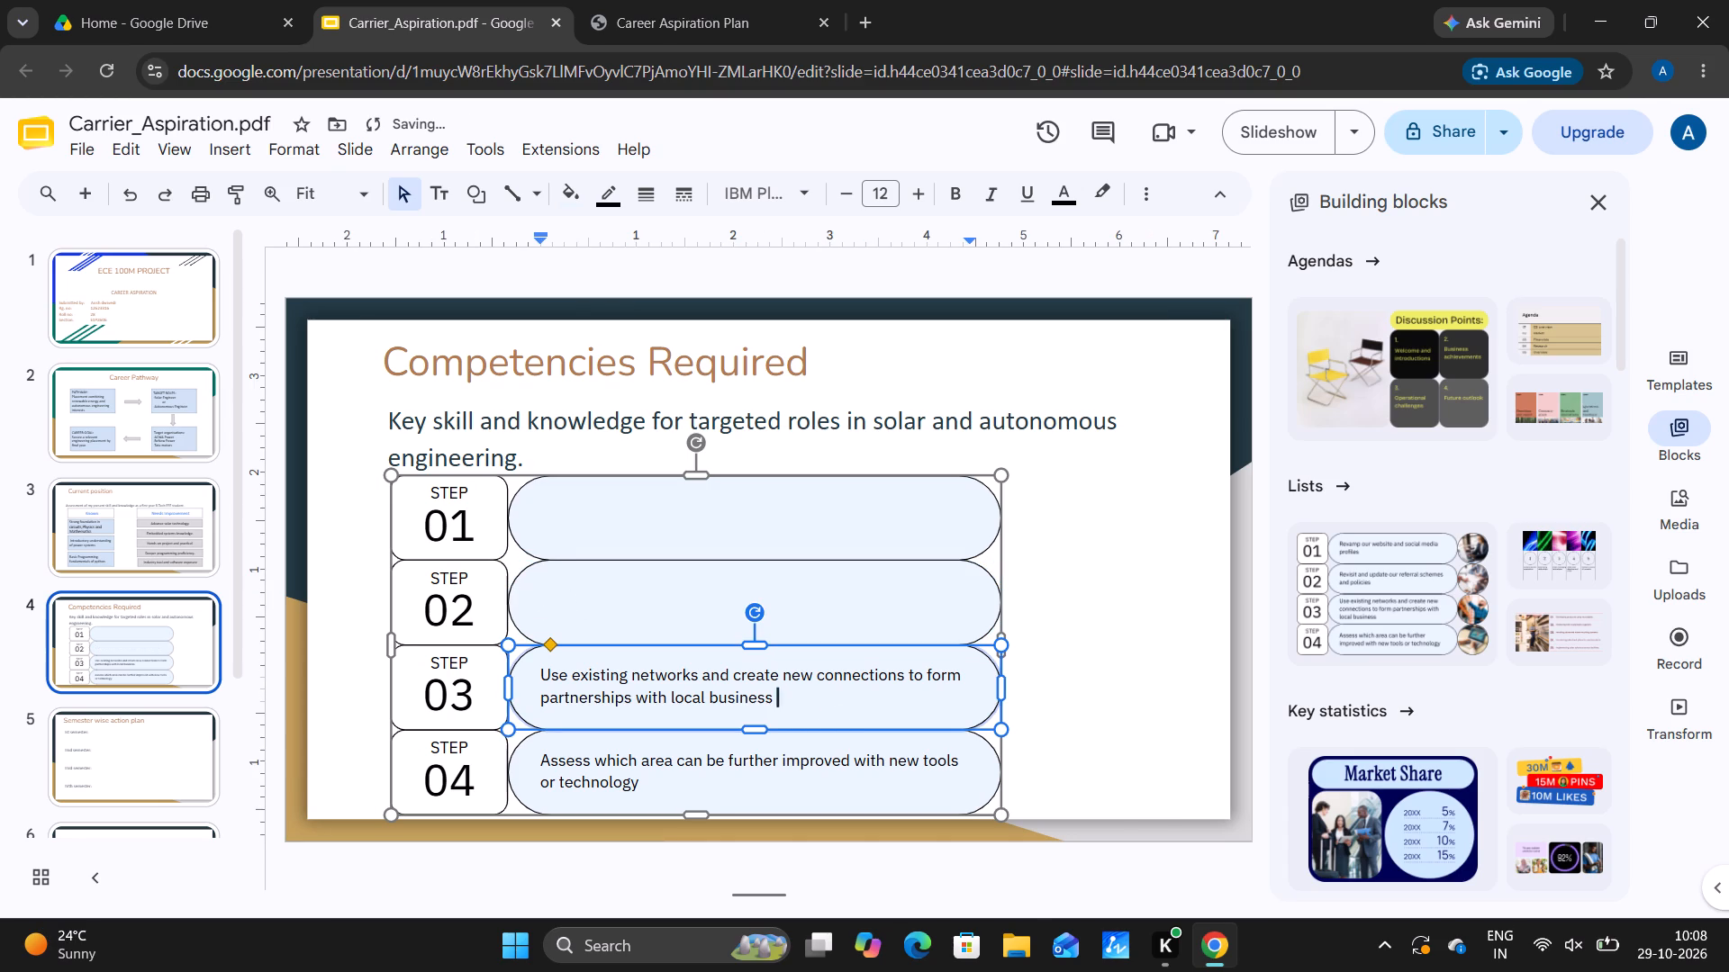
key(BackSpace)
key(BackSpace)
key(BackSpace)
key(BackSpace)
key(BackSpace)
key(BackSpace)
key(BackSpace)
key(BackSpace)
key(BackSpace)
key(BackSpace)
key(BackSpace)
key(BackSpace)
key(BackSpace)
key(BackSpace)
key(BackSpace)
key(BackSpace)
key(BackSpace)
key(BackSpace)
key(BackSpace)
key(BackSpace)
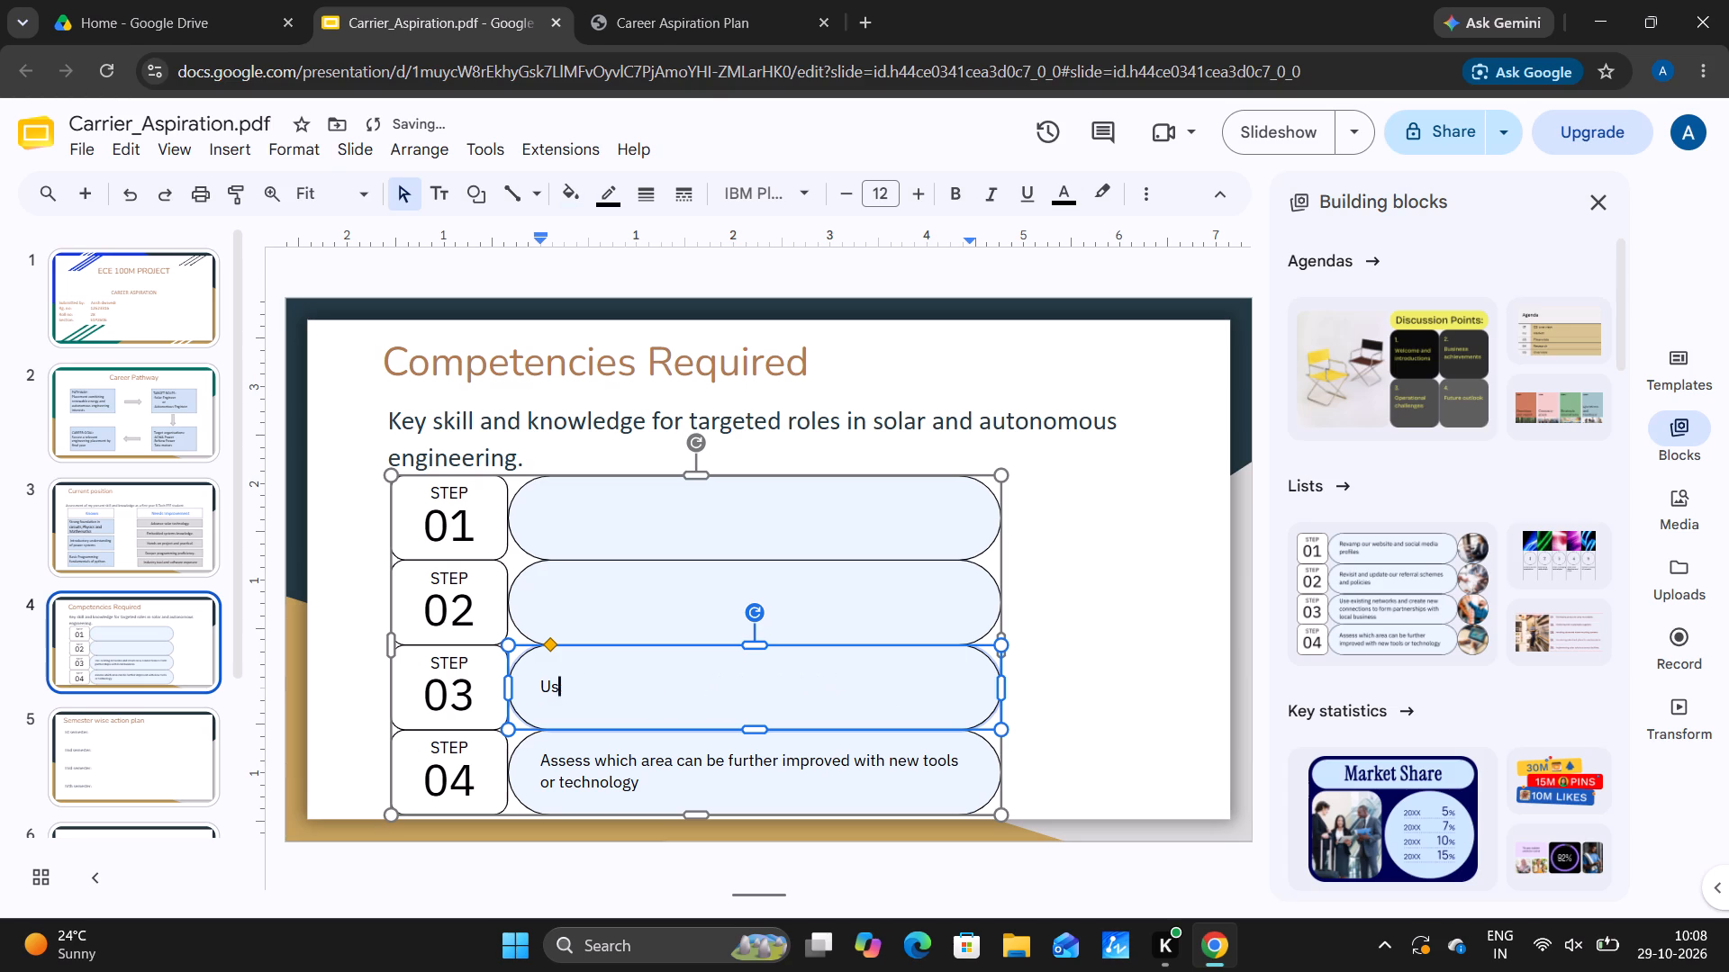
Clear the placeholder text about areas improved with new tools or technology from the step 04 description shape.
click(883, 759)
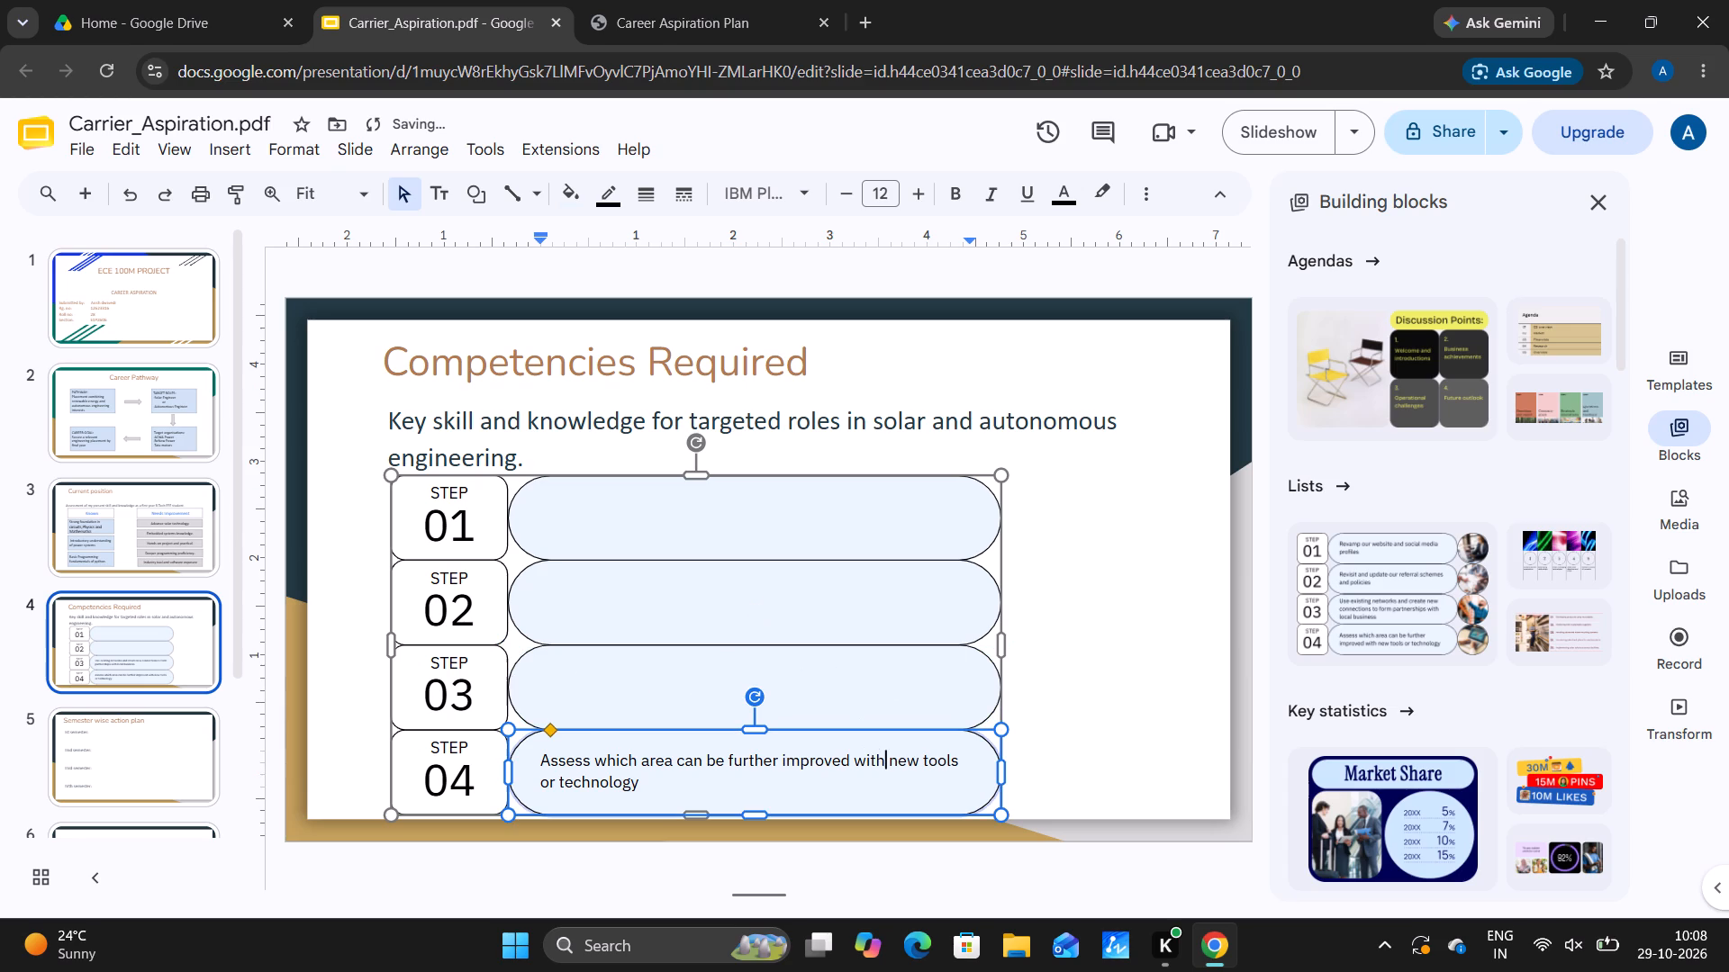
click(833, 795)
click(931, 782)
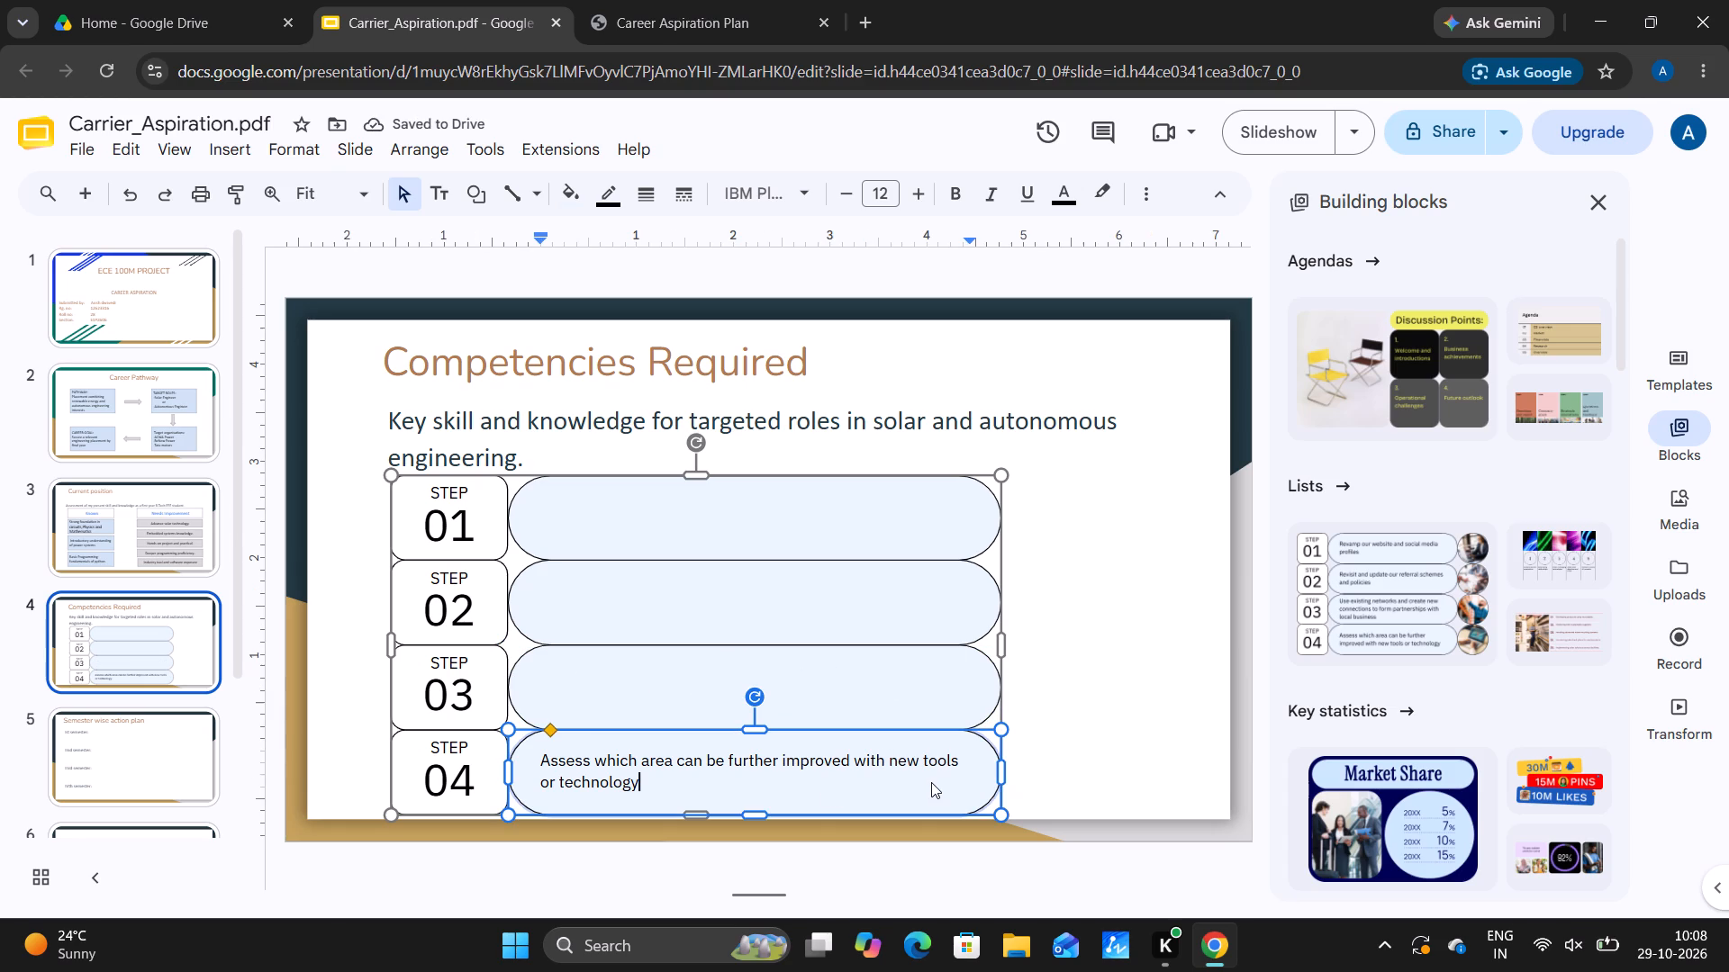
key(BackSpace)
key(BackSpace)
key(BackSpace)
key(BackSpace)
key(BackSpace)
key(BackSpace)
key(BackSpace)
key(BackSpace)
key(BackSpace)
key(BackSpace)
key(BackSpace)
key(BackSpace)
key(BackSpace)
key(BackSpace)
key(BackSpace)
key(BackSpace)
key(BackSpace)
key(BackSpace)
key(BackSpace)
key(BackSpace)
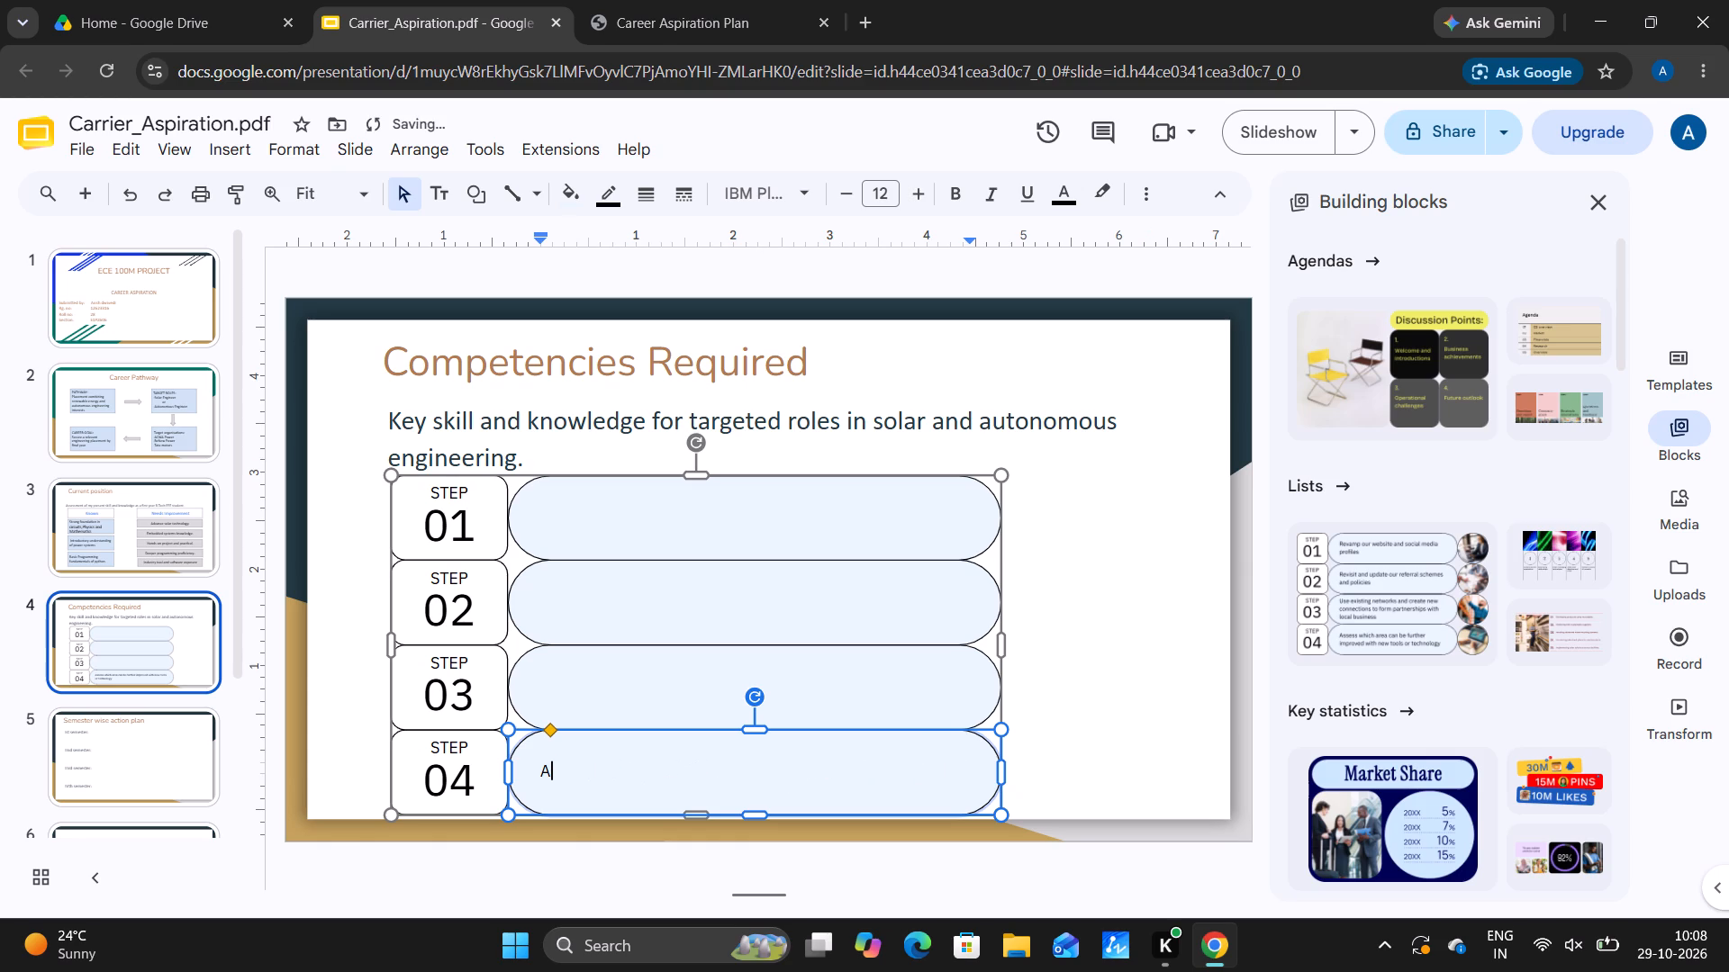
key(BackSpace)
Clear the whole "STEP 04" label from the bottom label box of the list block.
click(472, 765)
key(BackSpace)
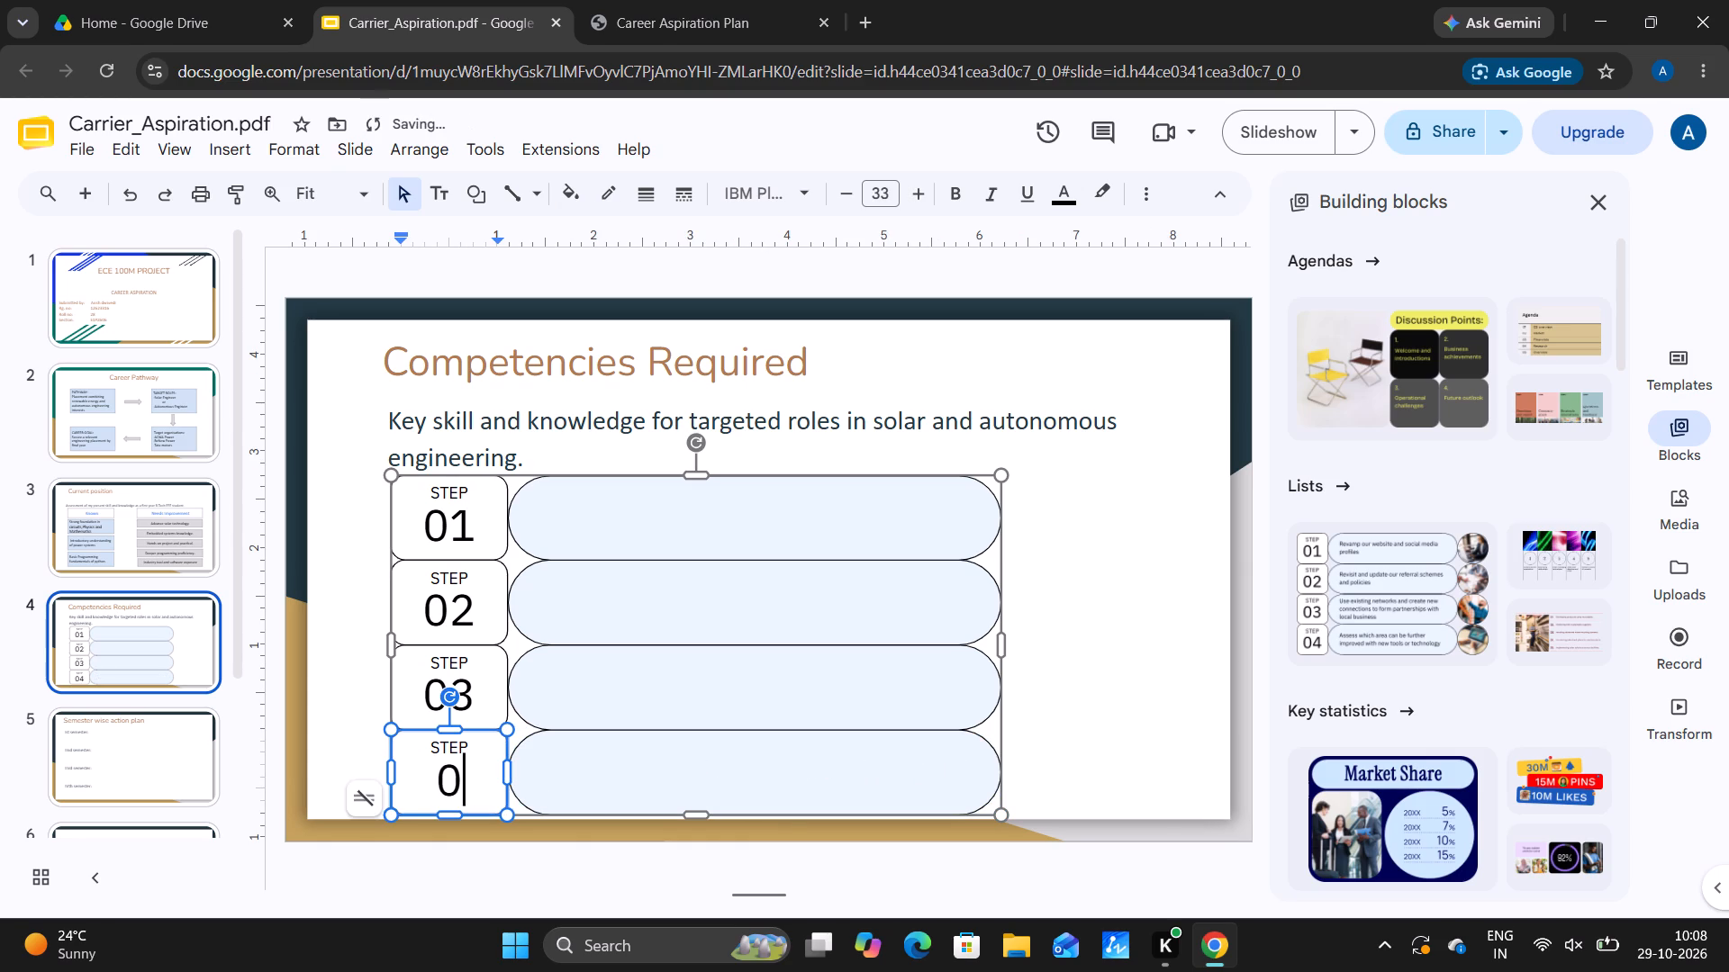
key(BackSpace)
key(BackSpace)
key(BackSpace)
key(BackSpace)
key(BackSpace)
key(BackSpace)
key(BackSpace)
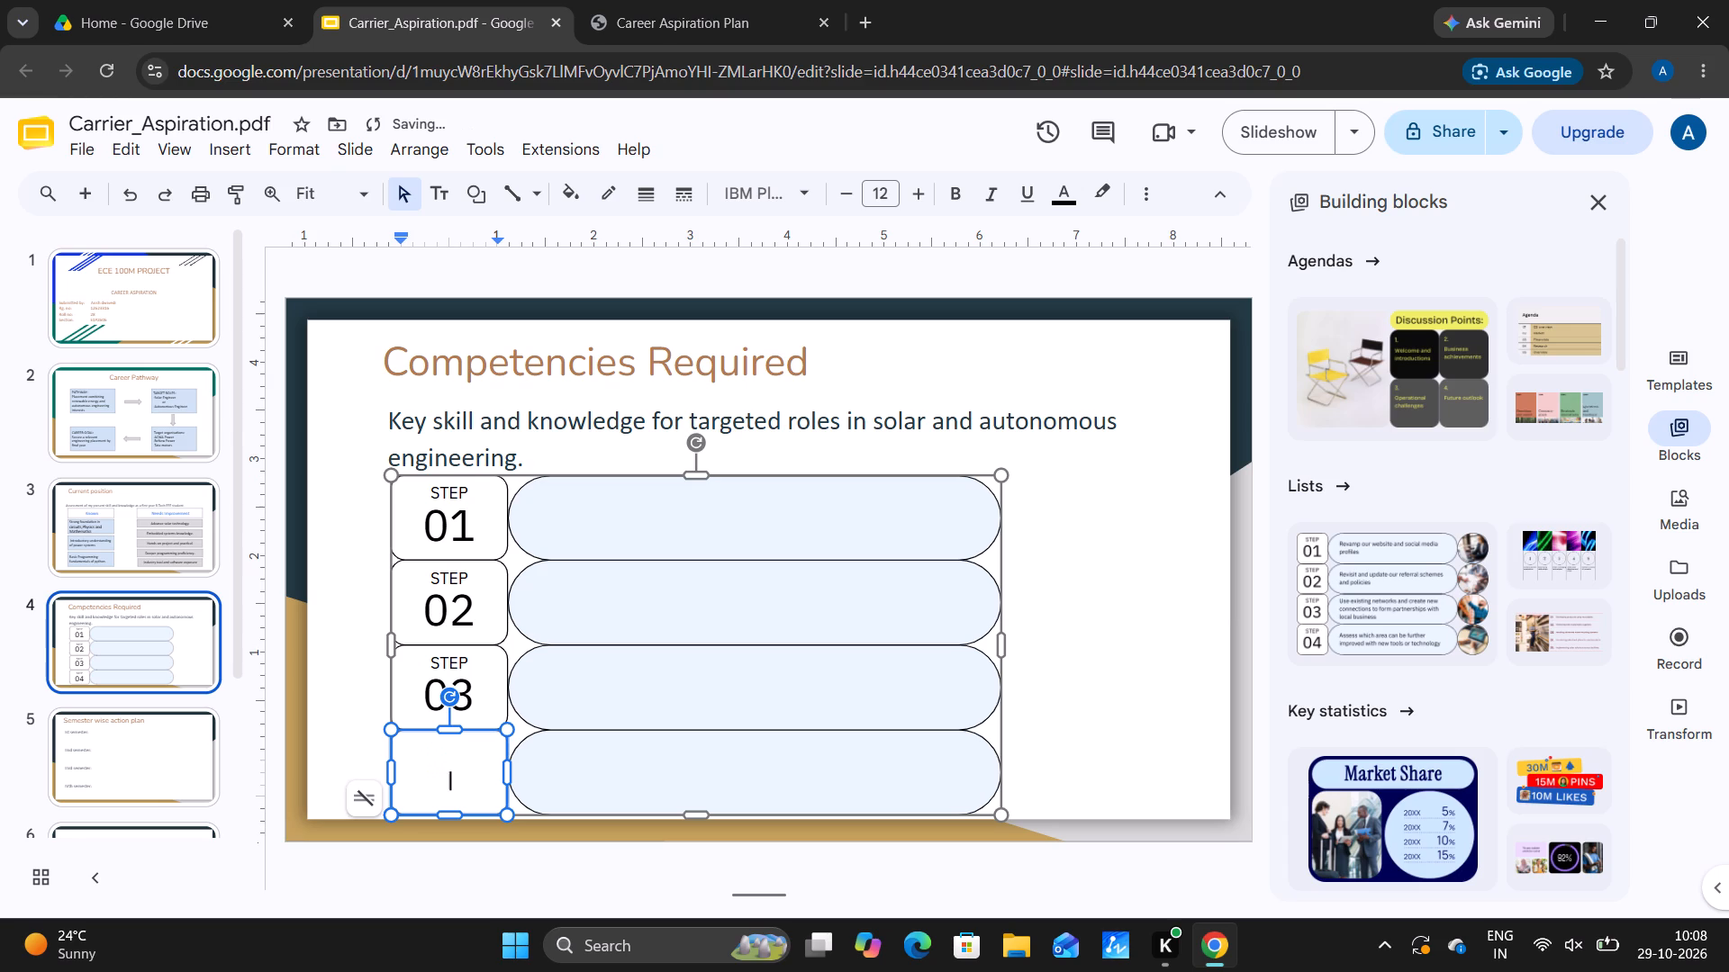
Delete only the number 03 from the third label box of the list block.
click(502, 687)
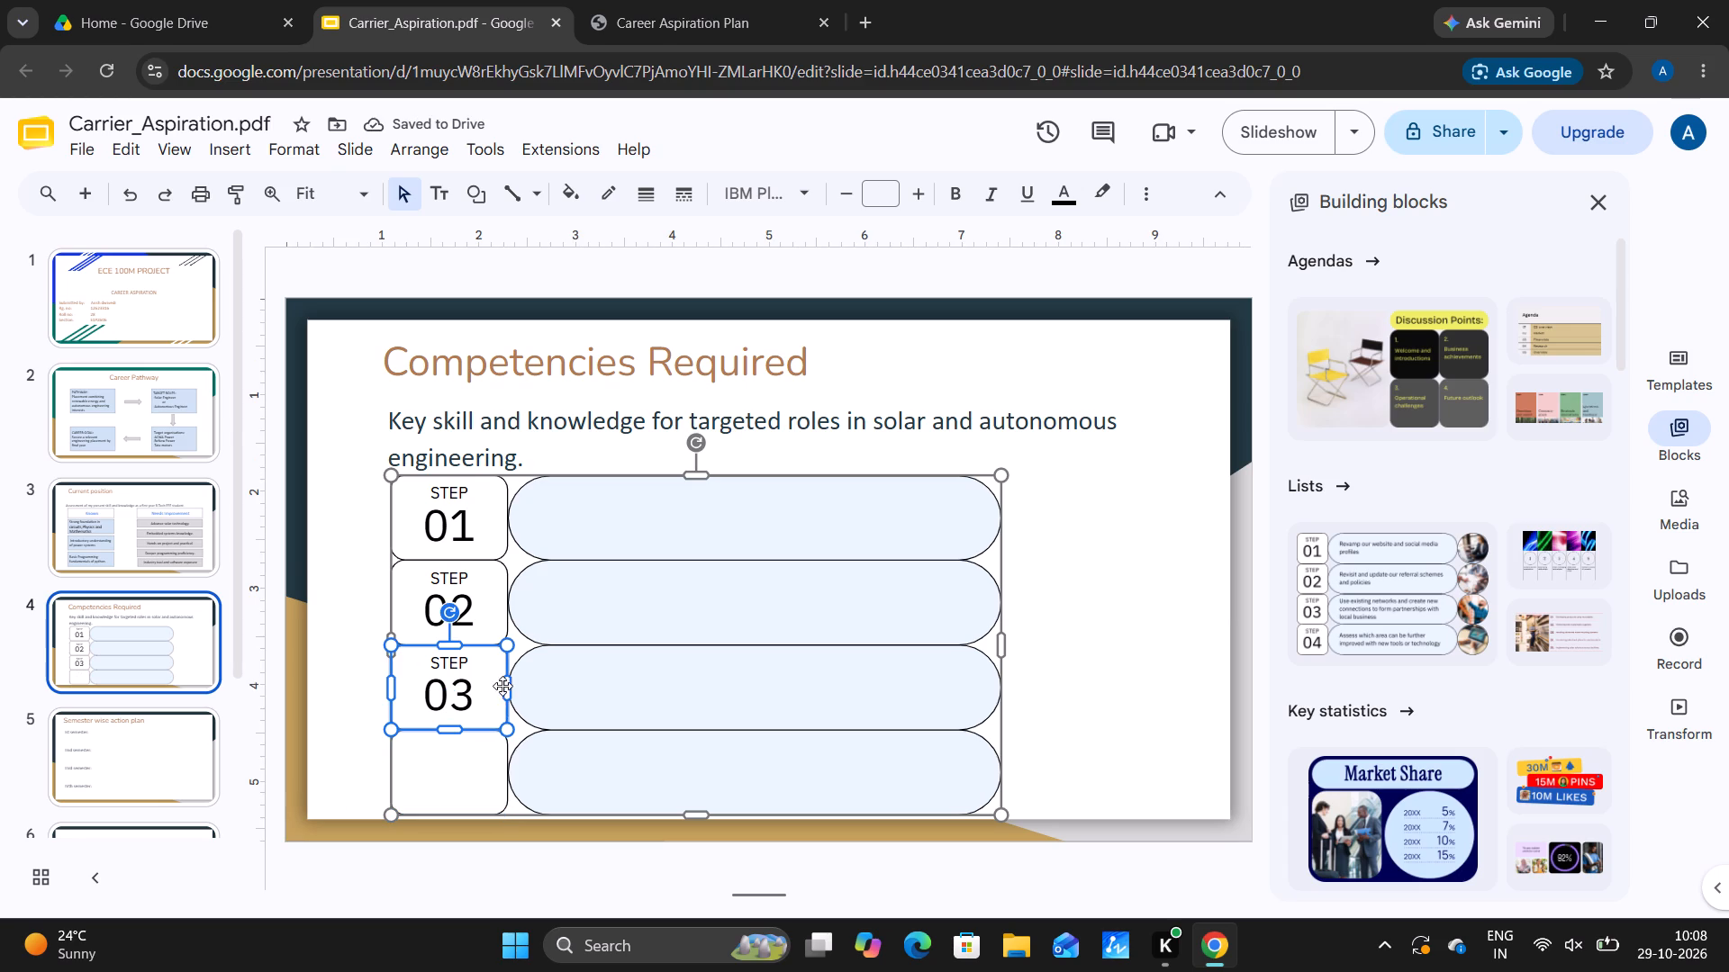
click(475, 694)
key(BackSpace)
key(BackSpace)
key(BackSpace)
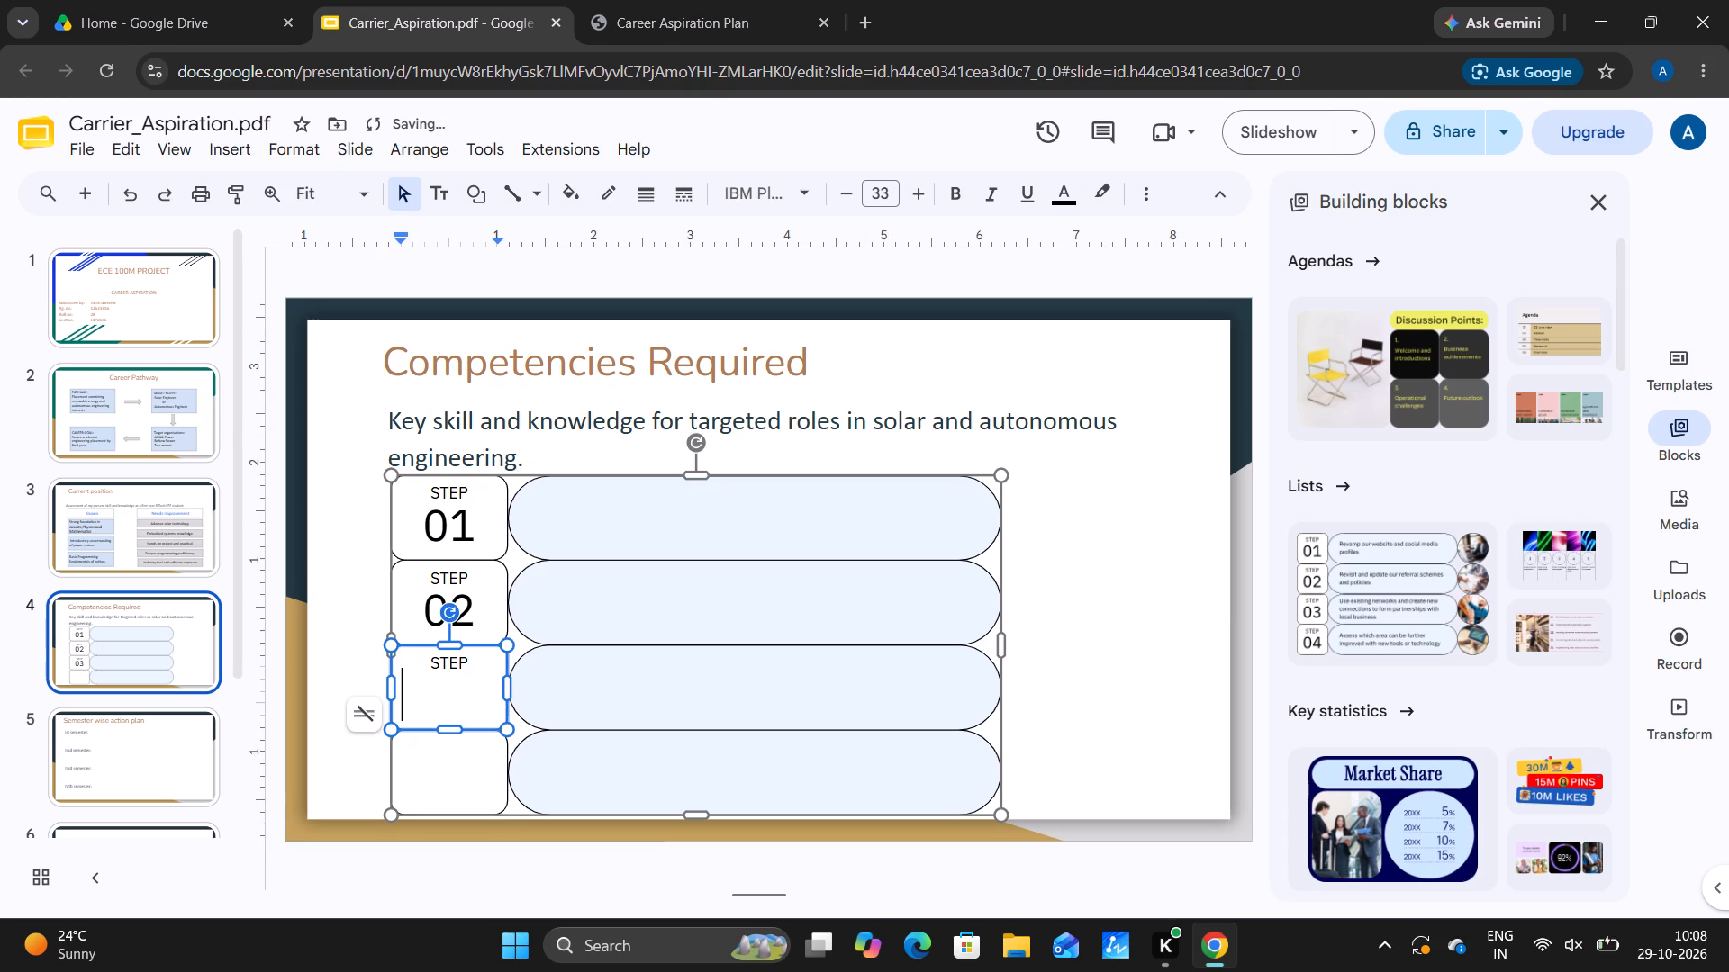
Delete only the number 02 from the second label box of the list block.
click(482, 601)
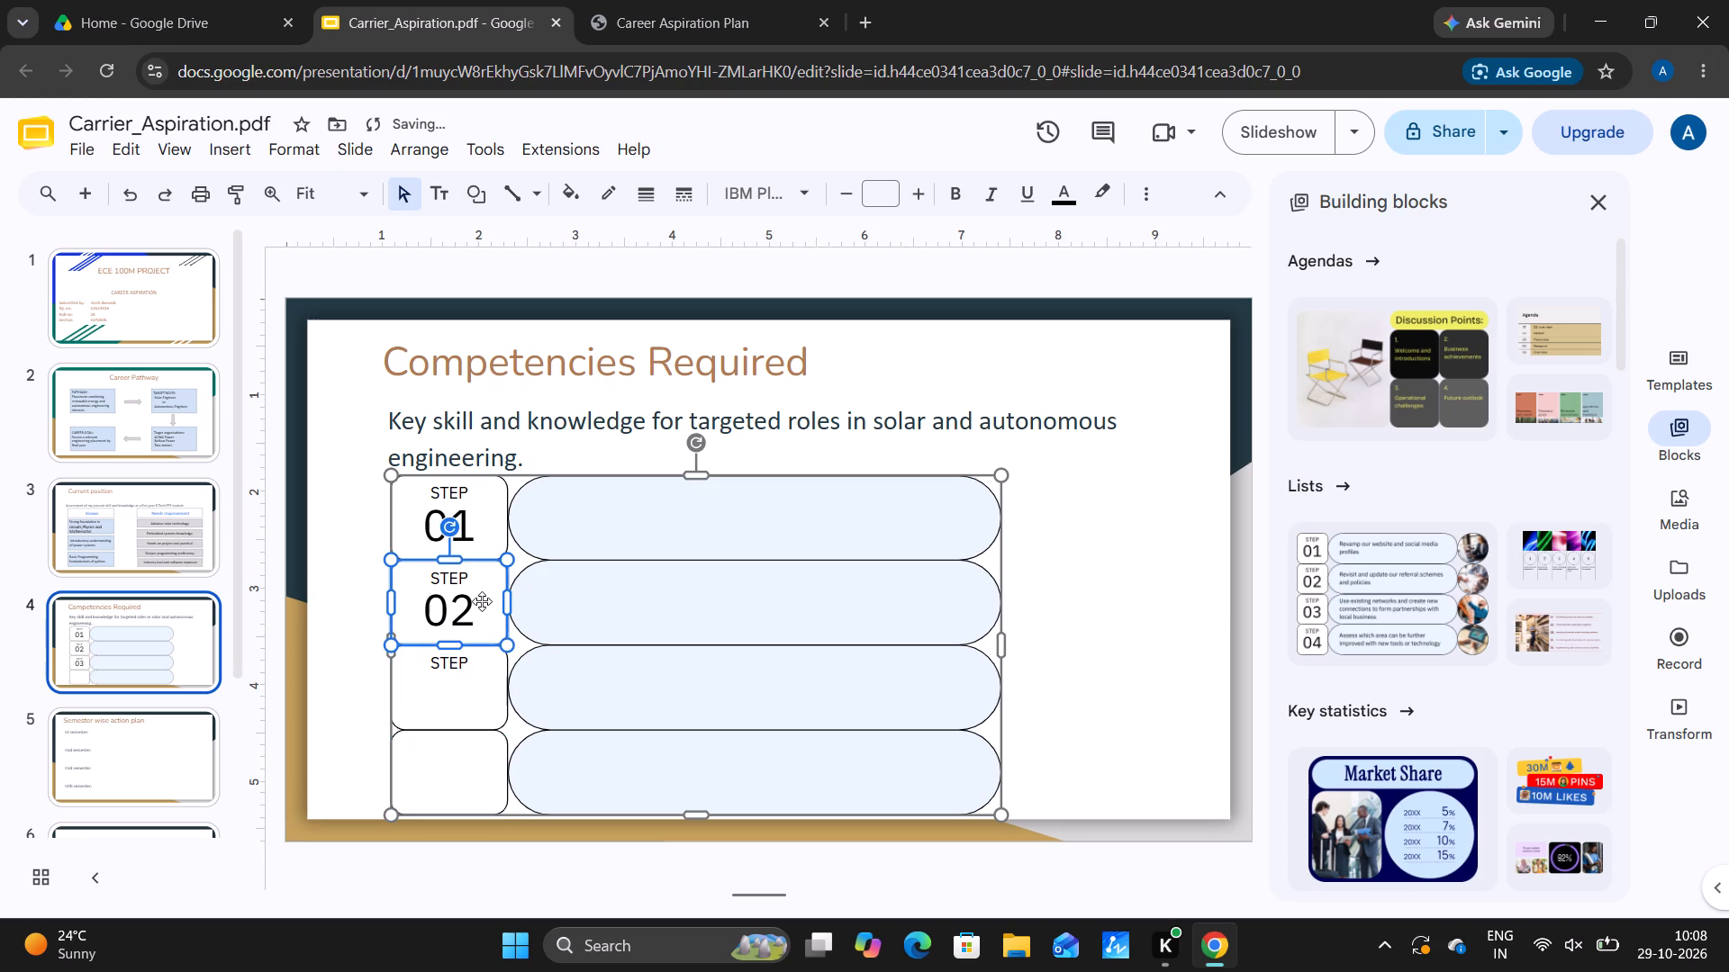
click(483, 600)
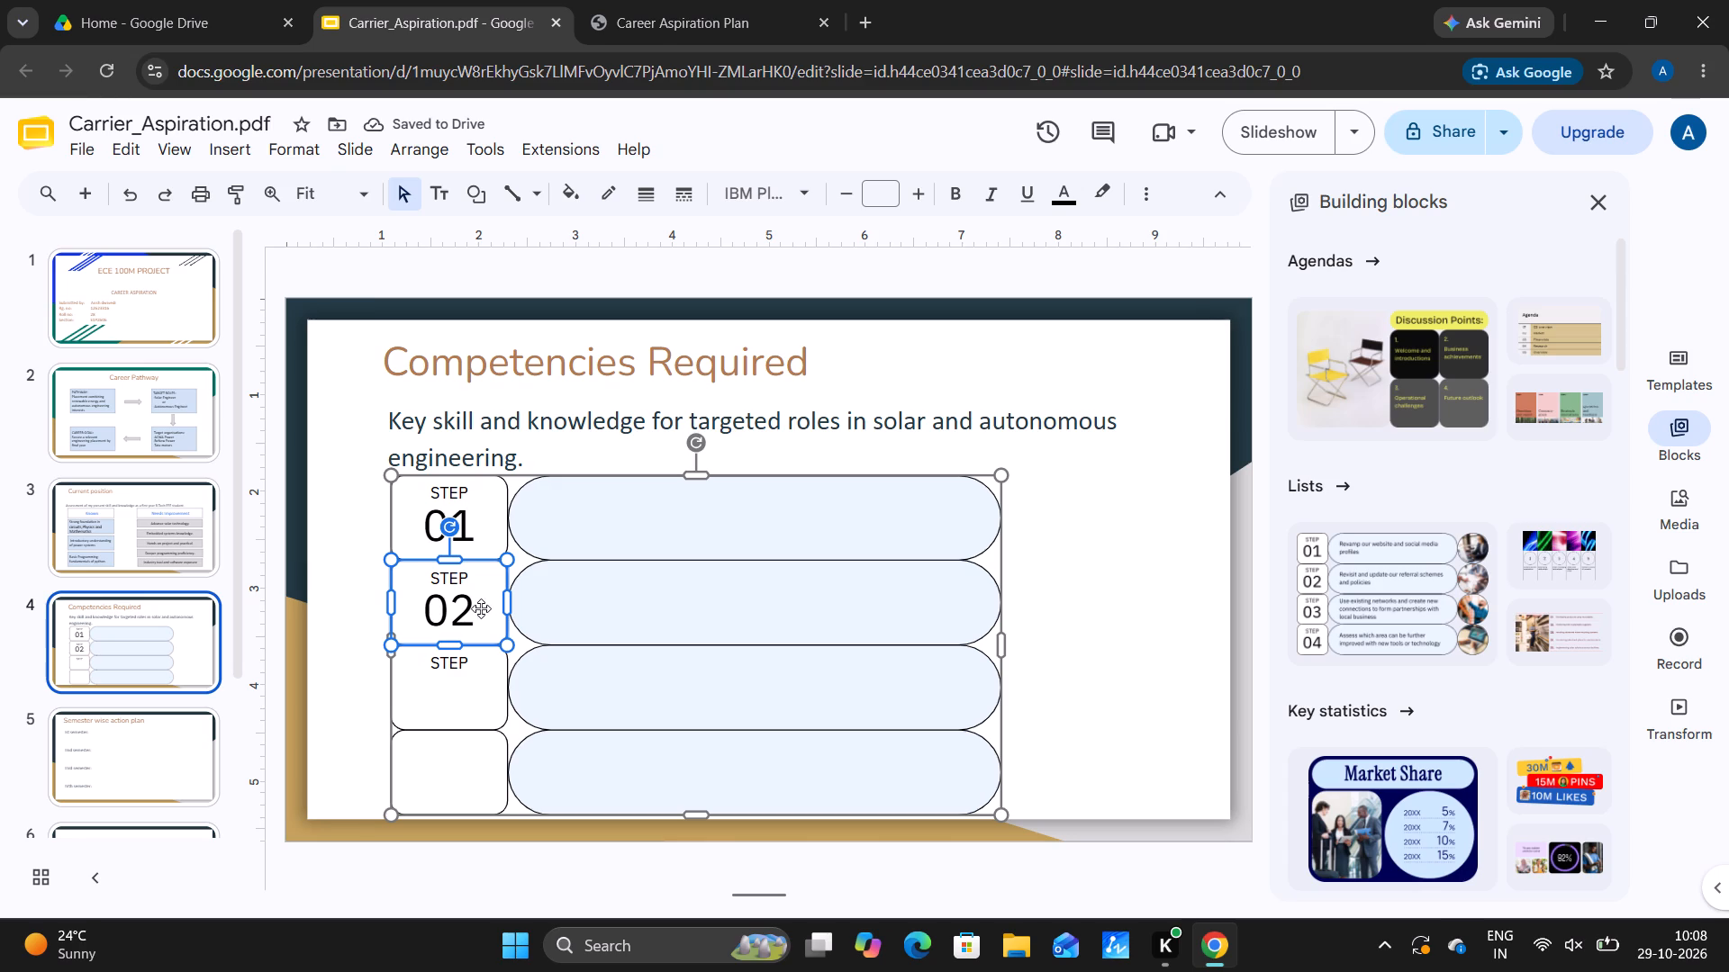
click(481, 608)
click(470, 606)
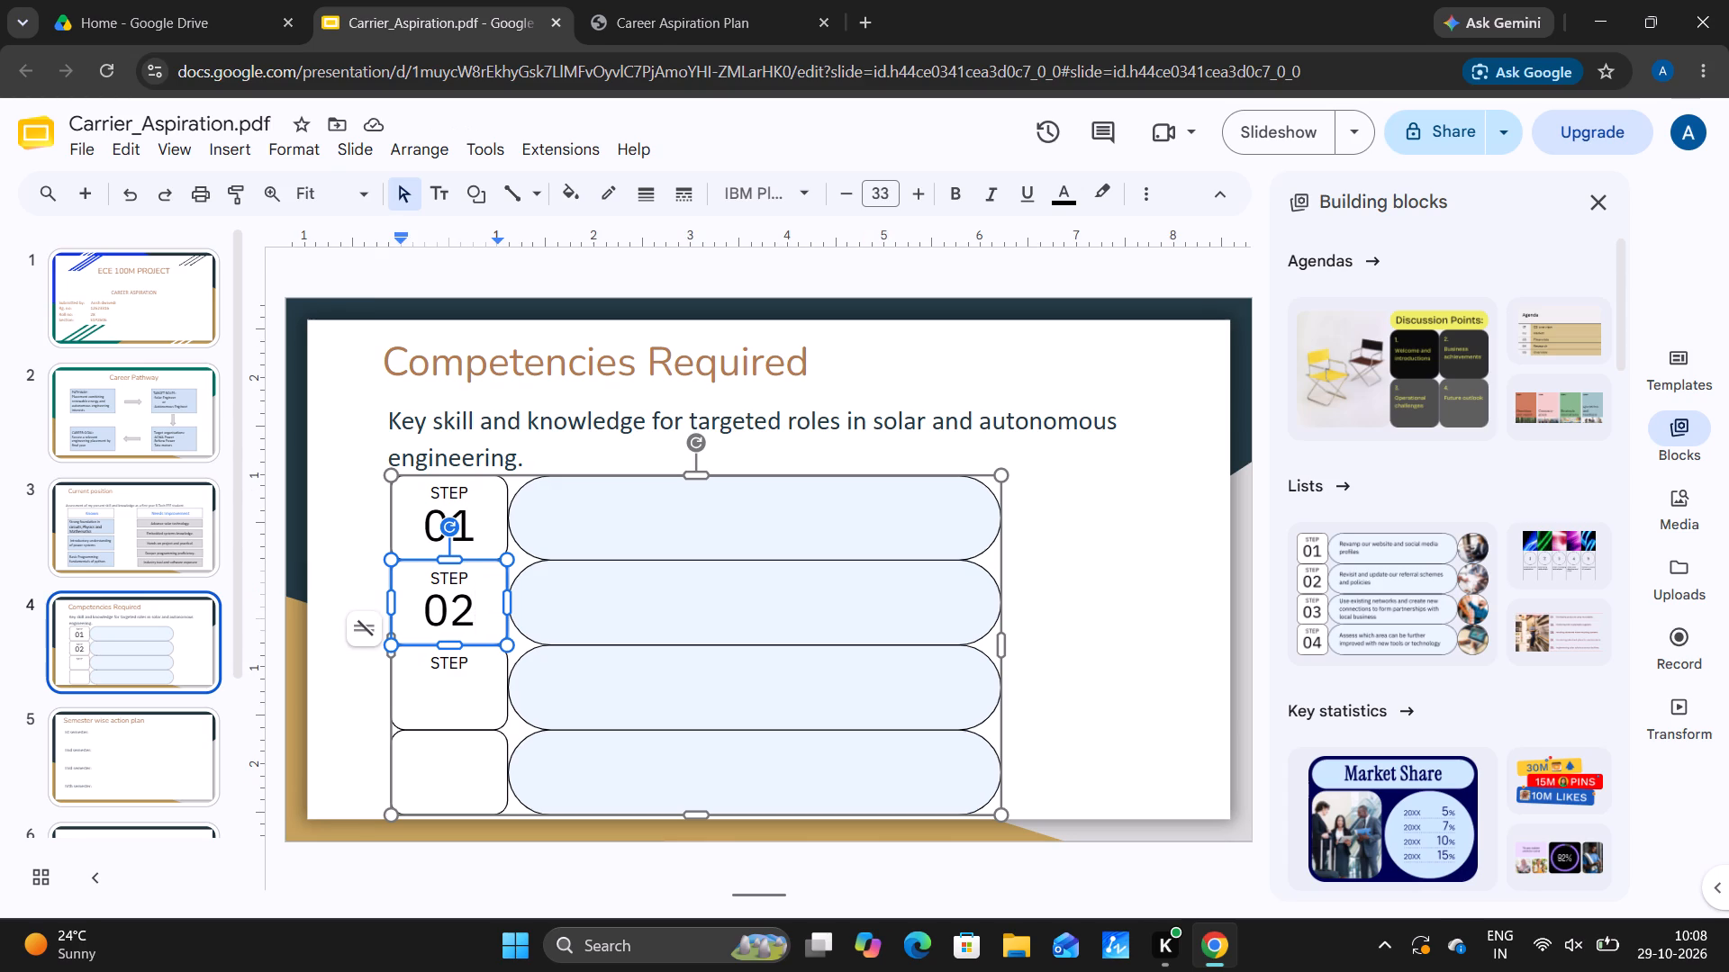
key(BackSpace)
key(BackSpace)
key(BackSpace)
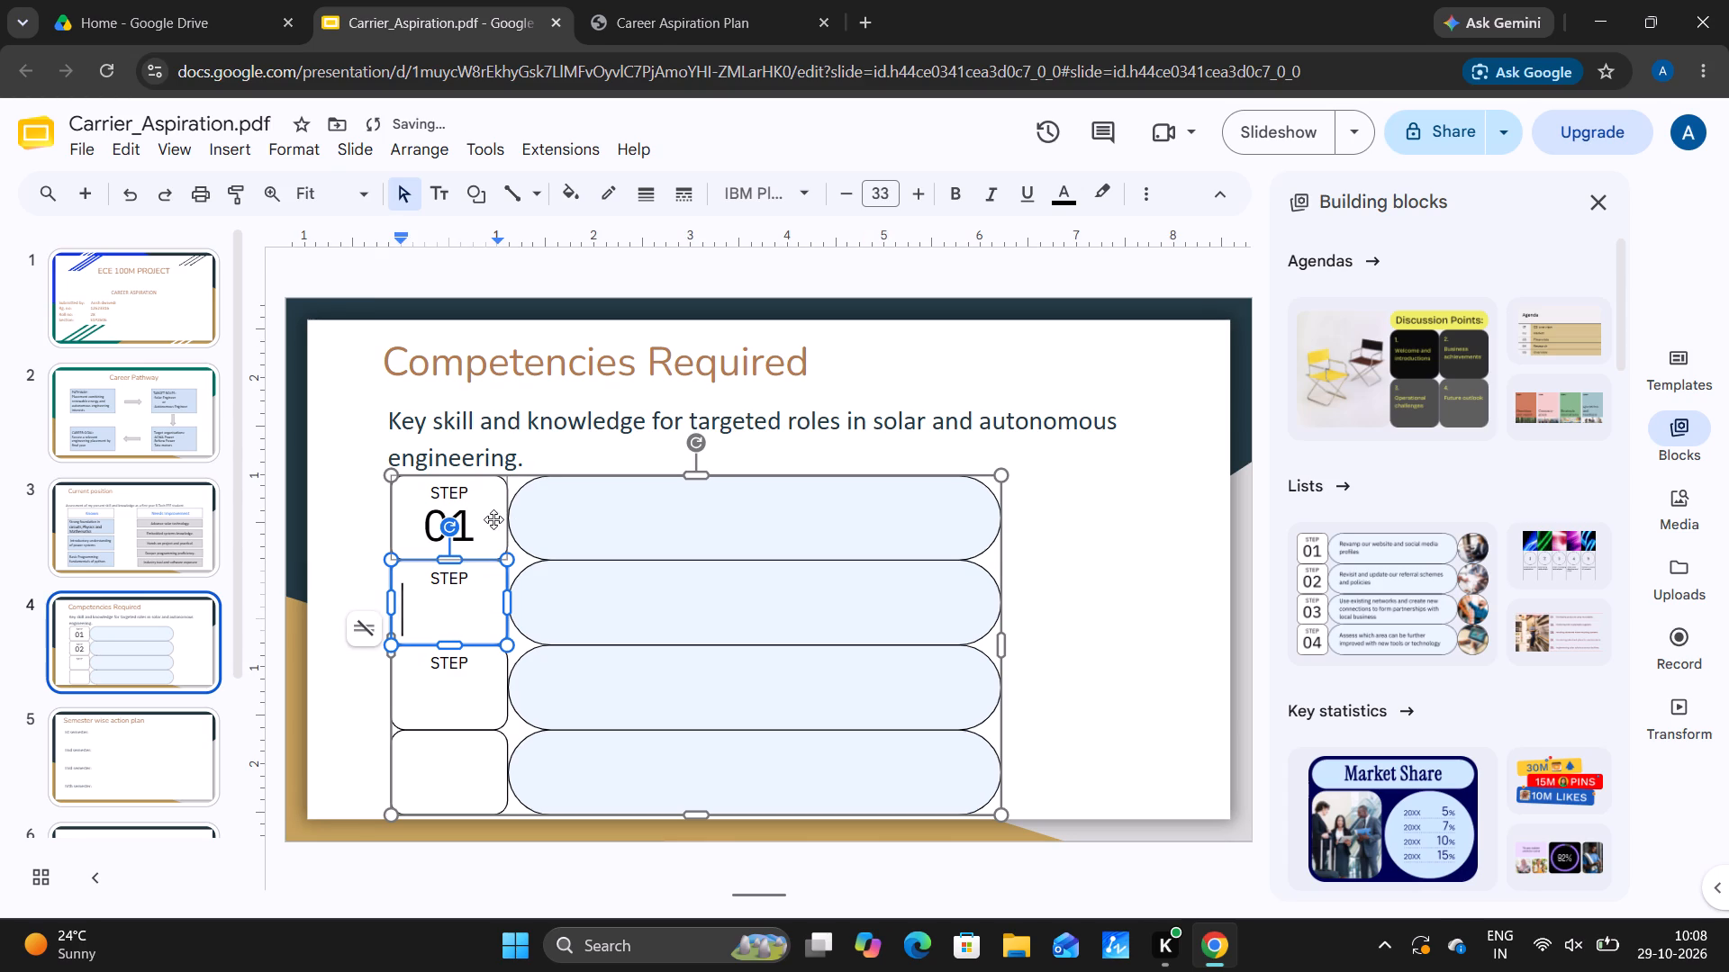
Clear the whole "STEP 01" label from the top label box of the list block.
click(474, 530)
key(BackSpace)
key(BackSpace)
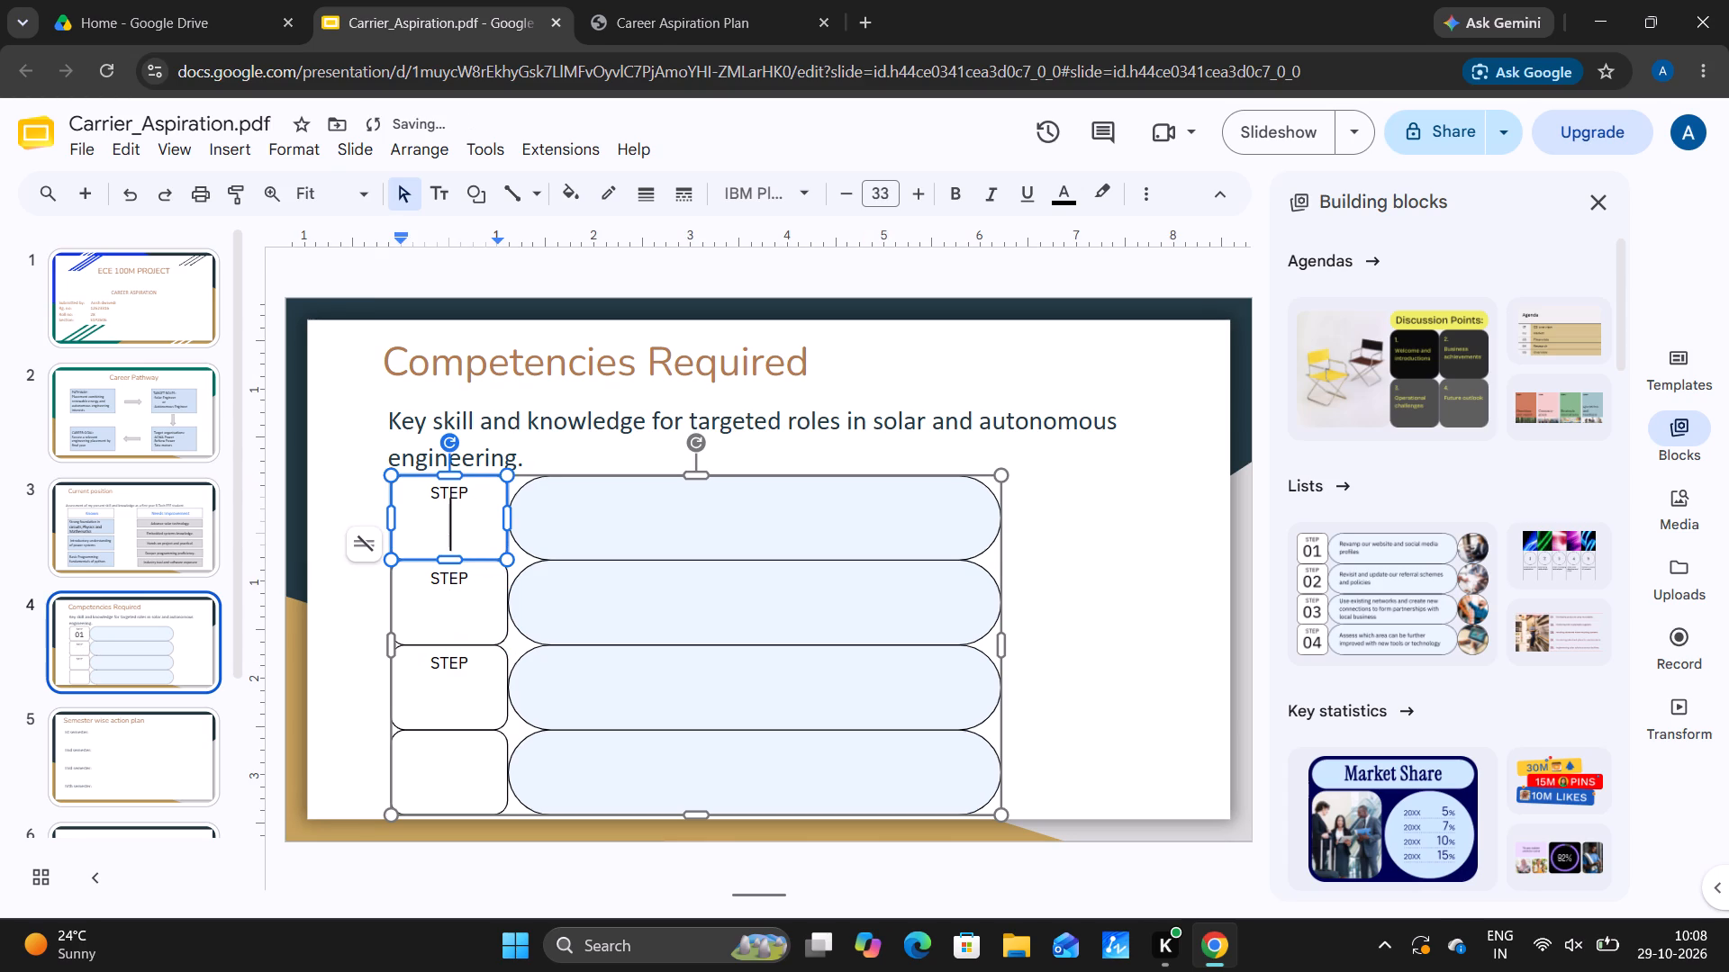
key(BackSpace)
key(BackSpace)
key(BackSpace)
key(BackSpace)
key(BackSpace)
key(BackSpace)
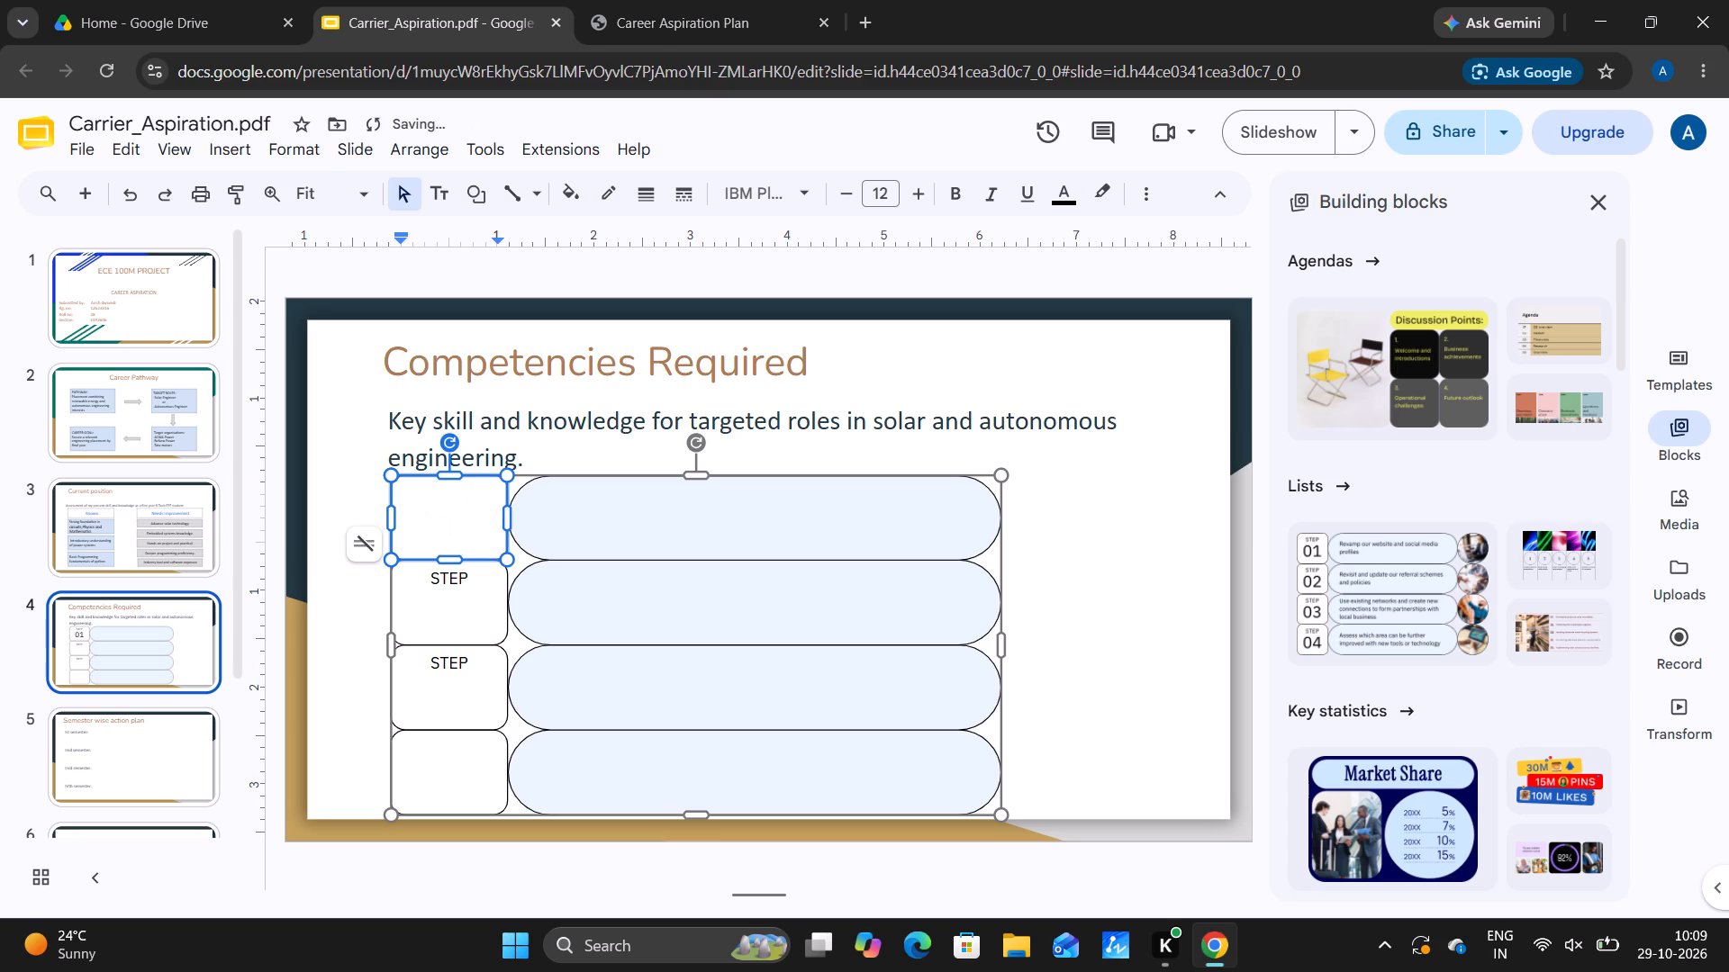
Clear the remaining word "STEP" from the second label box of the list block.
drag(448, 573, 430, 573)
drag(427, 585, 467, 590)
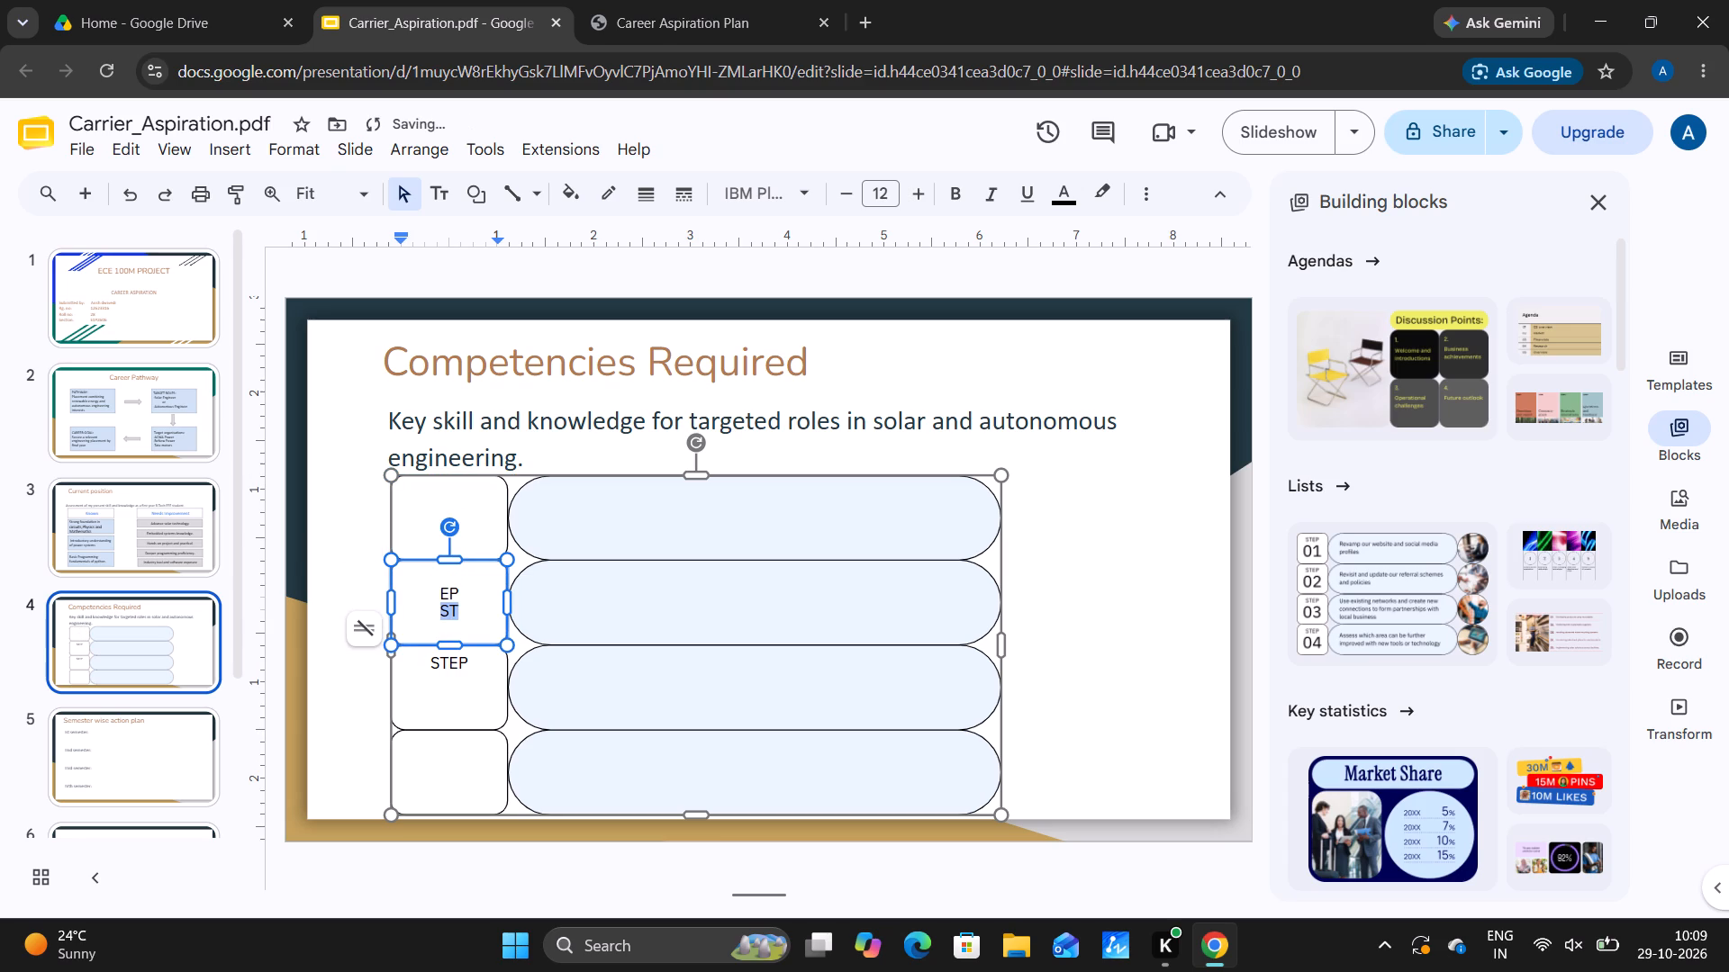
key(BackSpace)
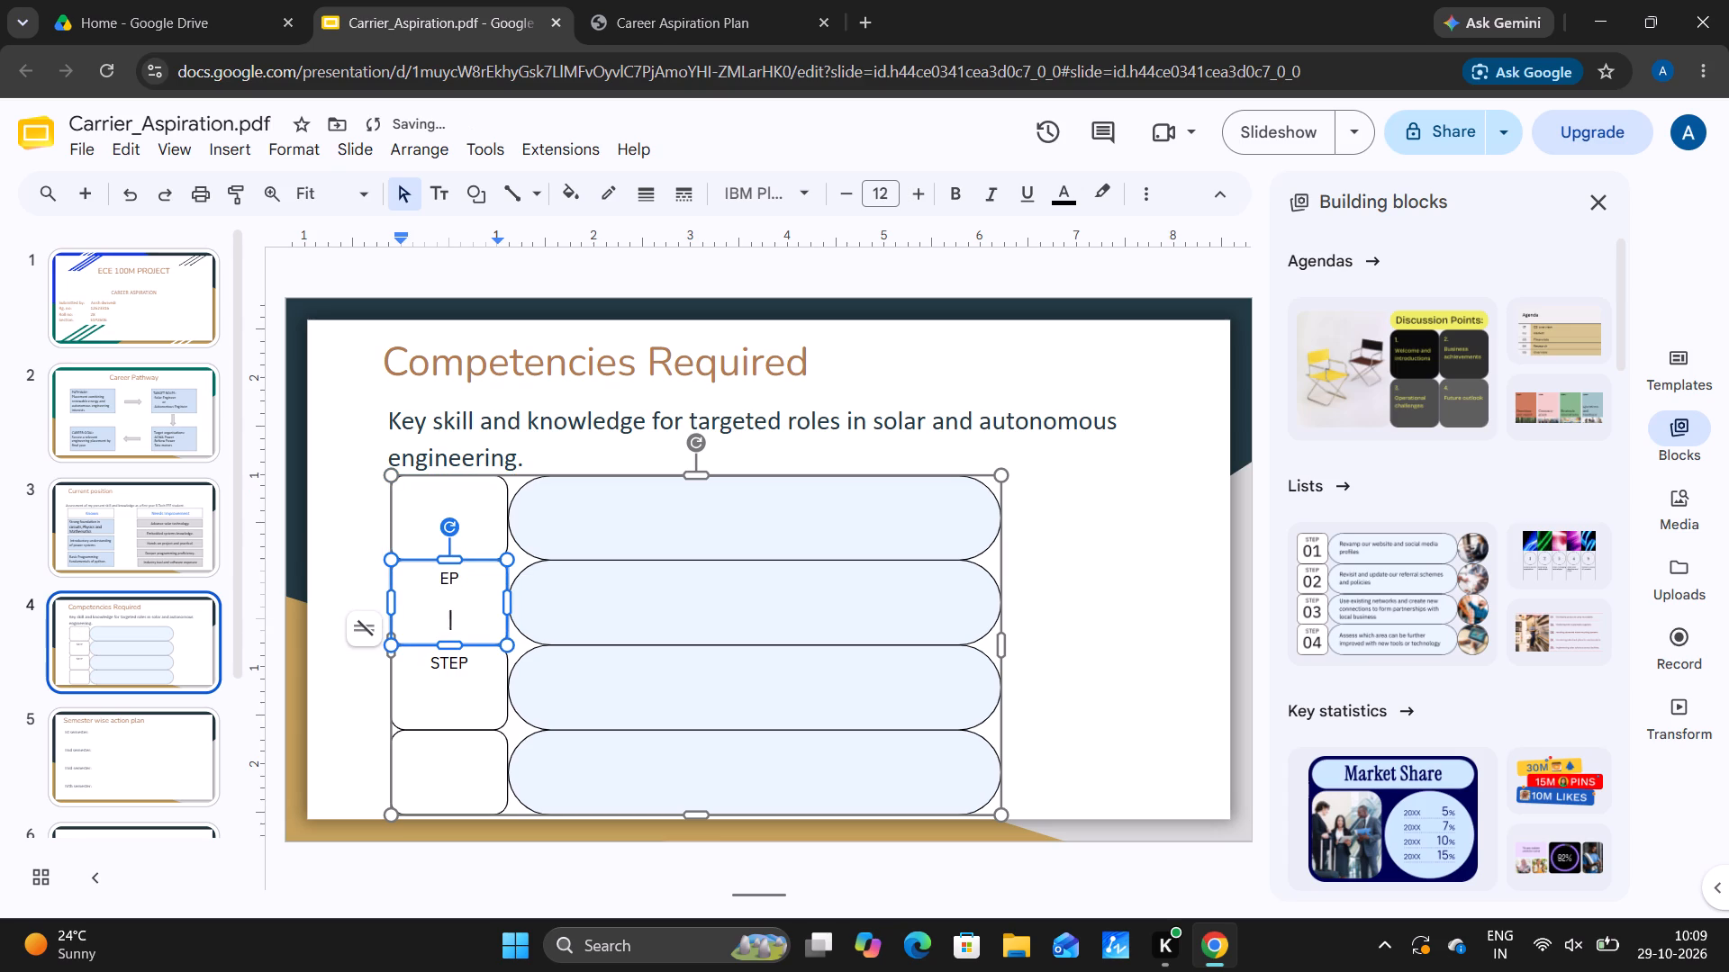
key(Up)
key(Up)
key(Right)
key(Right)
key(BackSpace)
key(BackSpace)
key(Down)
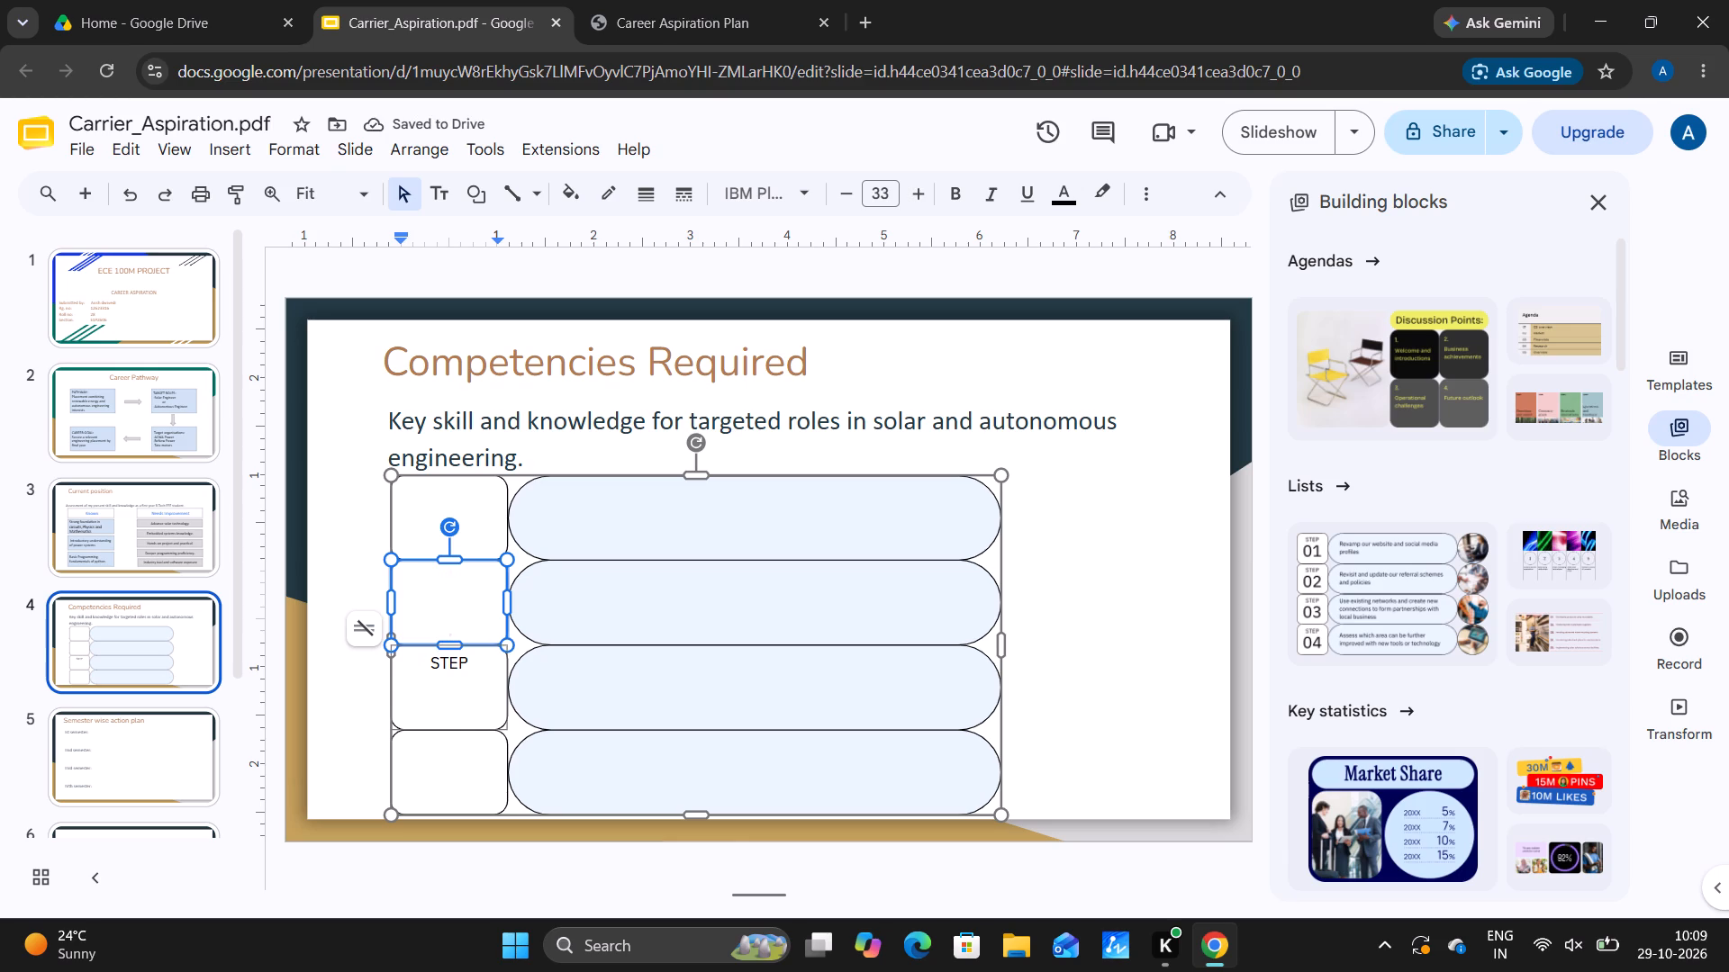
Delete the remaining word "STEP" from the third label box of the list block.
drag(466, 666, 431, 657)
key(Delete)
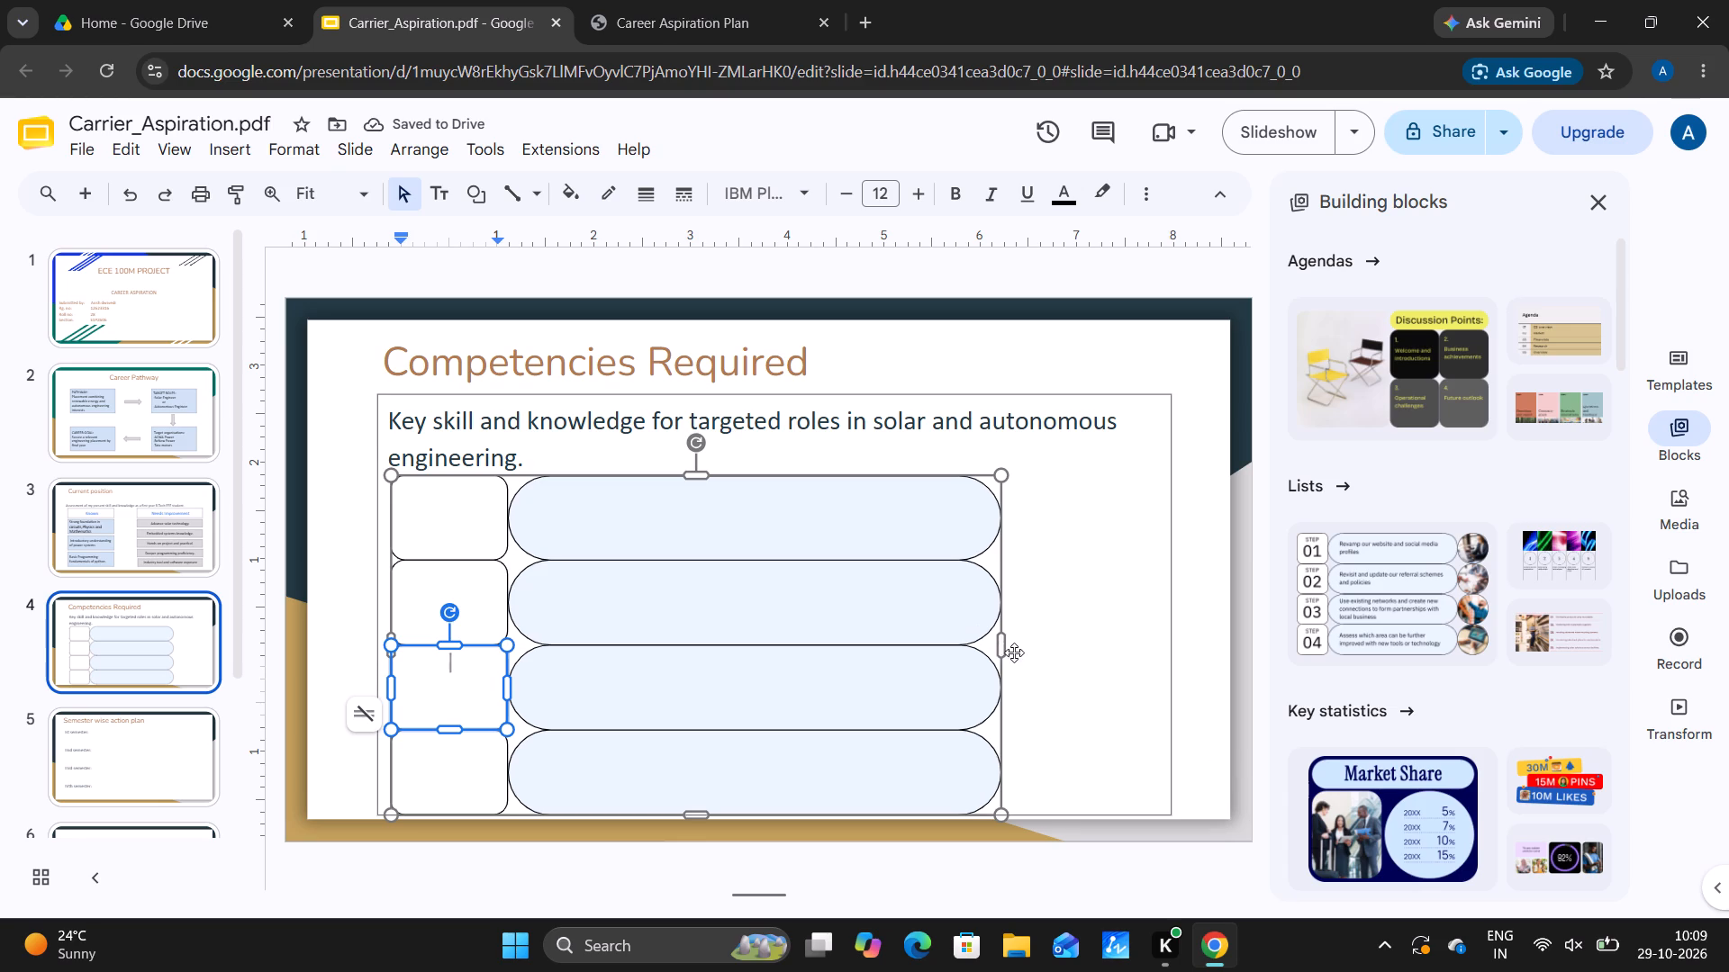
Resize the whole list block, extending its right edge slightly and lowering its top edge away from the subtitle text.
drag(1000, 639, 1031, 649)
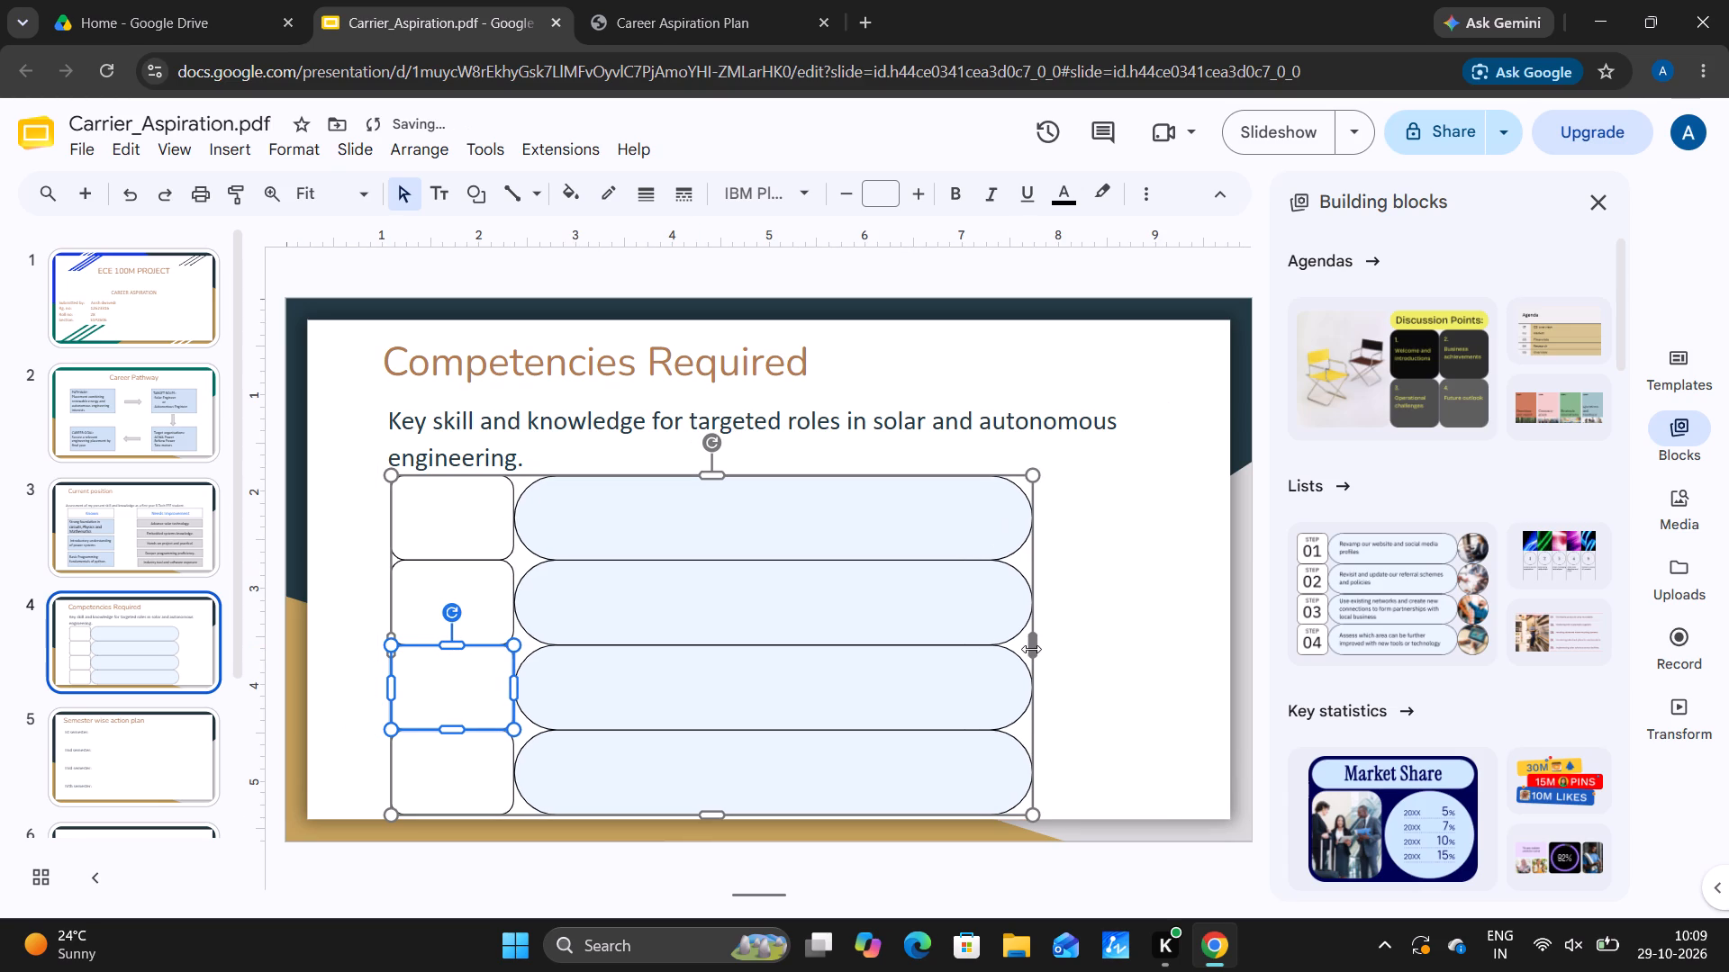
click(1250, 670)
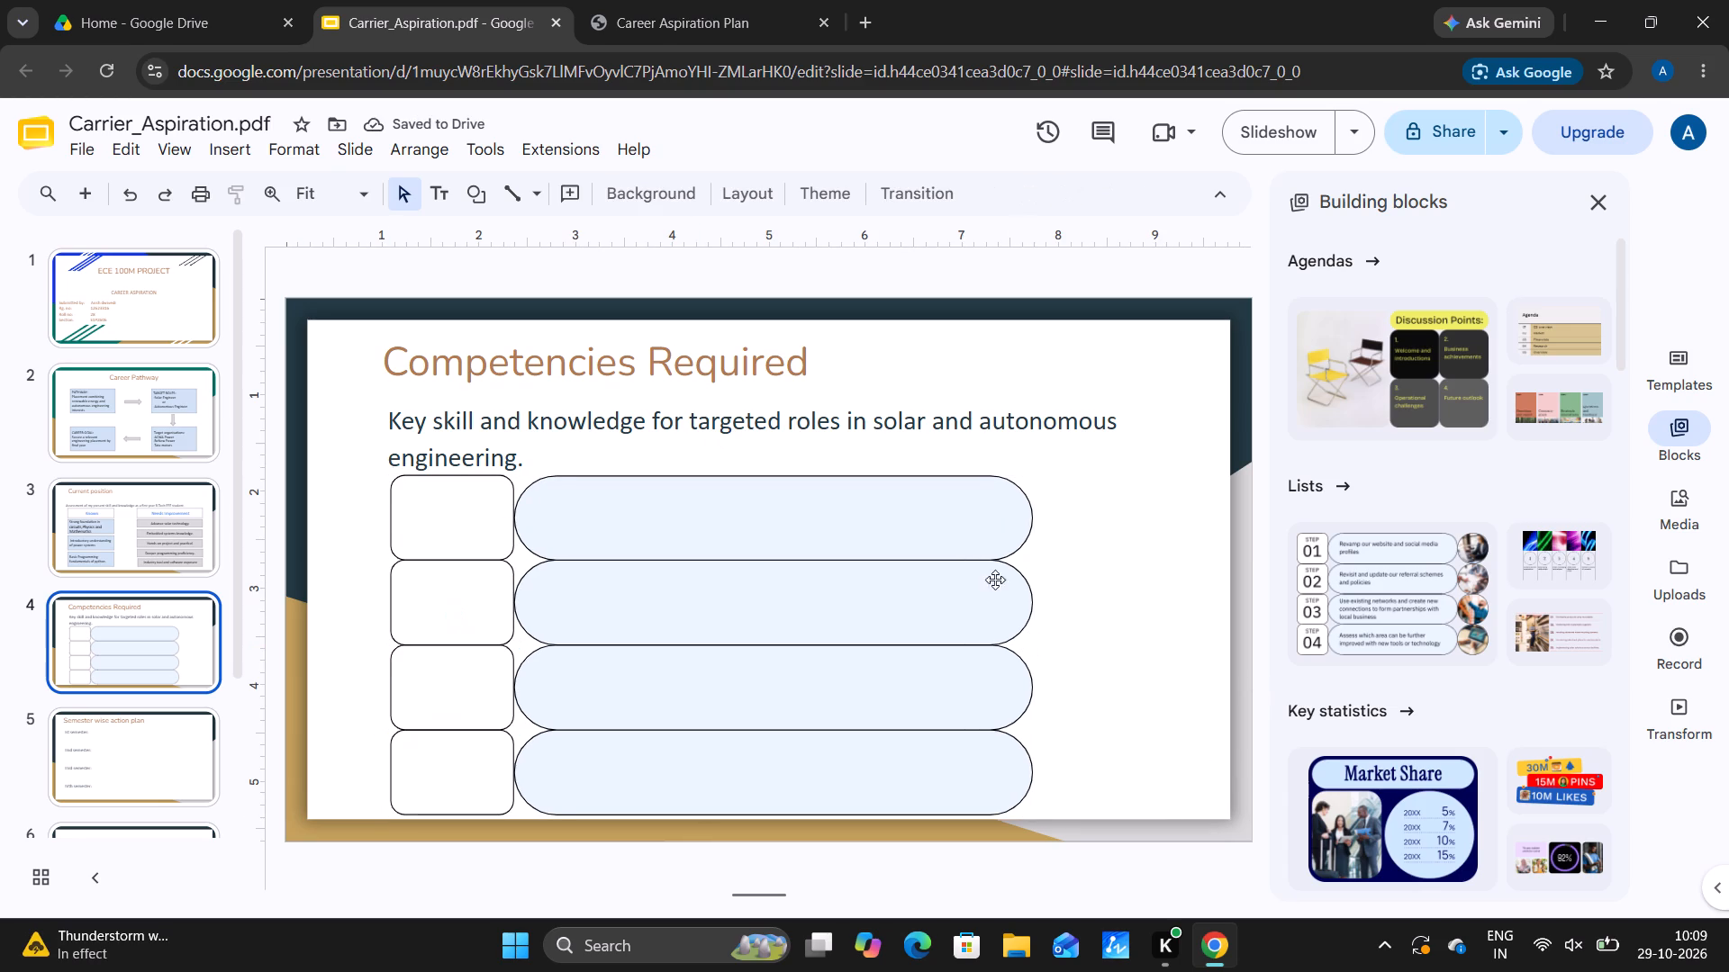
click(738, 568)
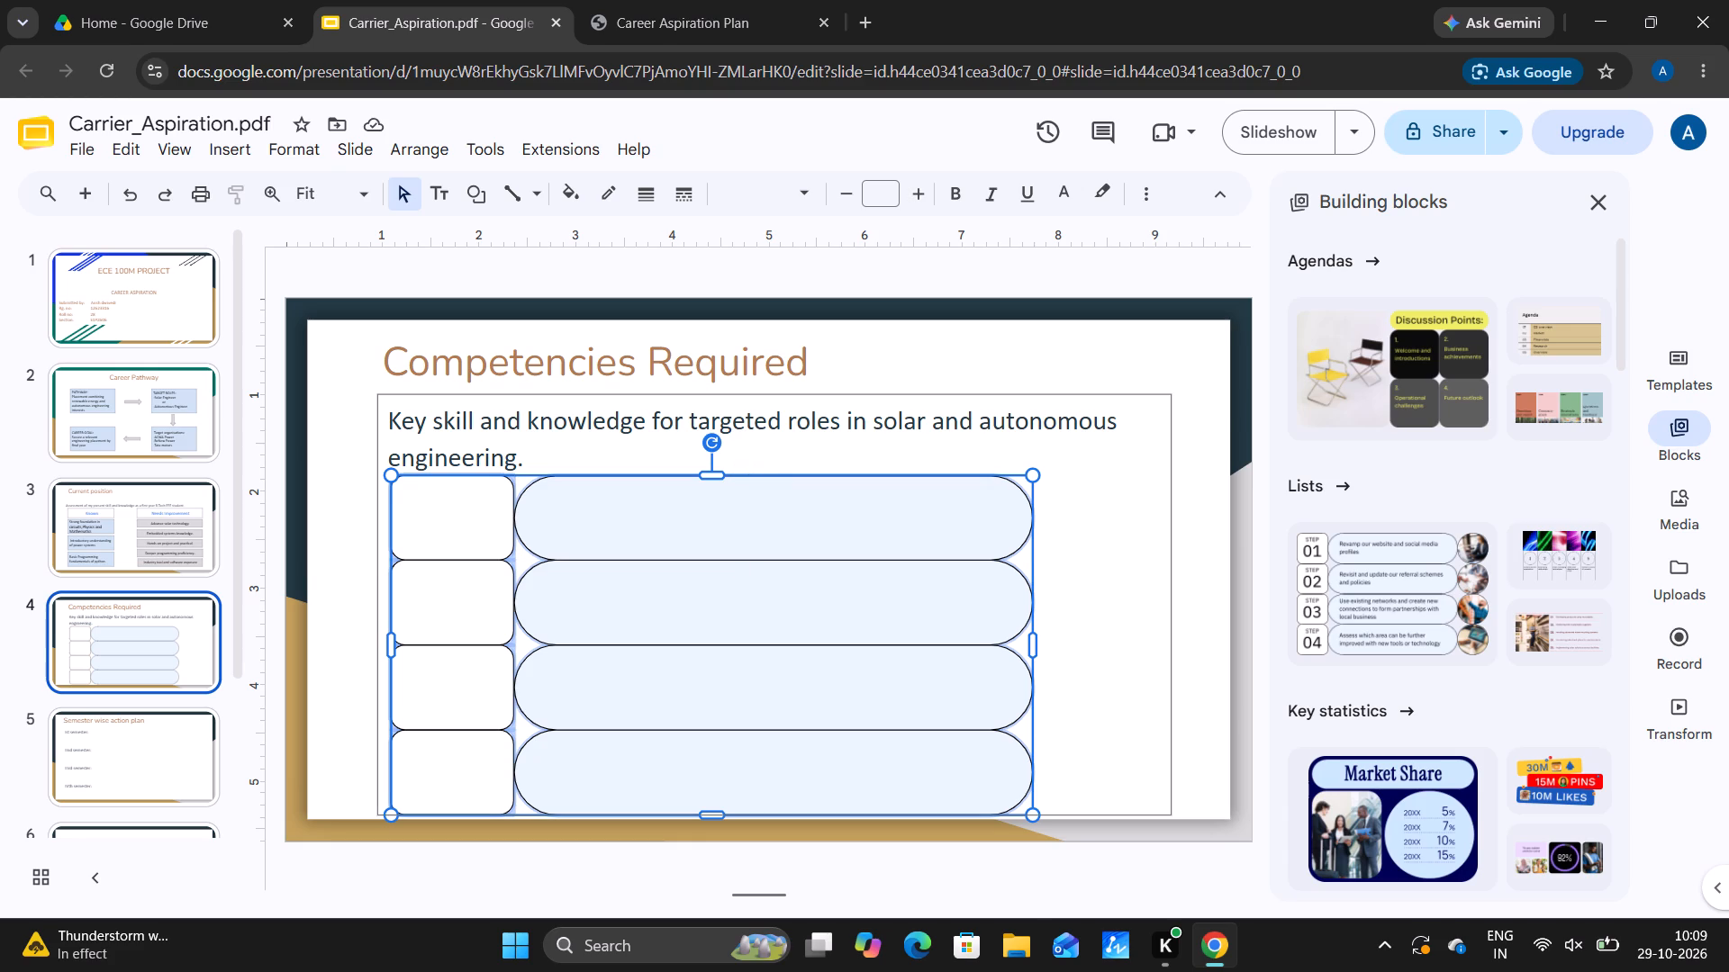
drag(710, 476, 705, 489)
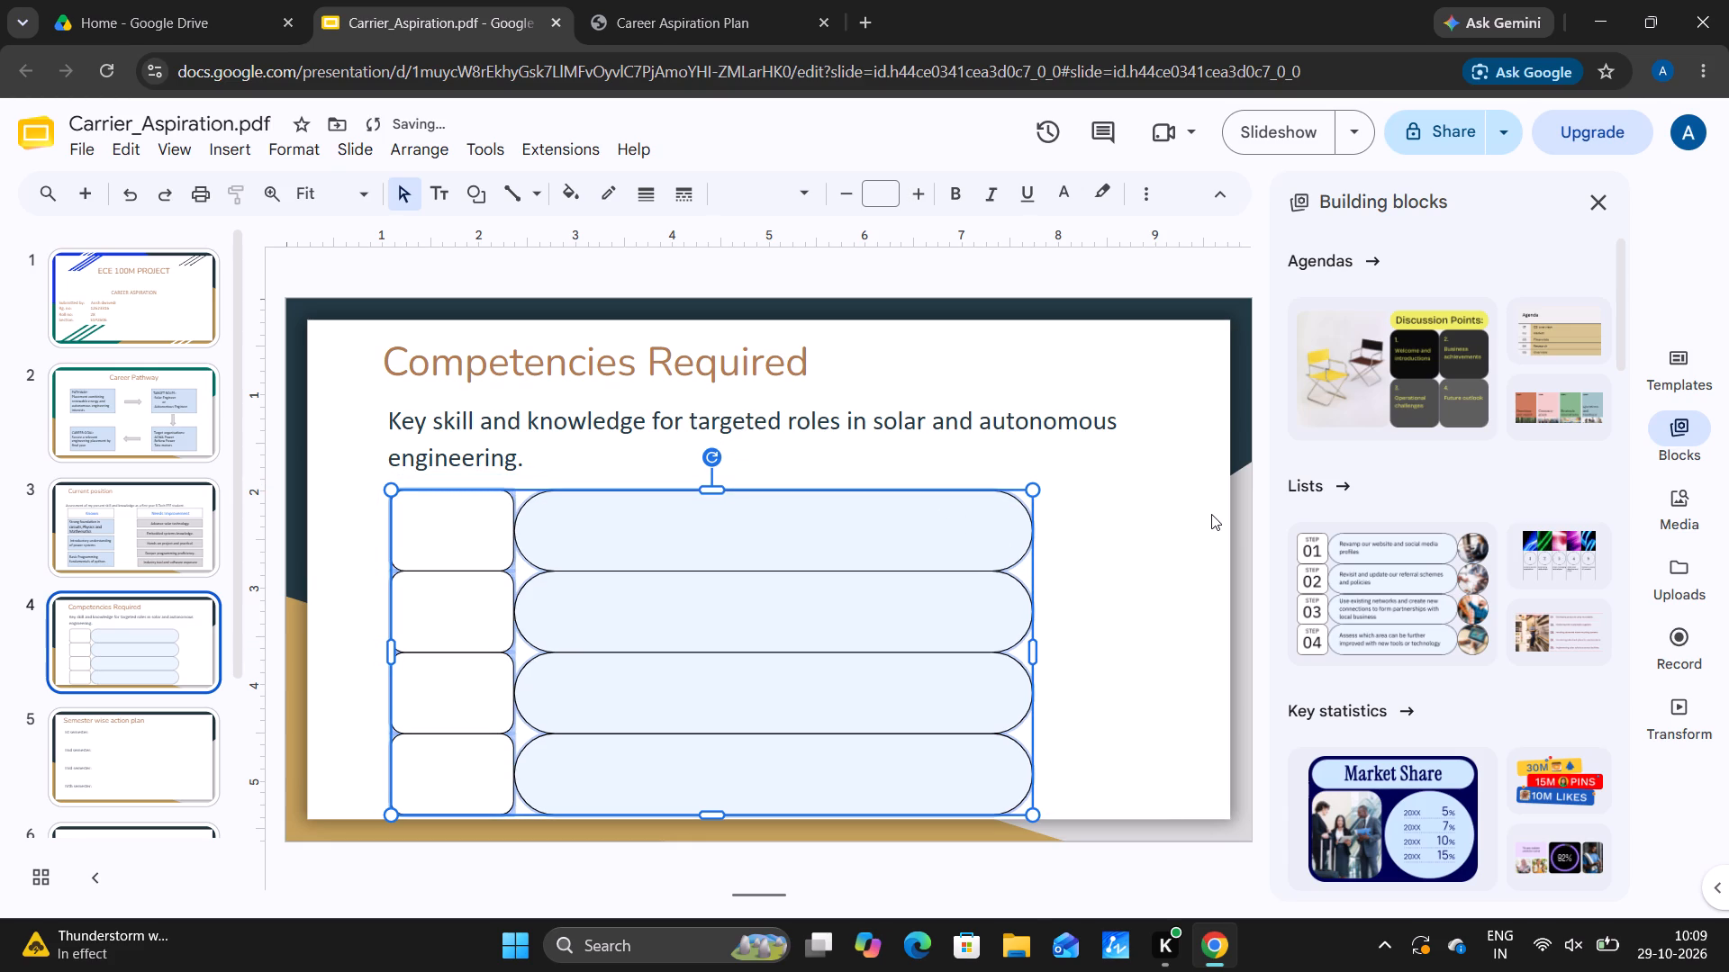
click(1214, 511)
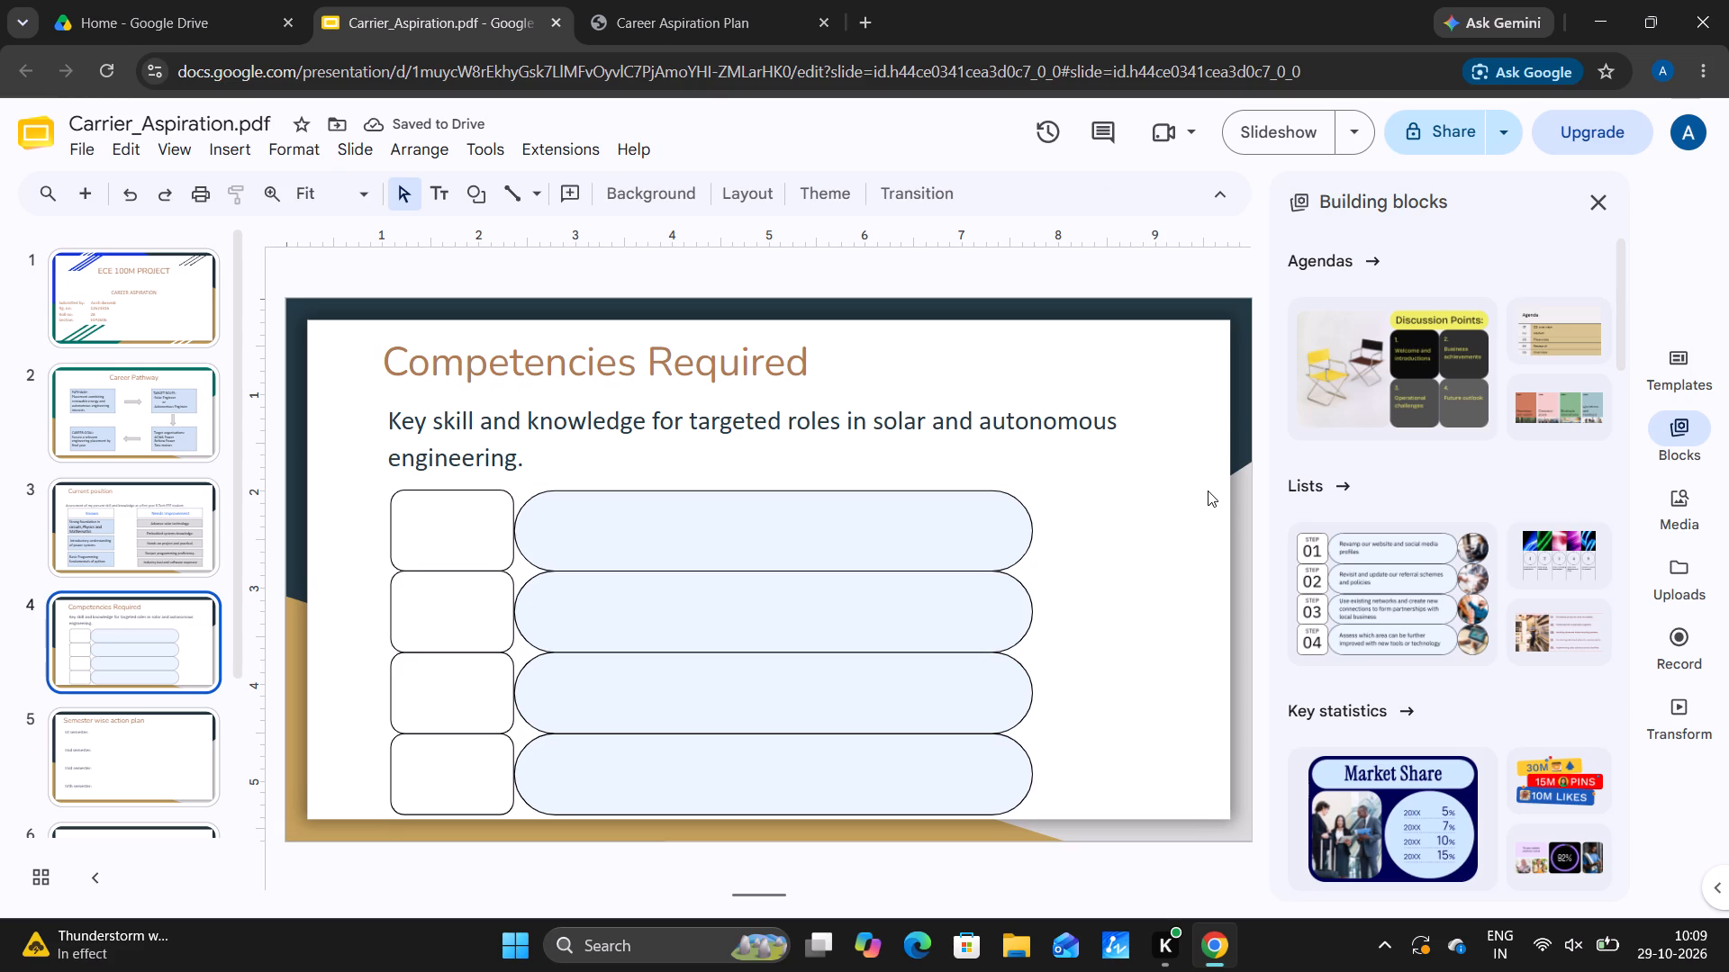
Check the Competencies Required page in the Career Aspiration Plan PDF, and widen the top label's text box rightward in the presentation.
click(620, 0)
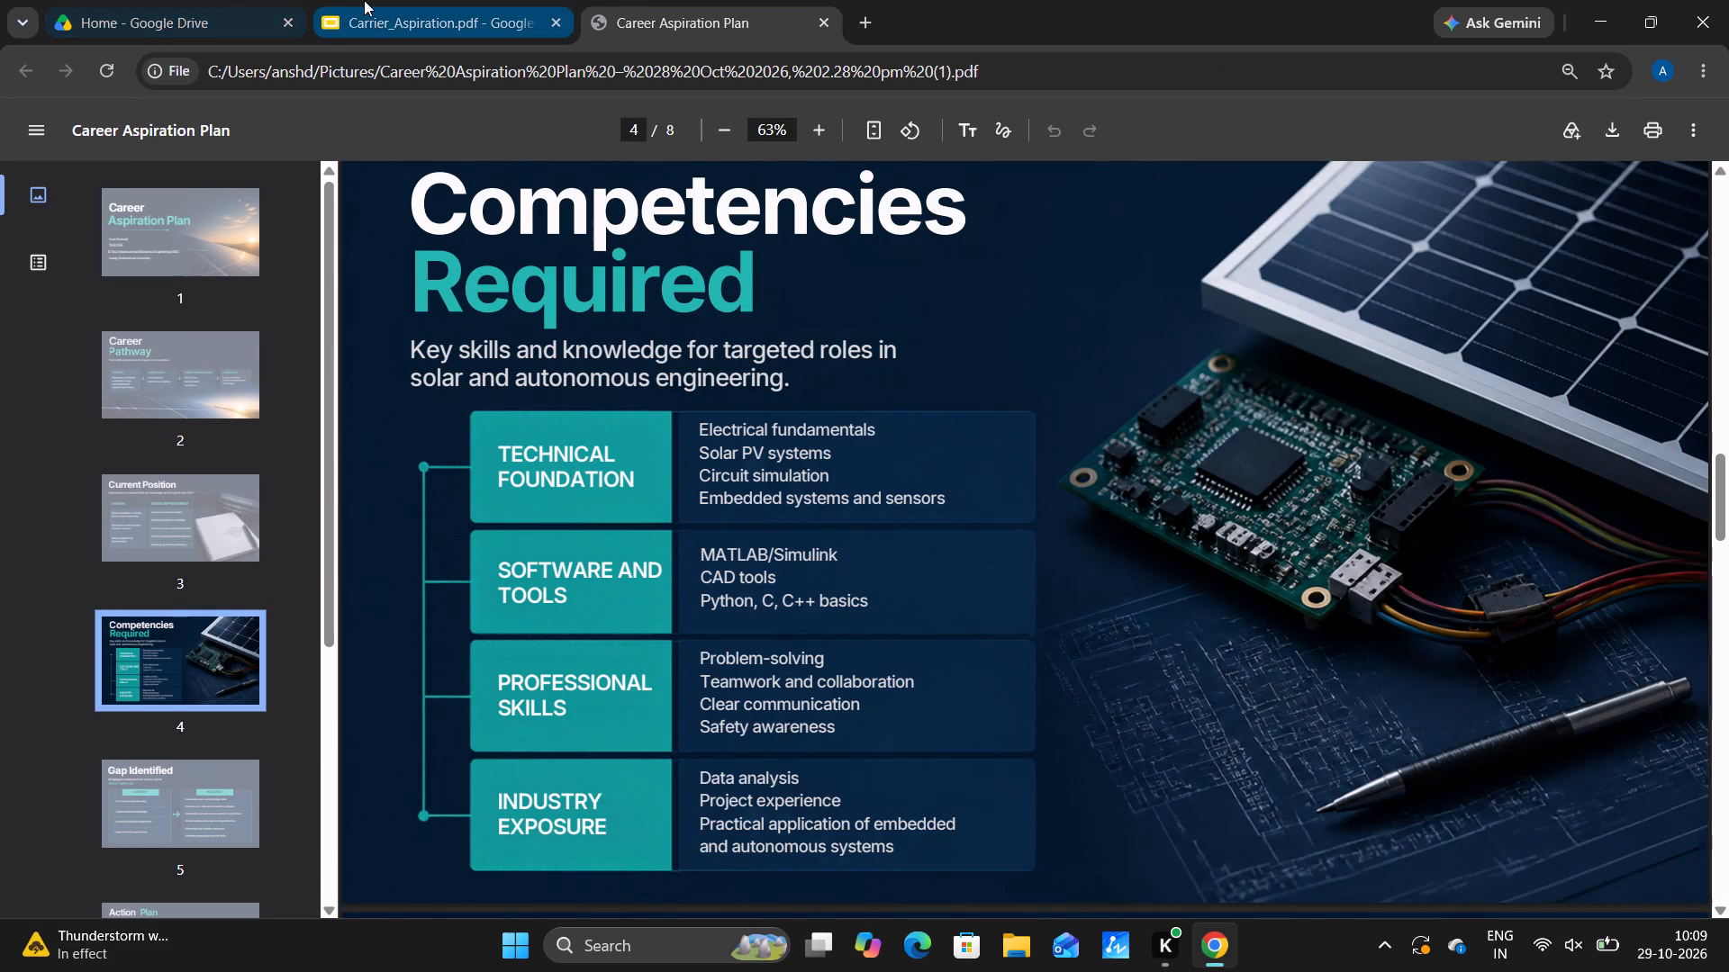
click(365, 0)
click(430, 517)
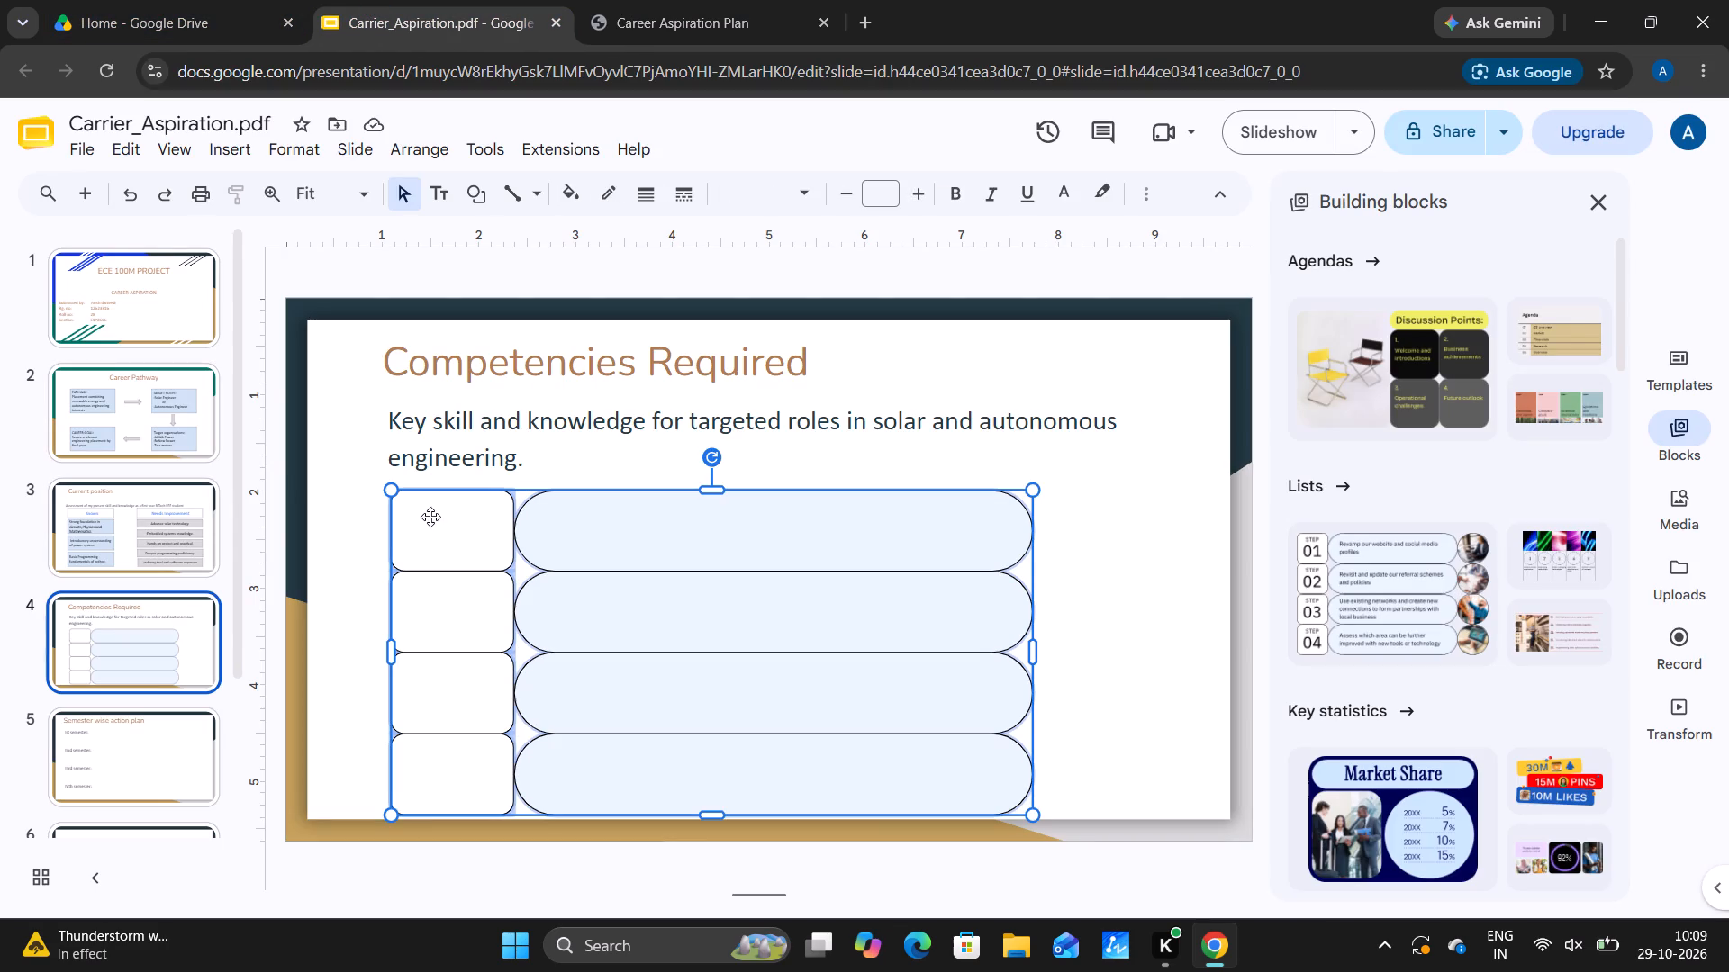
click(484, 538)
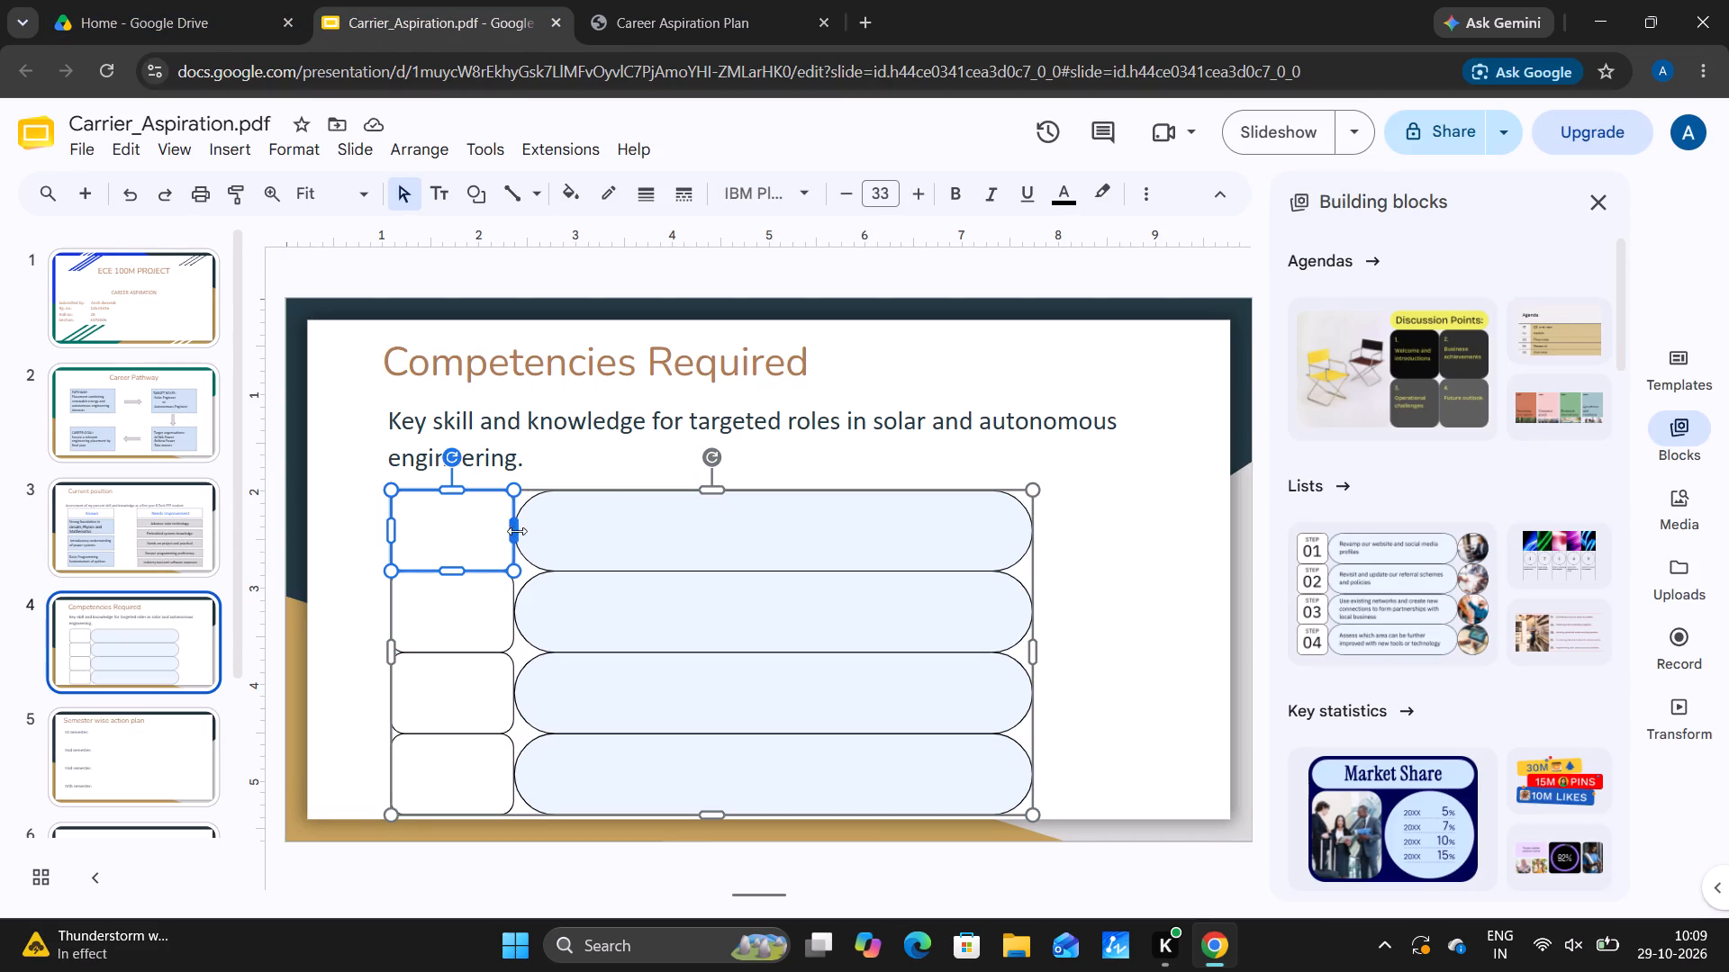
click(519, 530)
drag(511, 527, 530, 527)
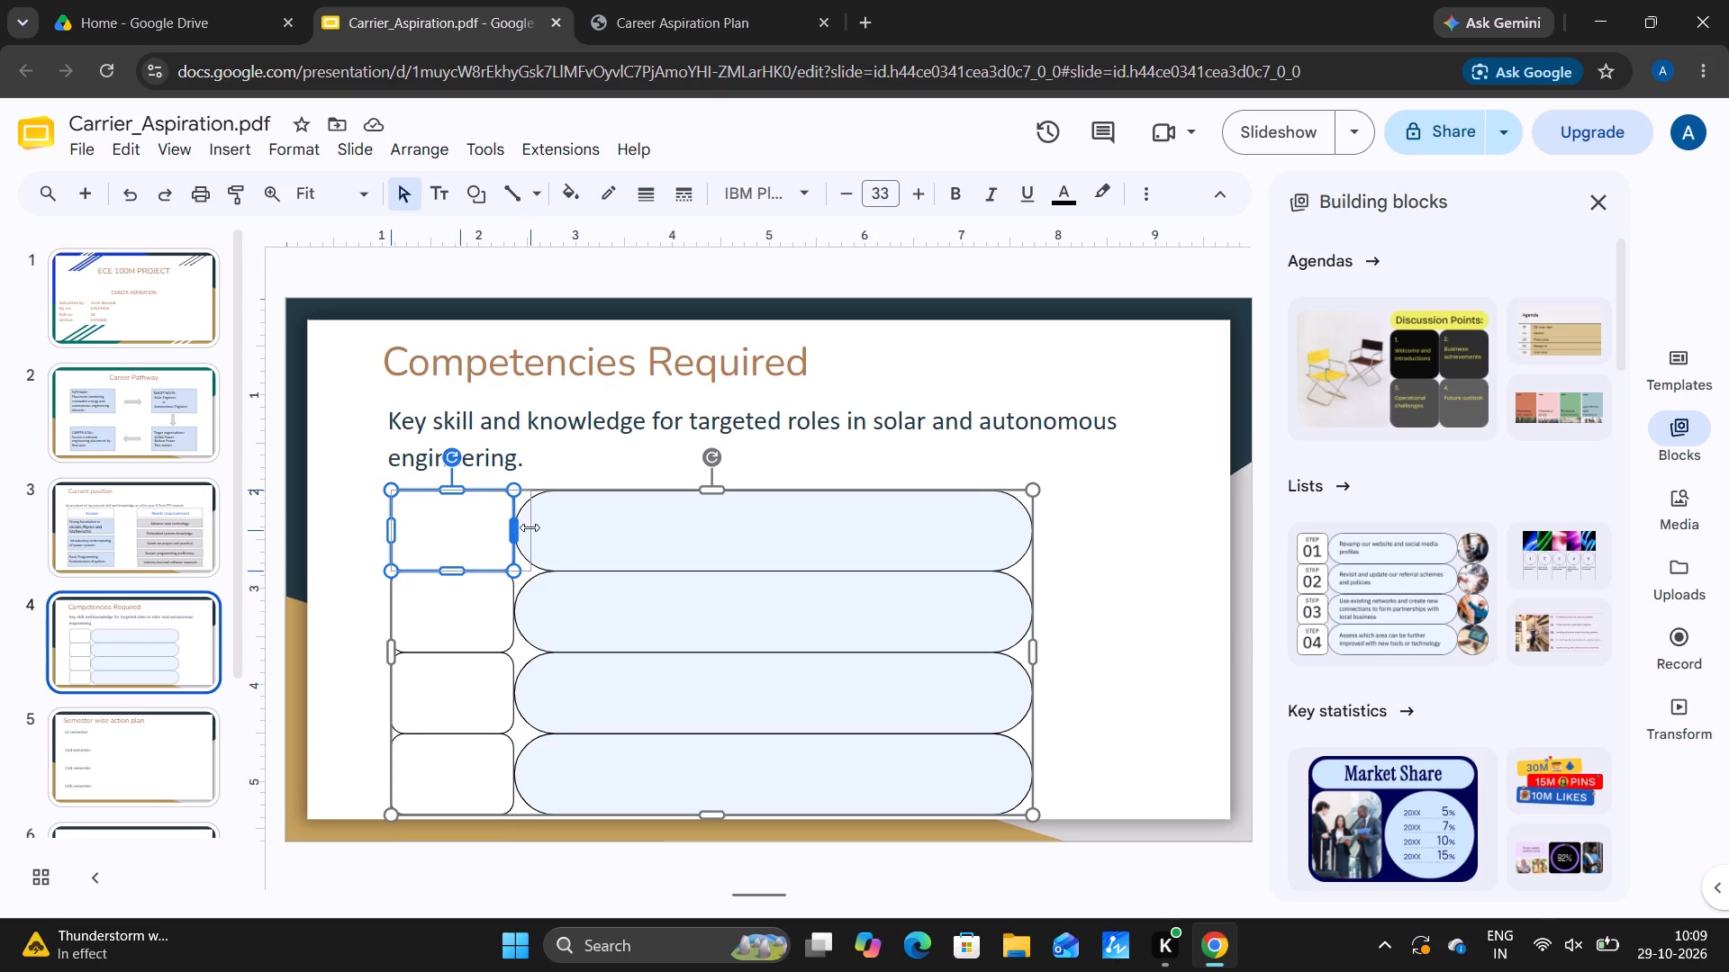
drag(530, 527, 535, 527)
Shorten the top blue description shape from its left edge to leave a gap beside the label box.
click(588, 543)
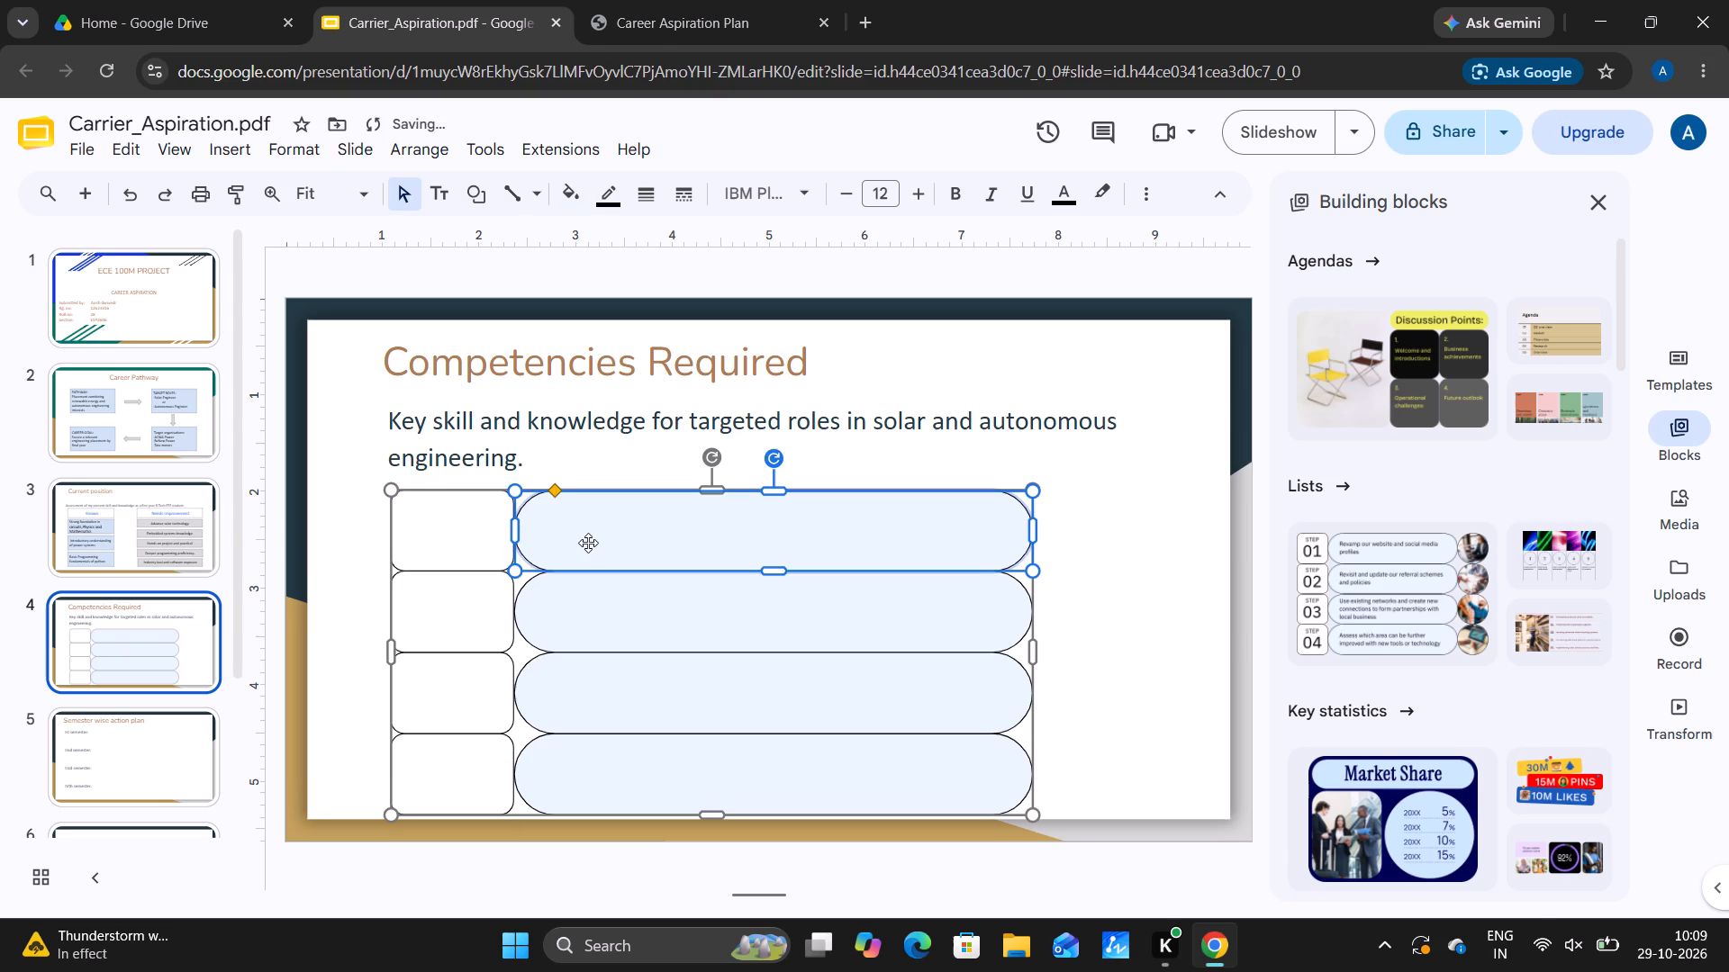
drag(517, 530, 539, 530)
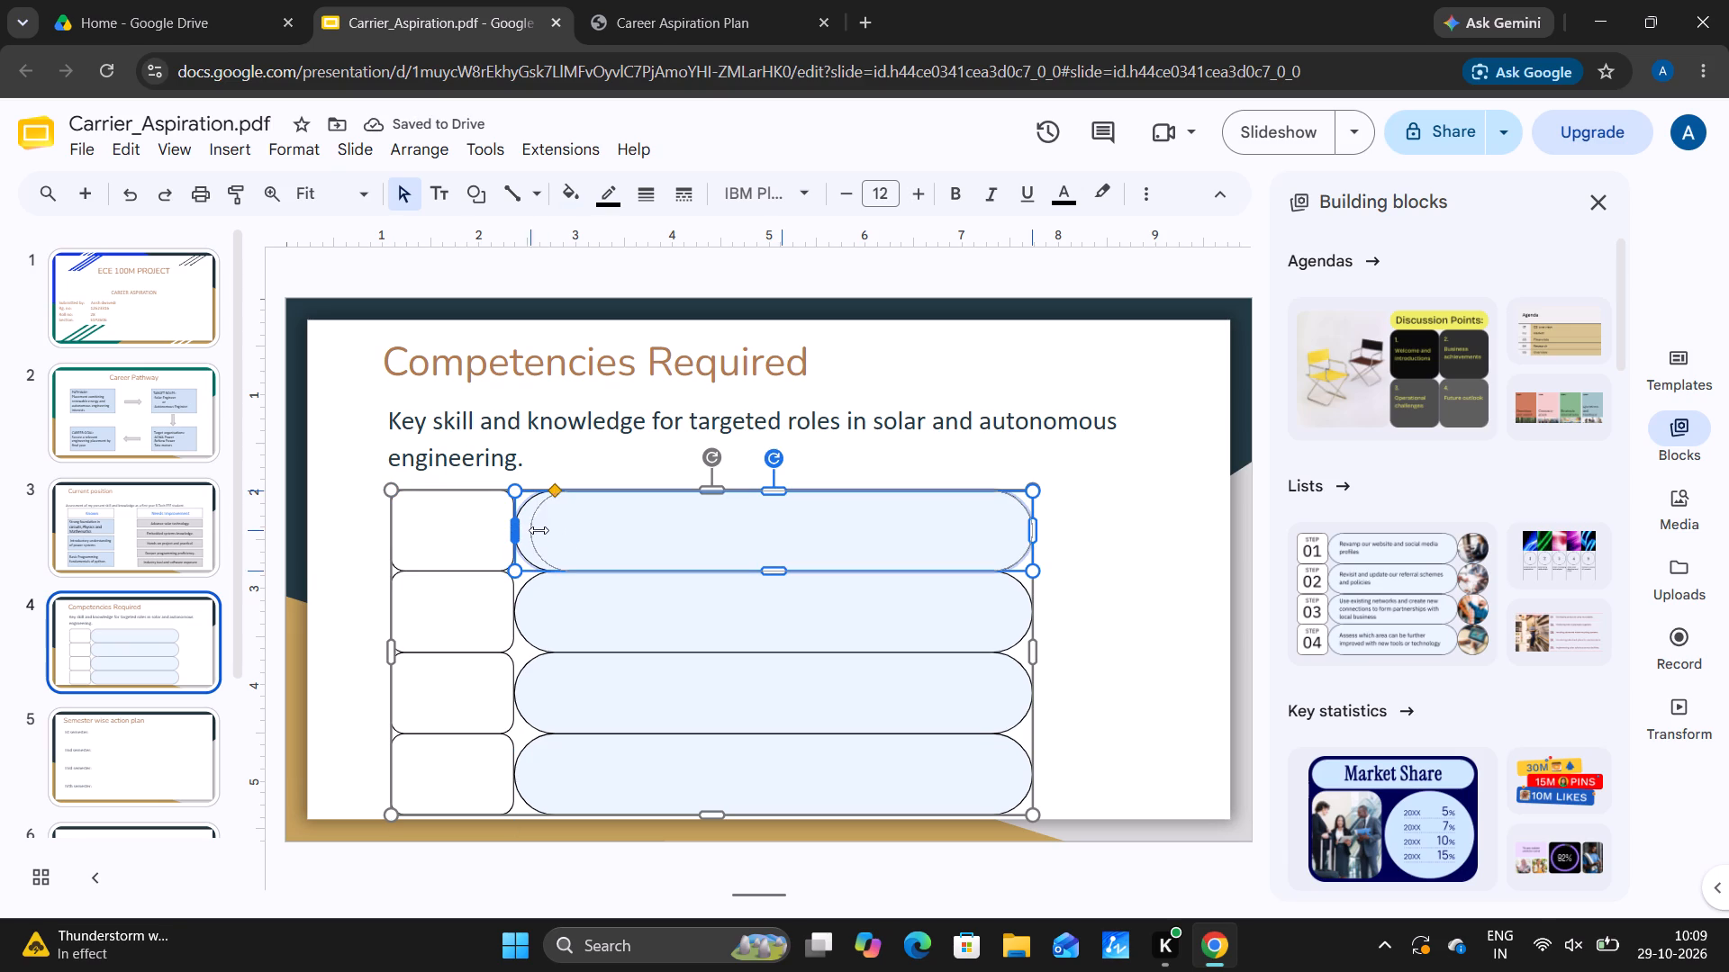
drag(539, 530, 531, 533)
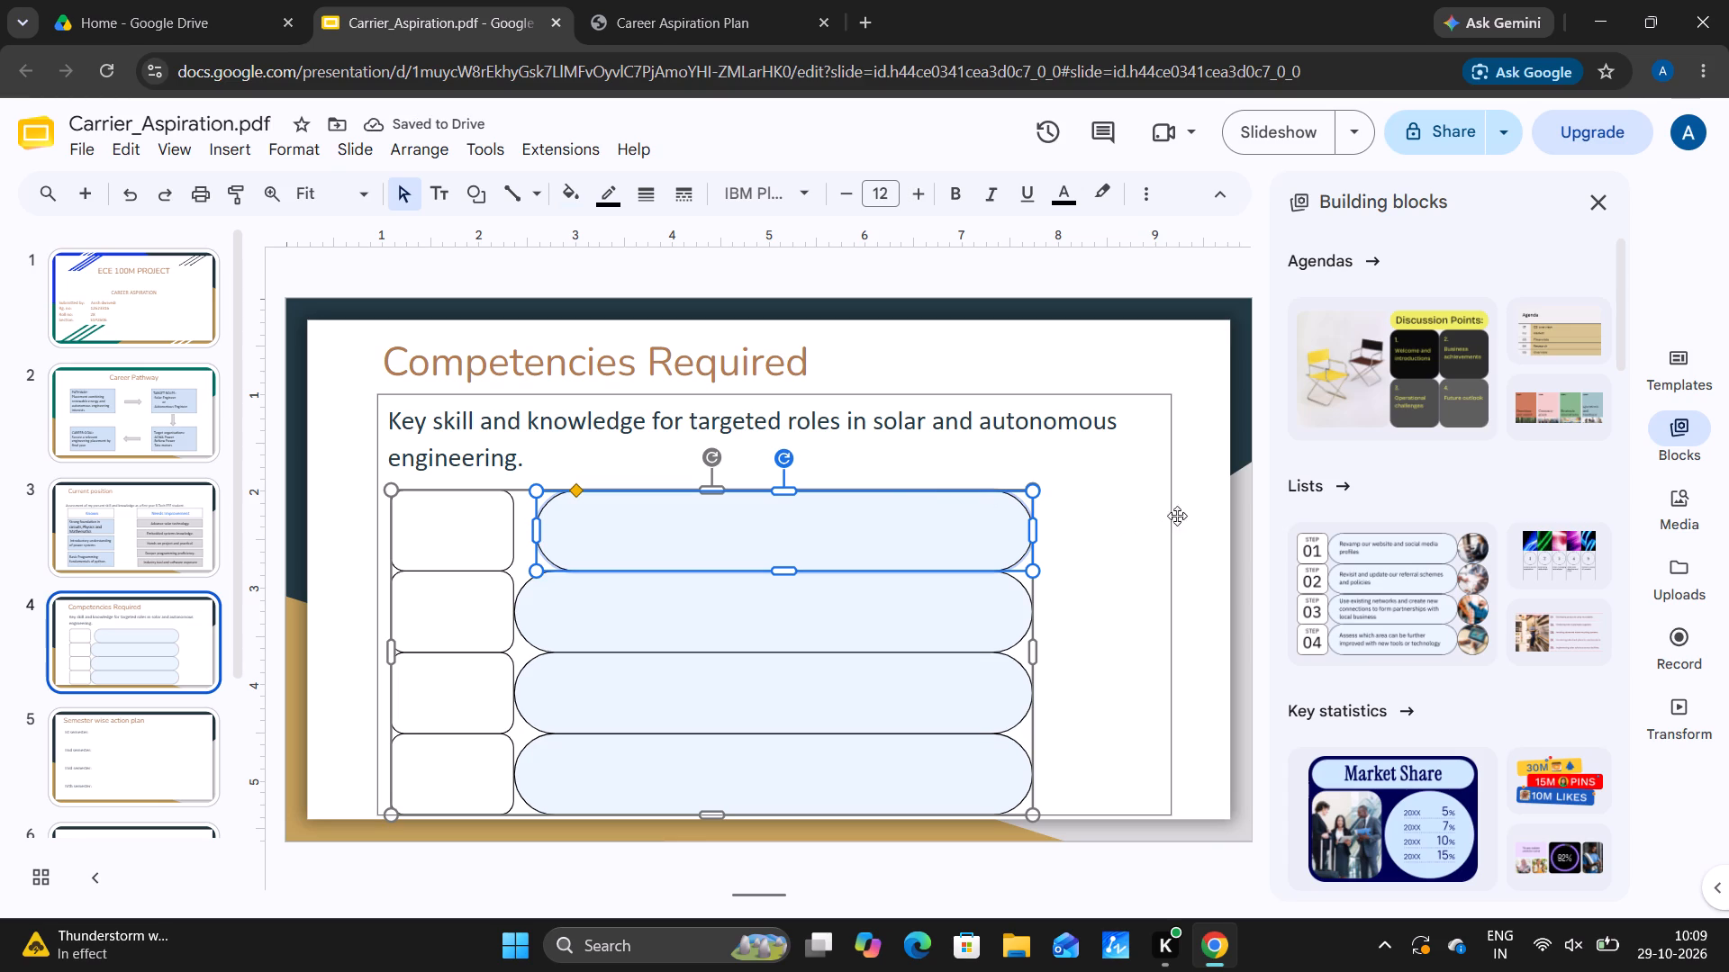
click(1177, 515)
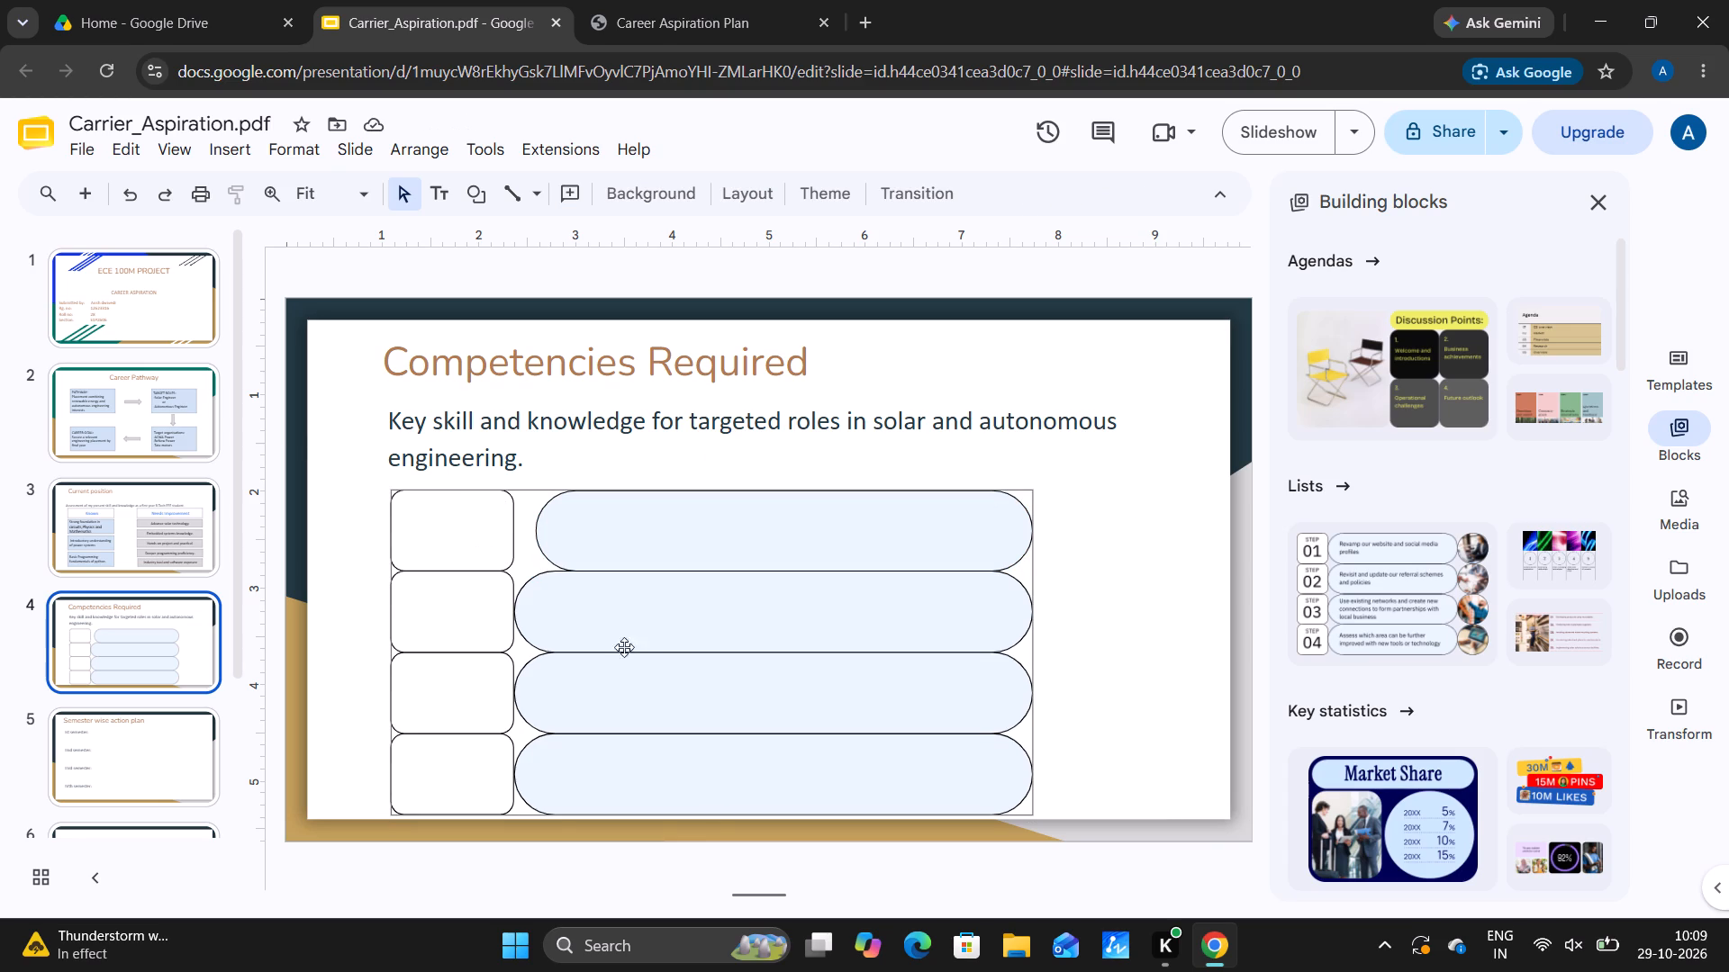
Shorten the second, third and fourth blue description shapes from their left edges to roughly match the top one.
click(679, 643)
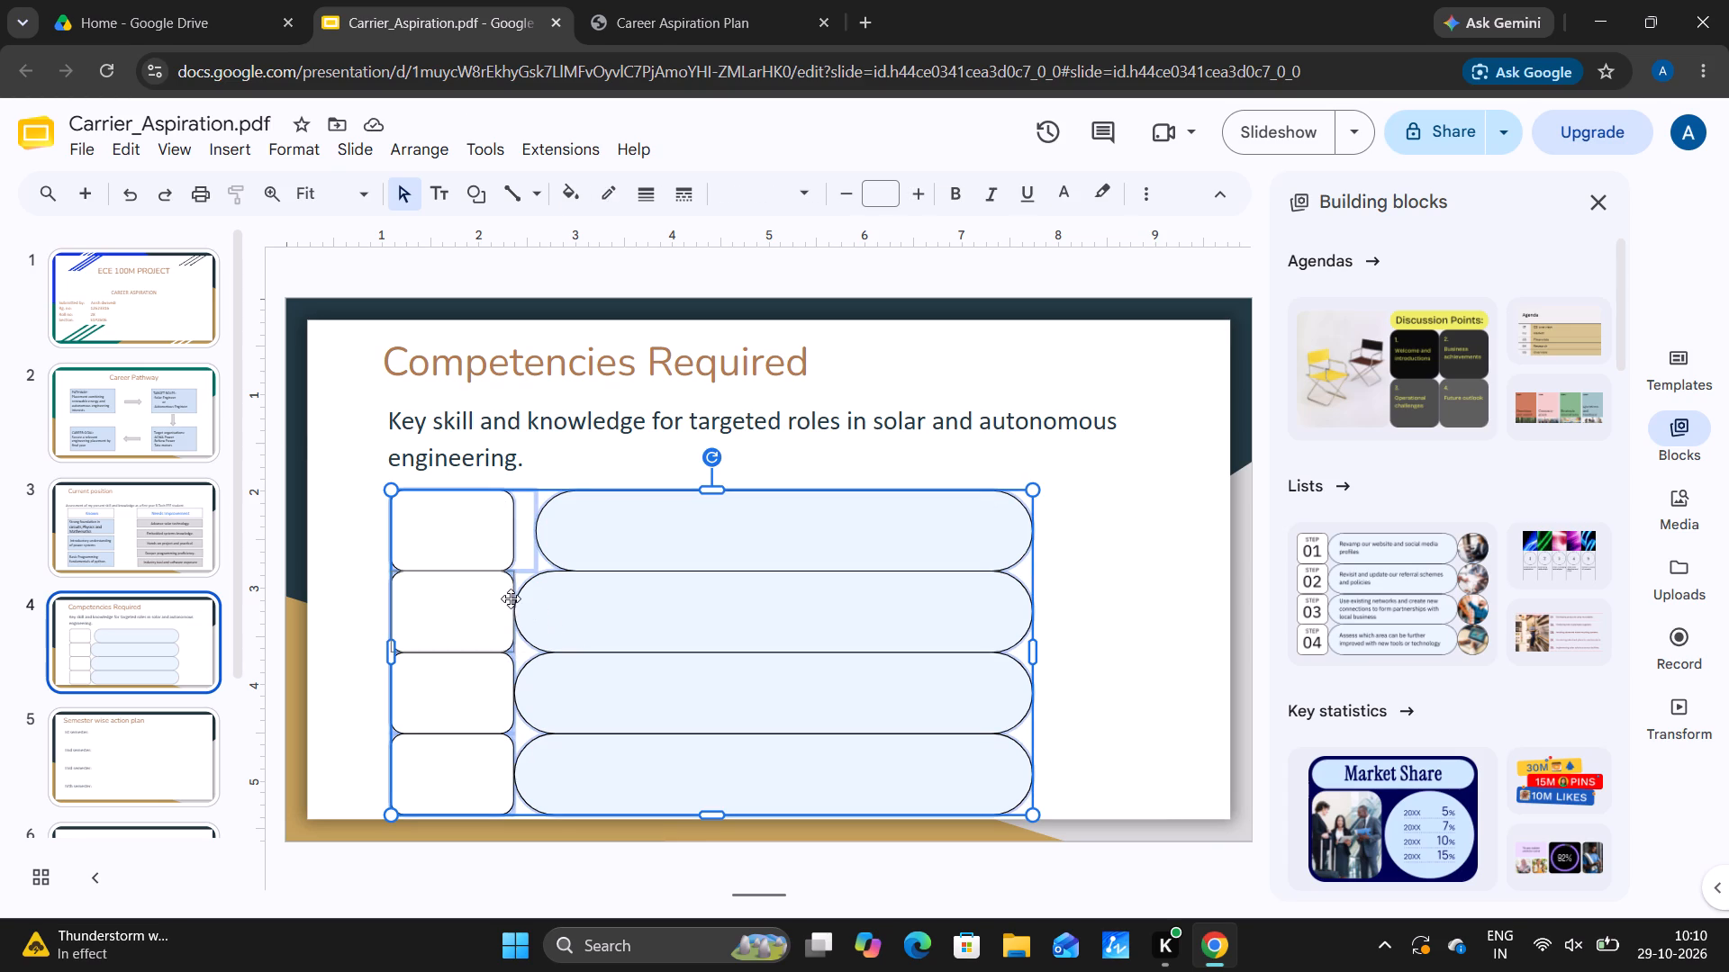
click(598, 612)
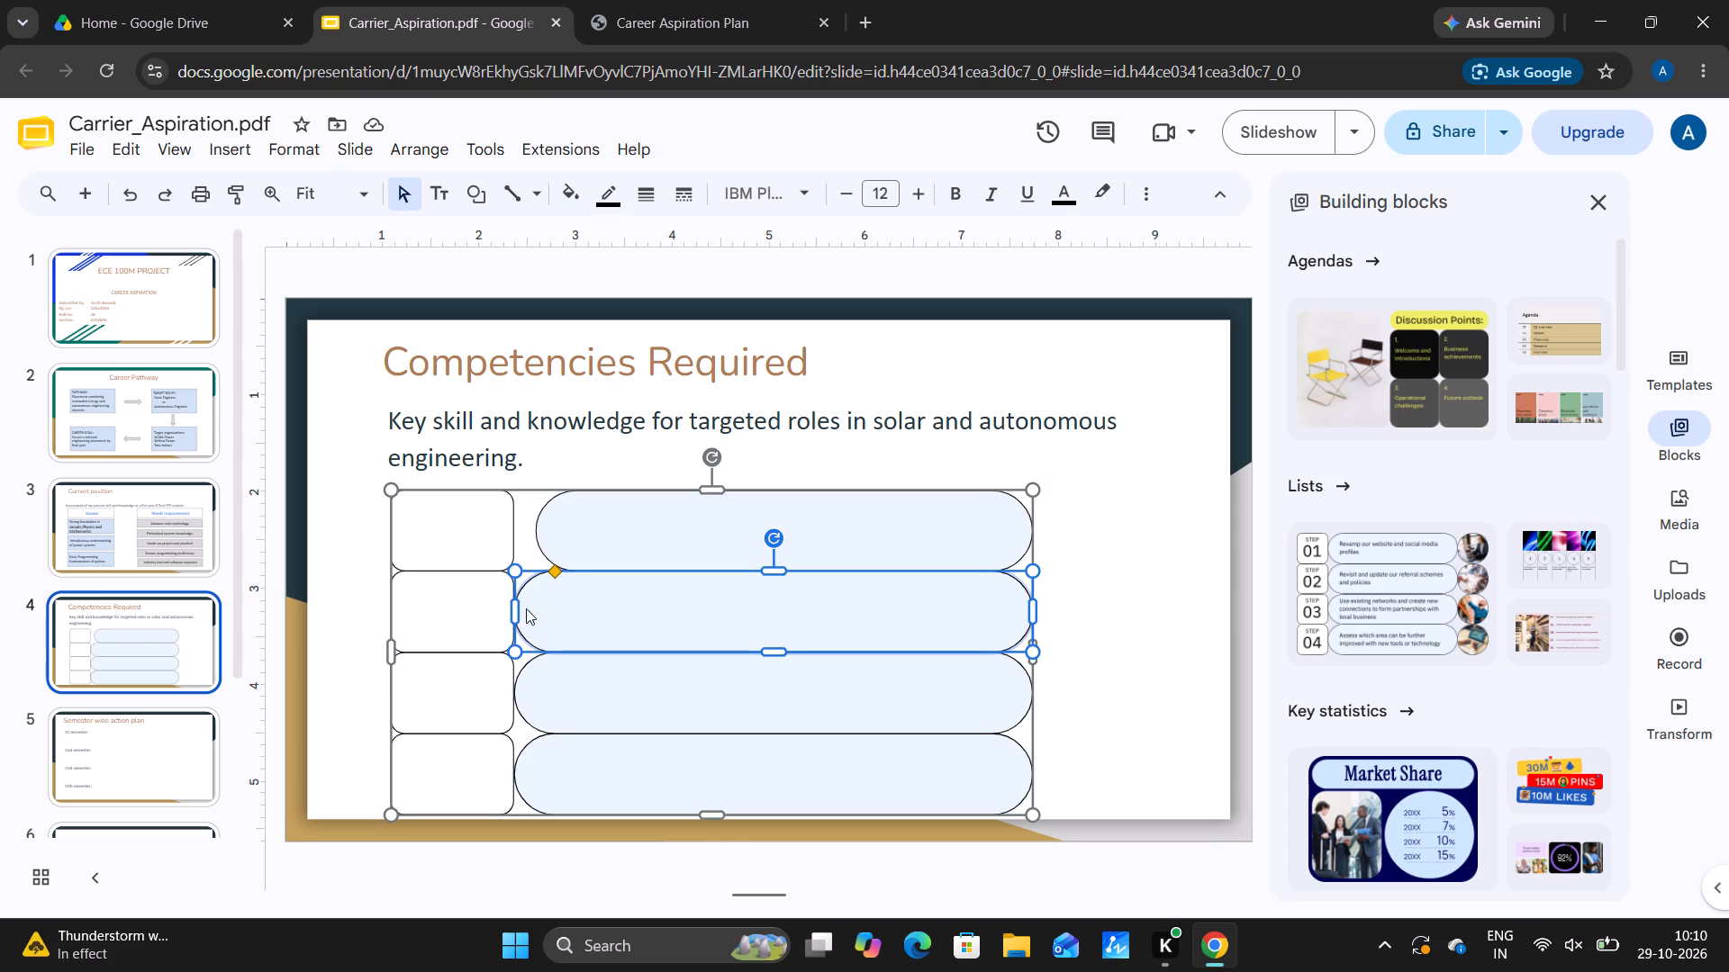
drag(511, 608, 536, 609)
click(557, 698)
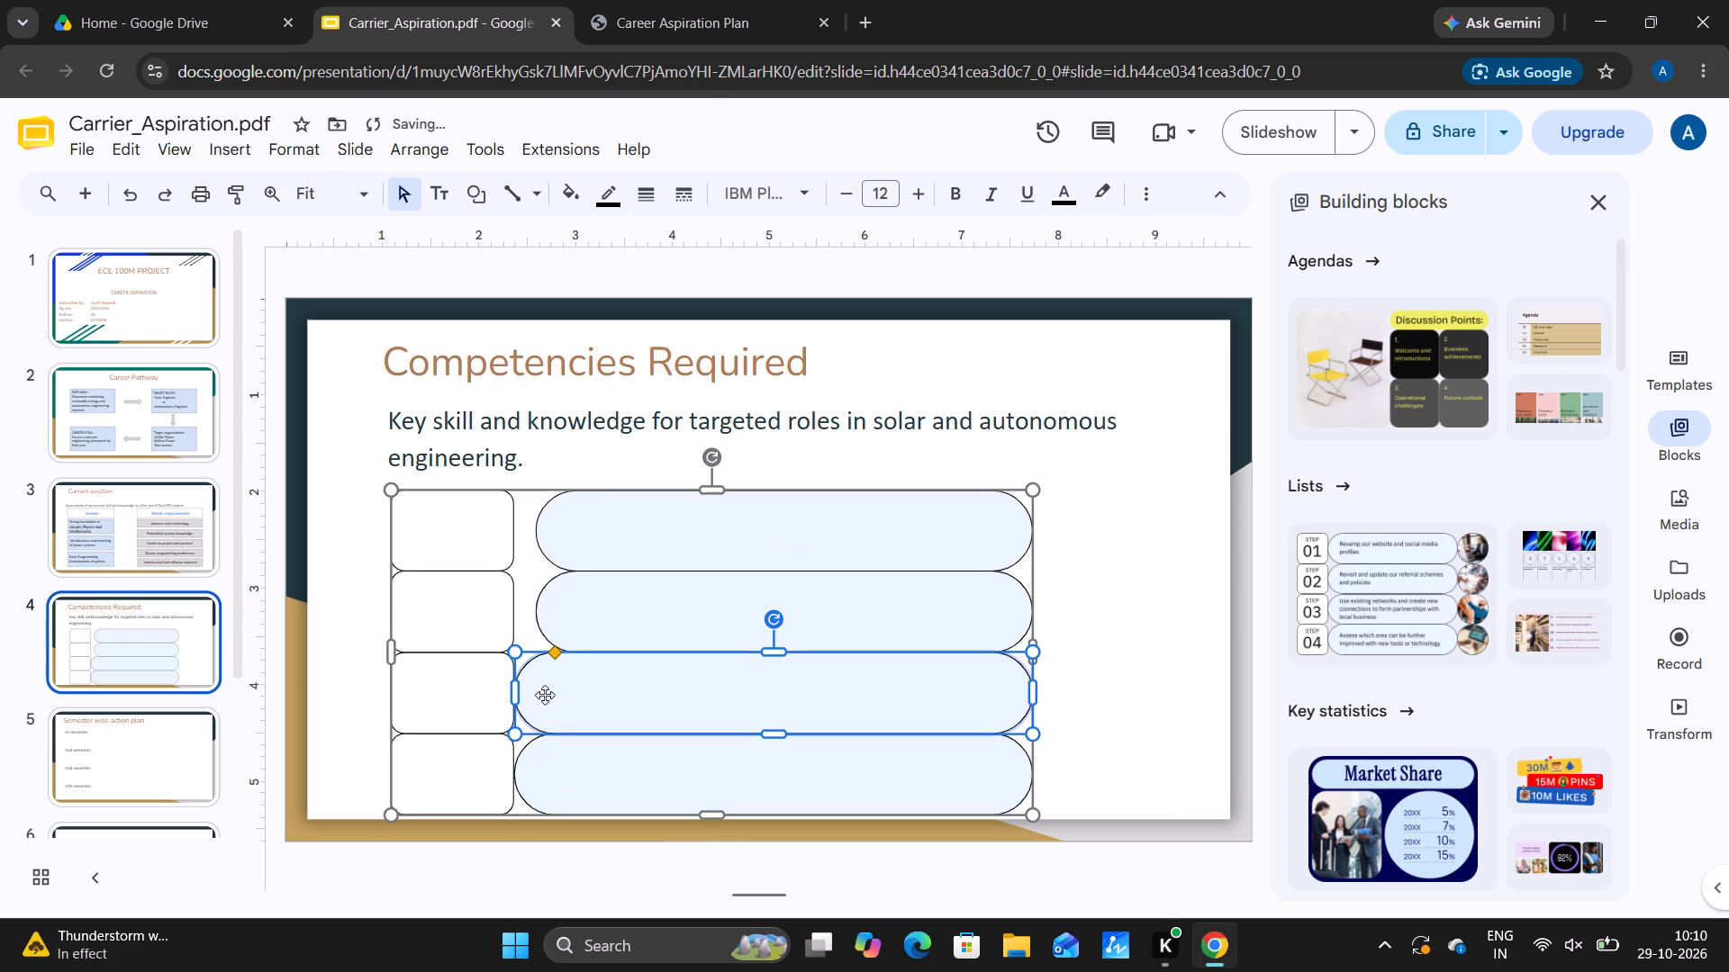
drag(514, 691, 540, 693)
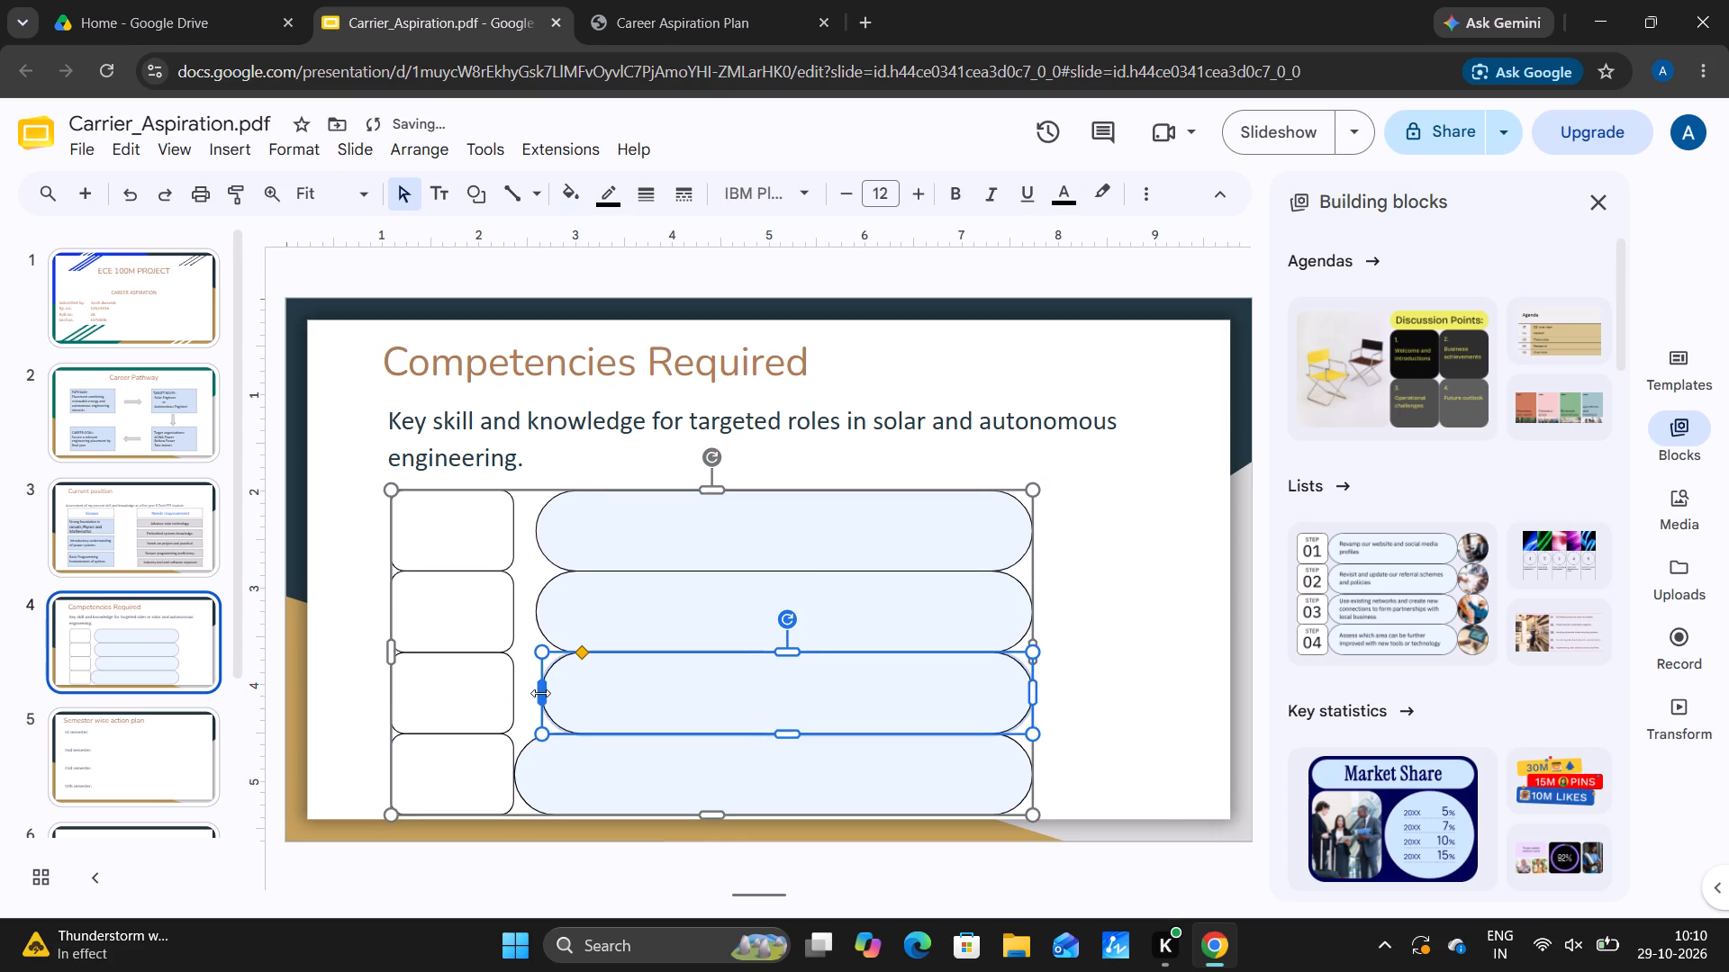
click(558, 762)
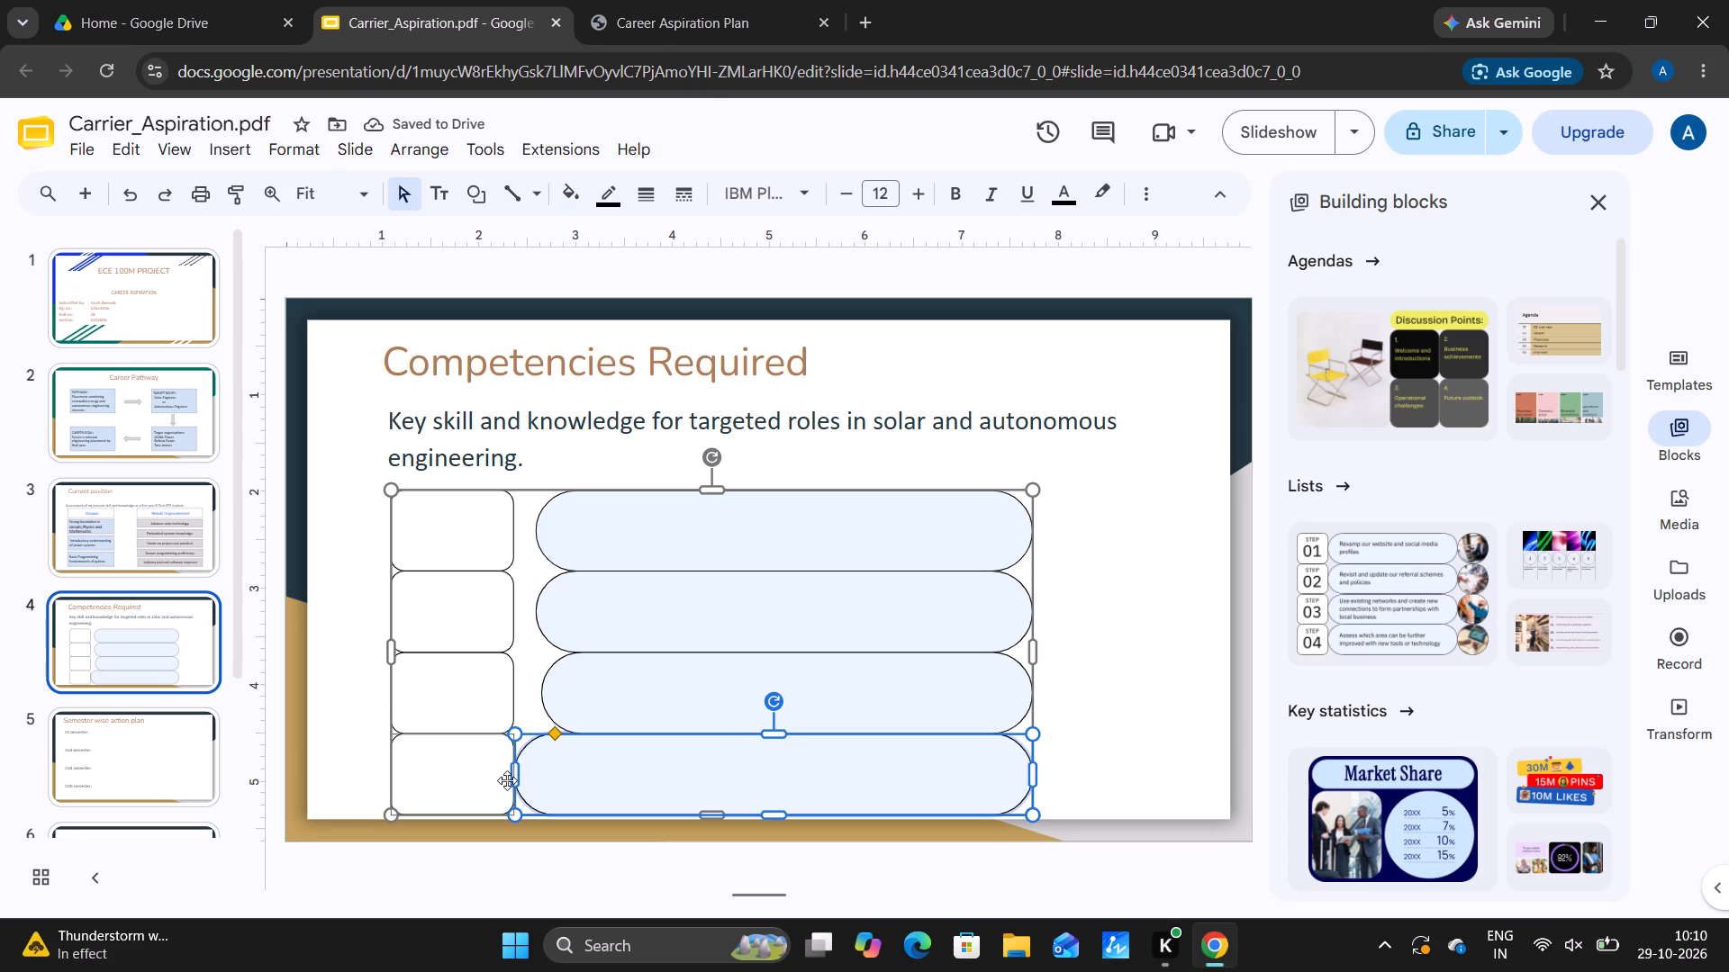
drag(518, 780, 538, 777)
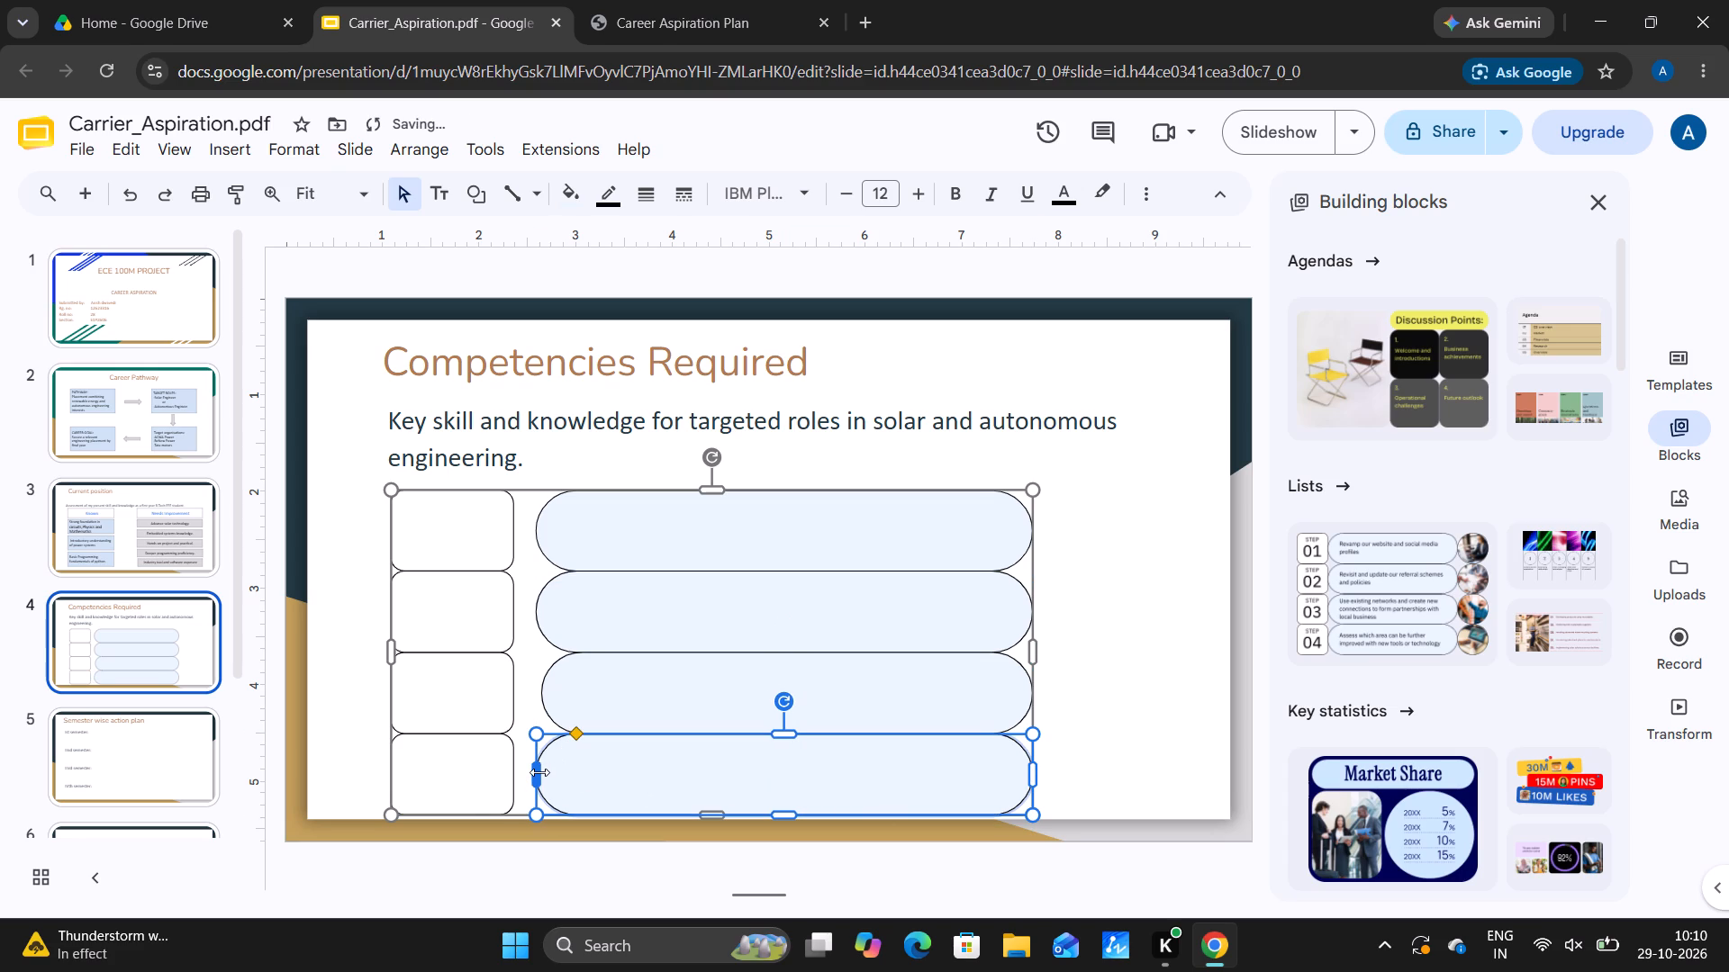
click(539, 772)
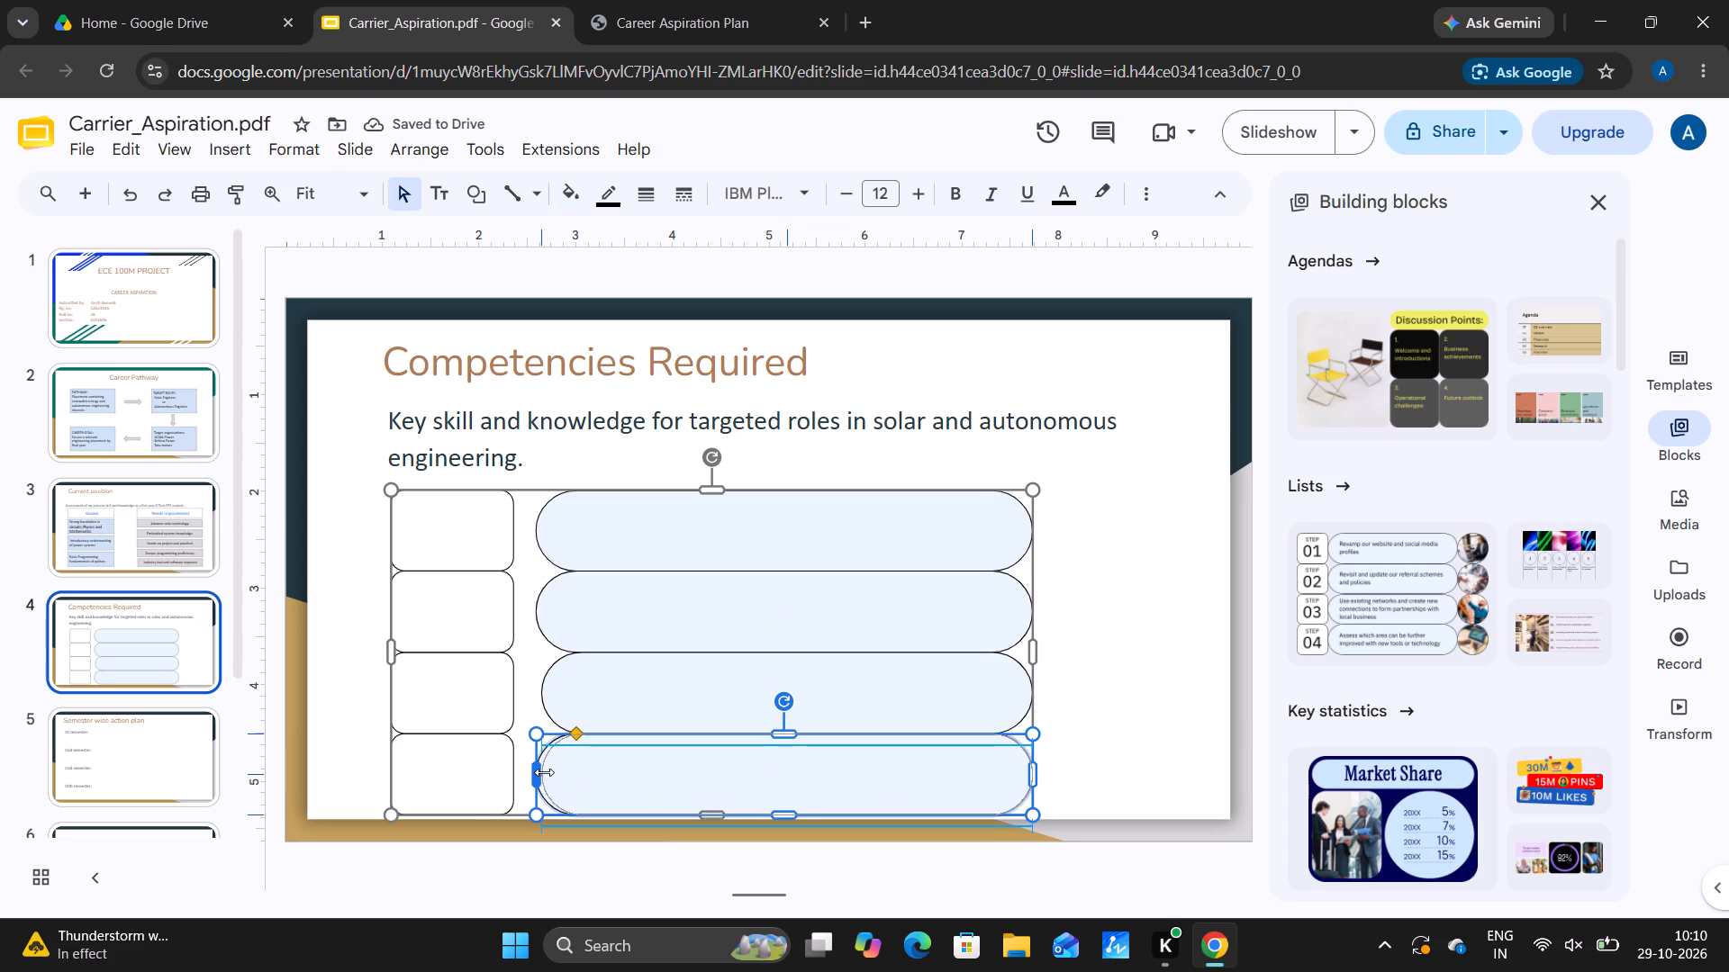
click(1011, 769)
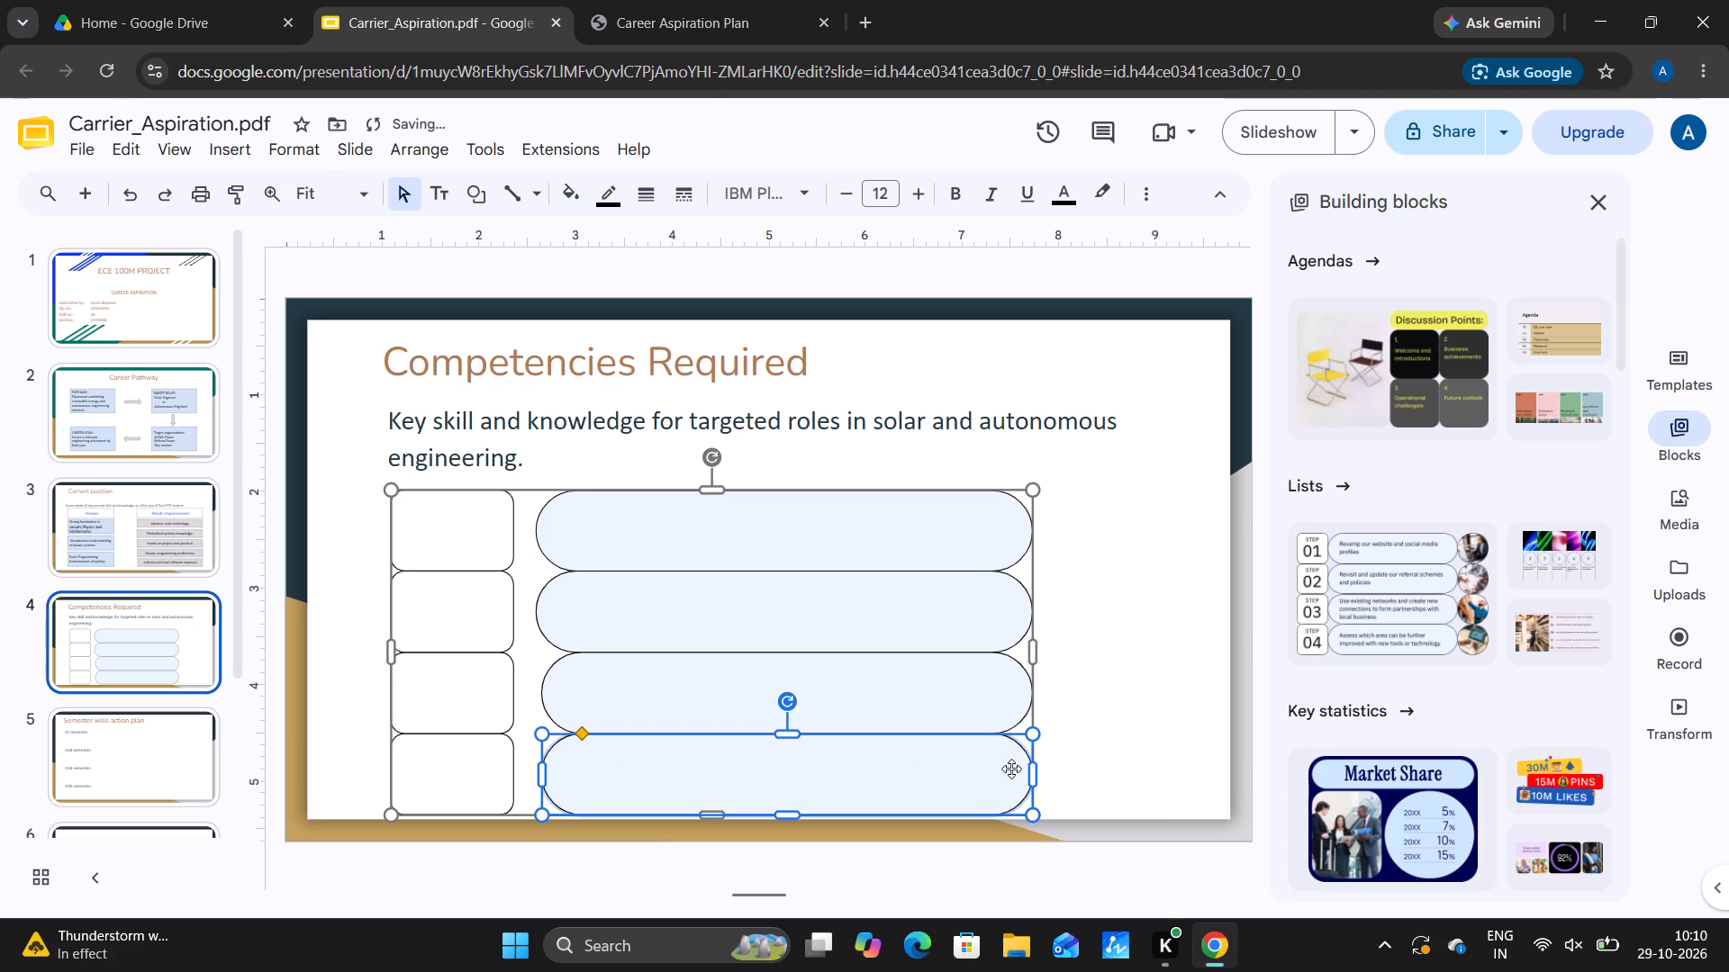
click(1227, 674)
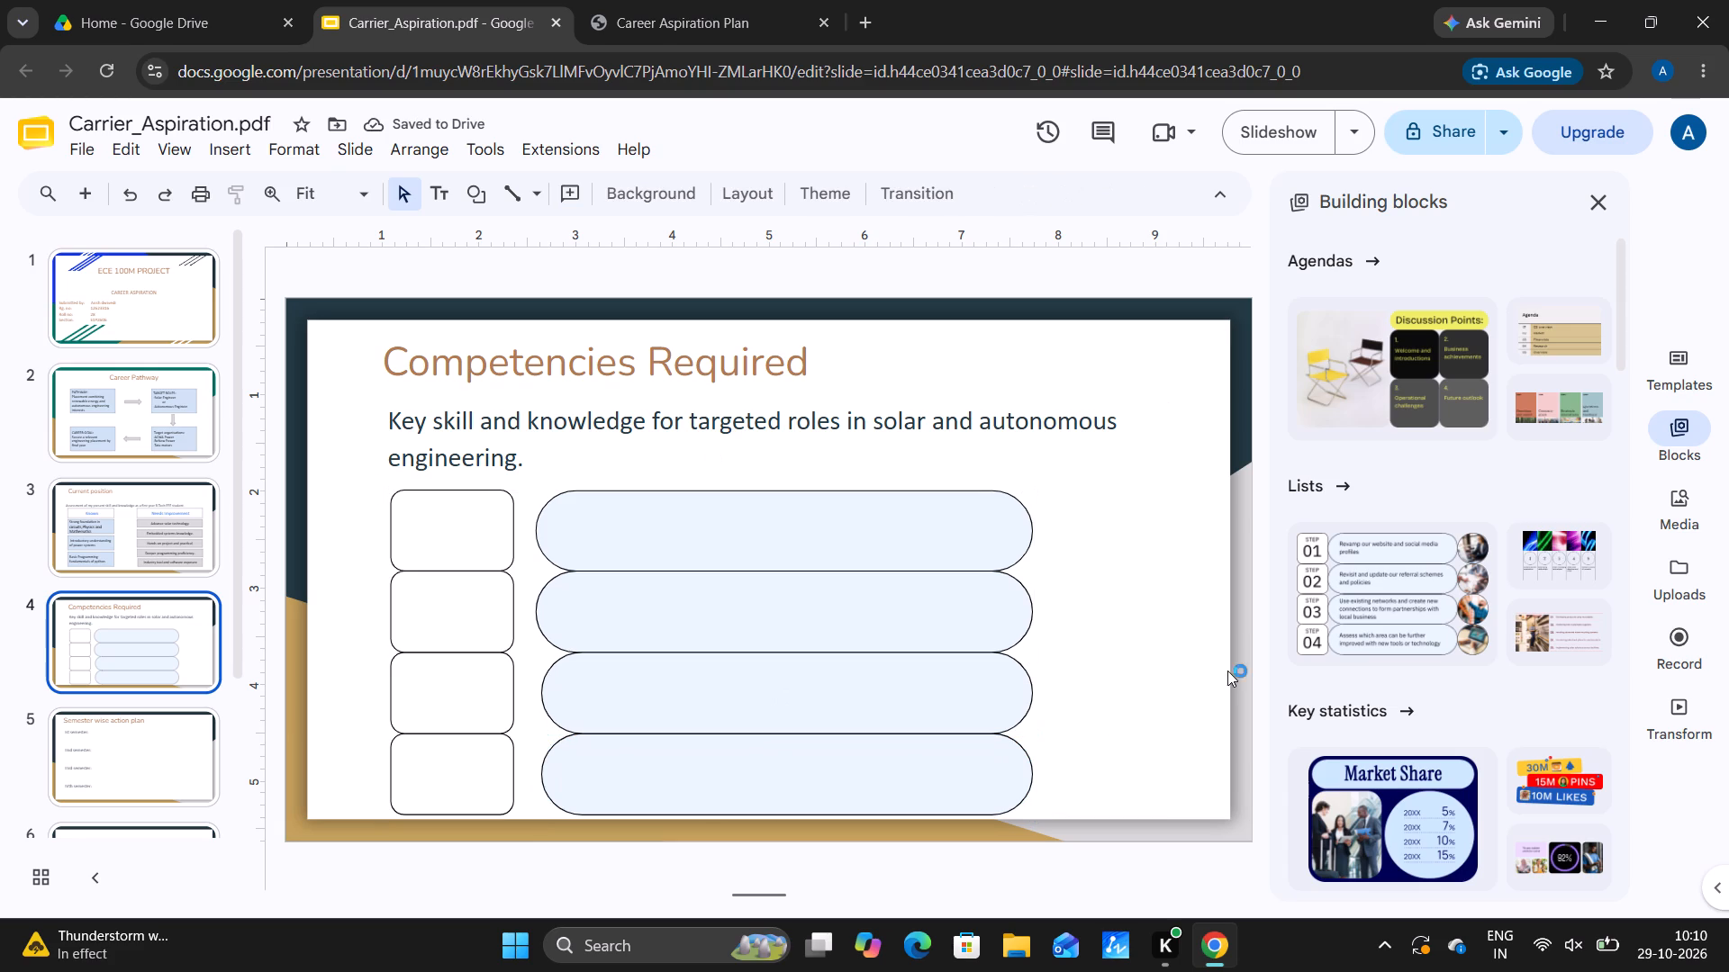
Narrow the top label's text box slightly so its right edge sits just short of the first description shape.
click(460, 560)
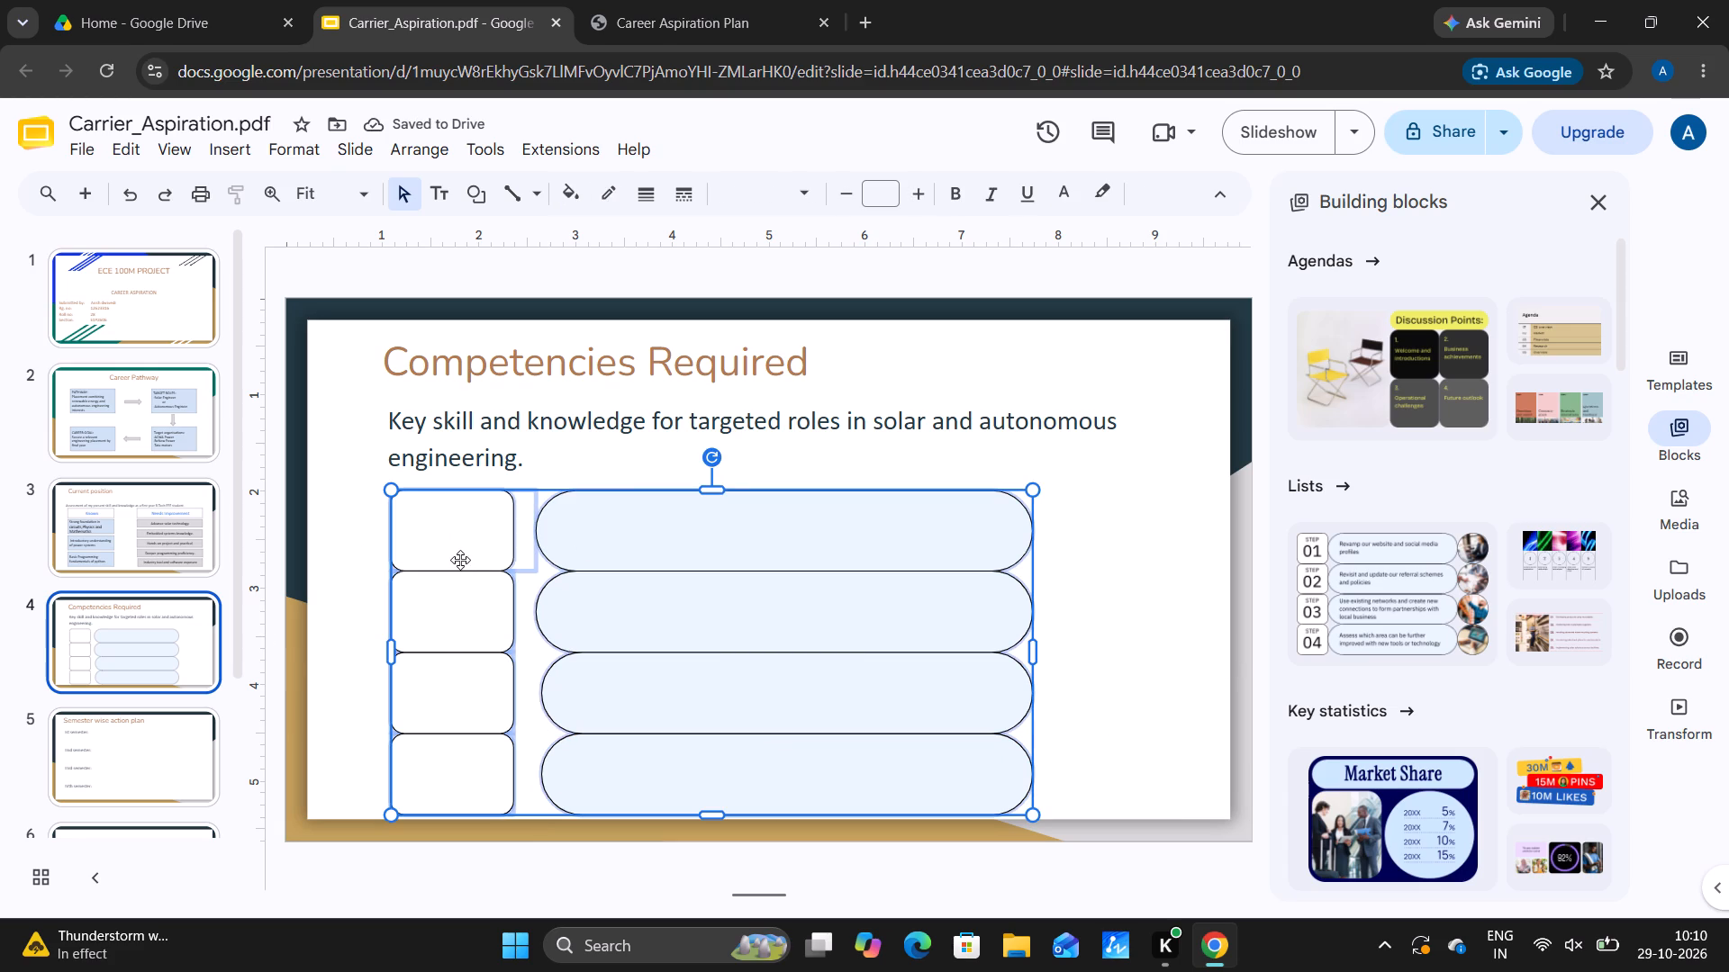
click(467, 535)
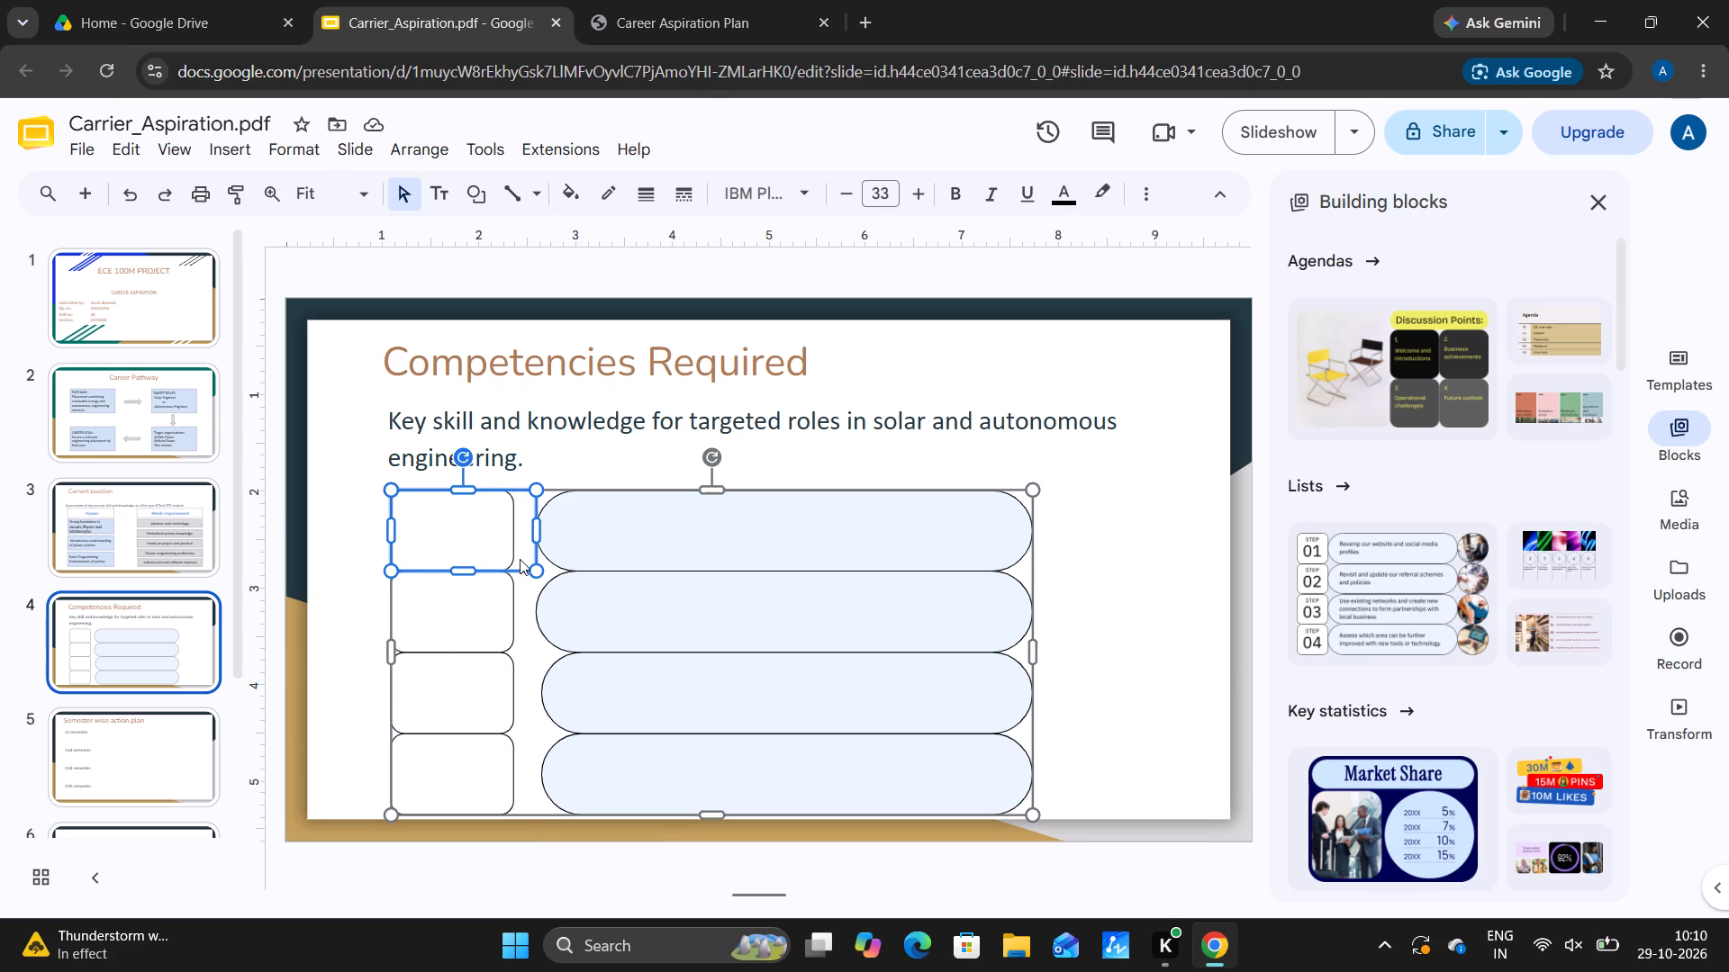
click(537, 526)
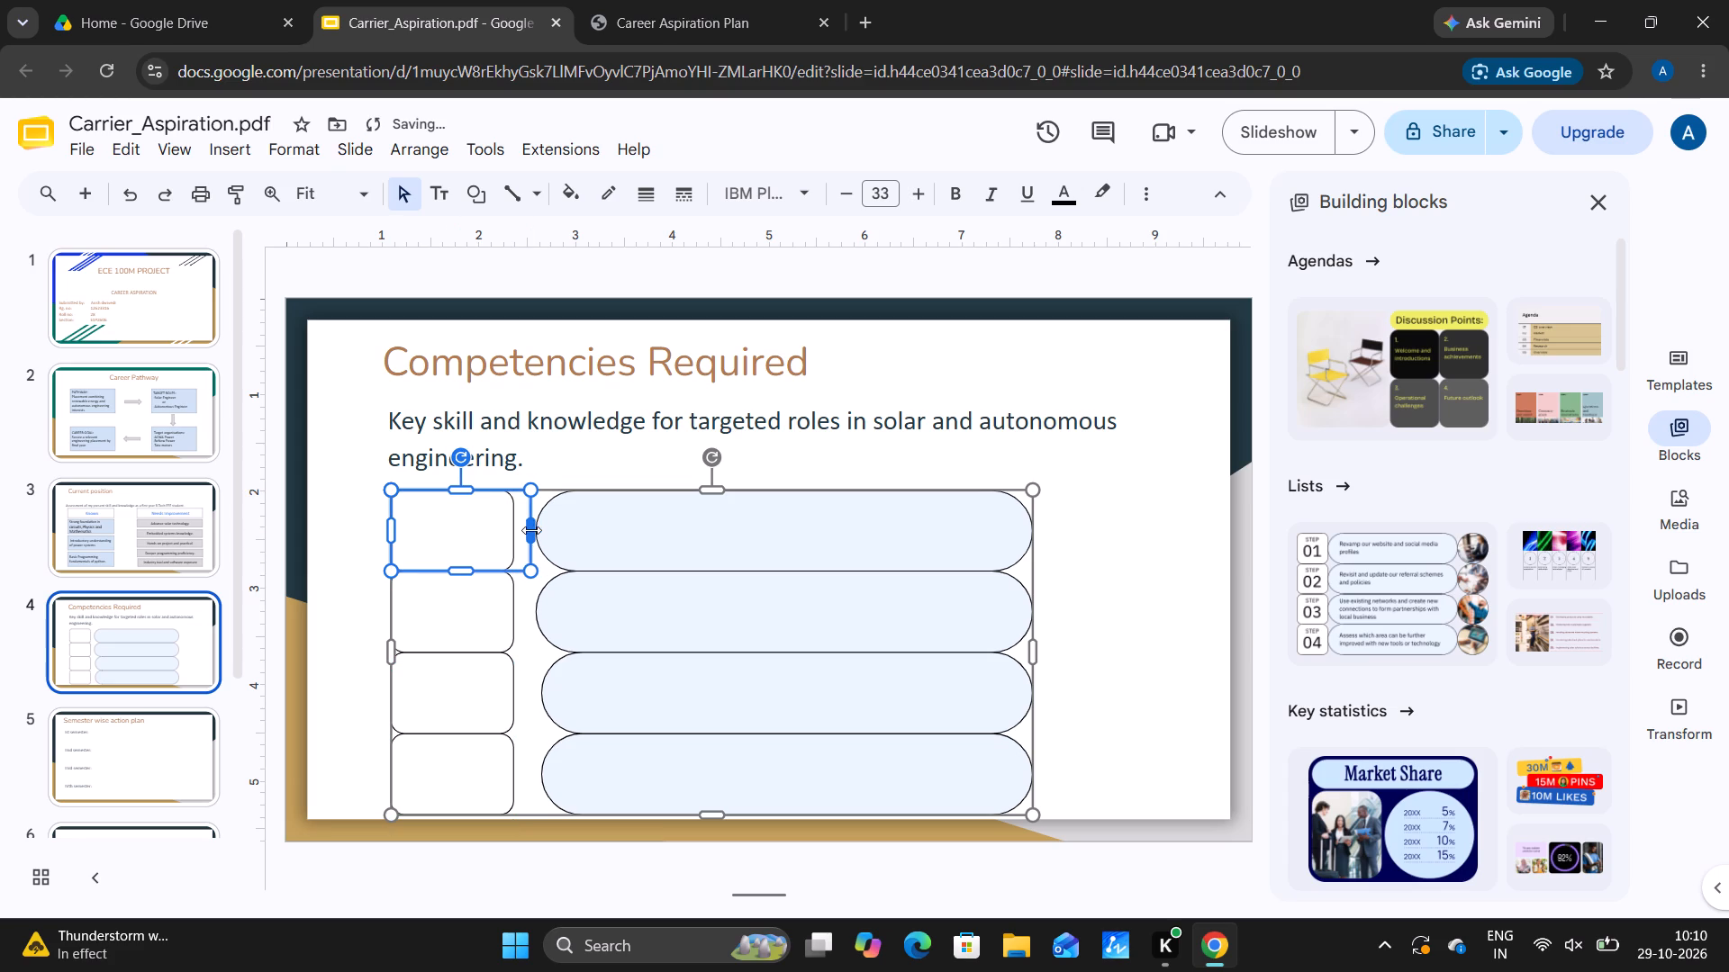
click(365, 588)
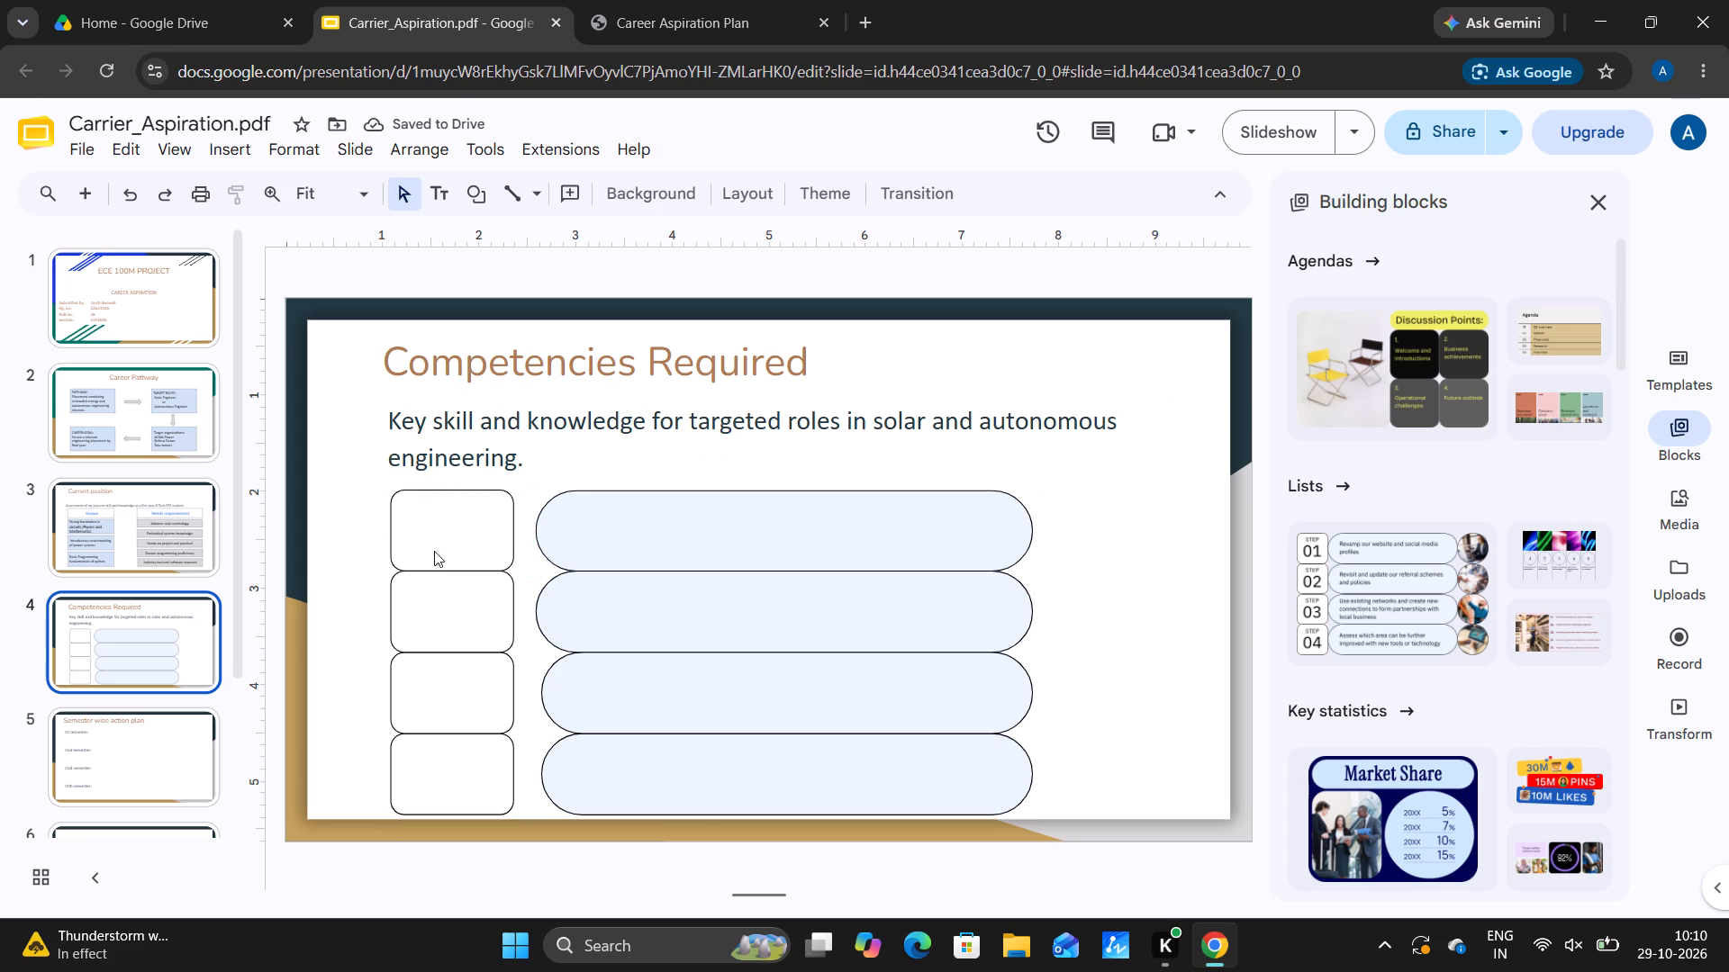
Narrow the top label's text box from its right edge so it lines up with the rounded label outline.
double_click(443, 546)
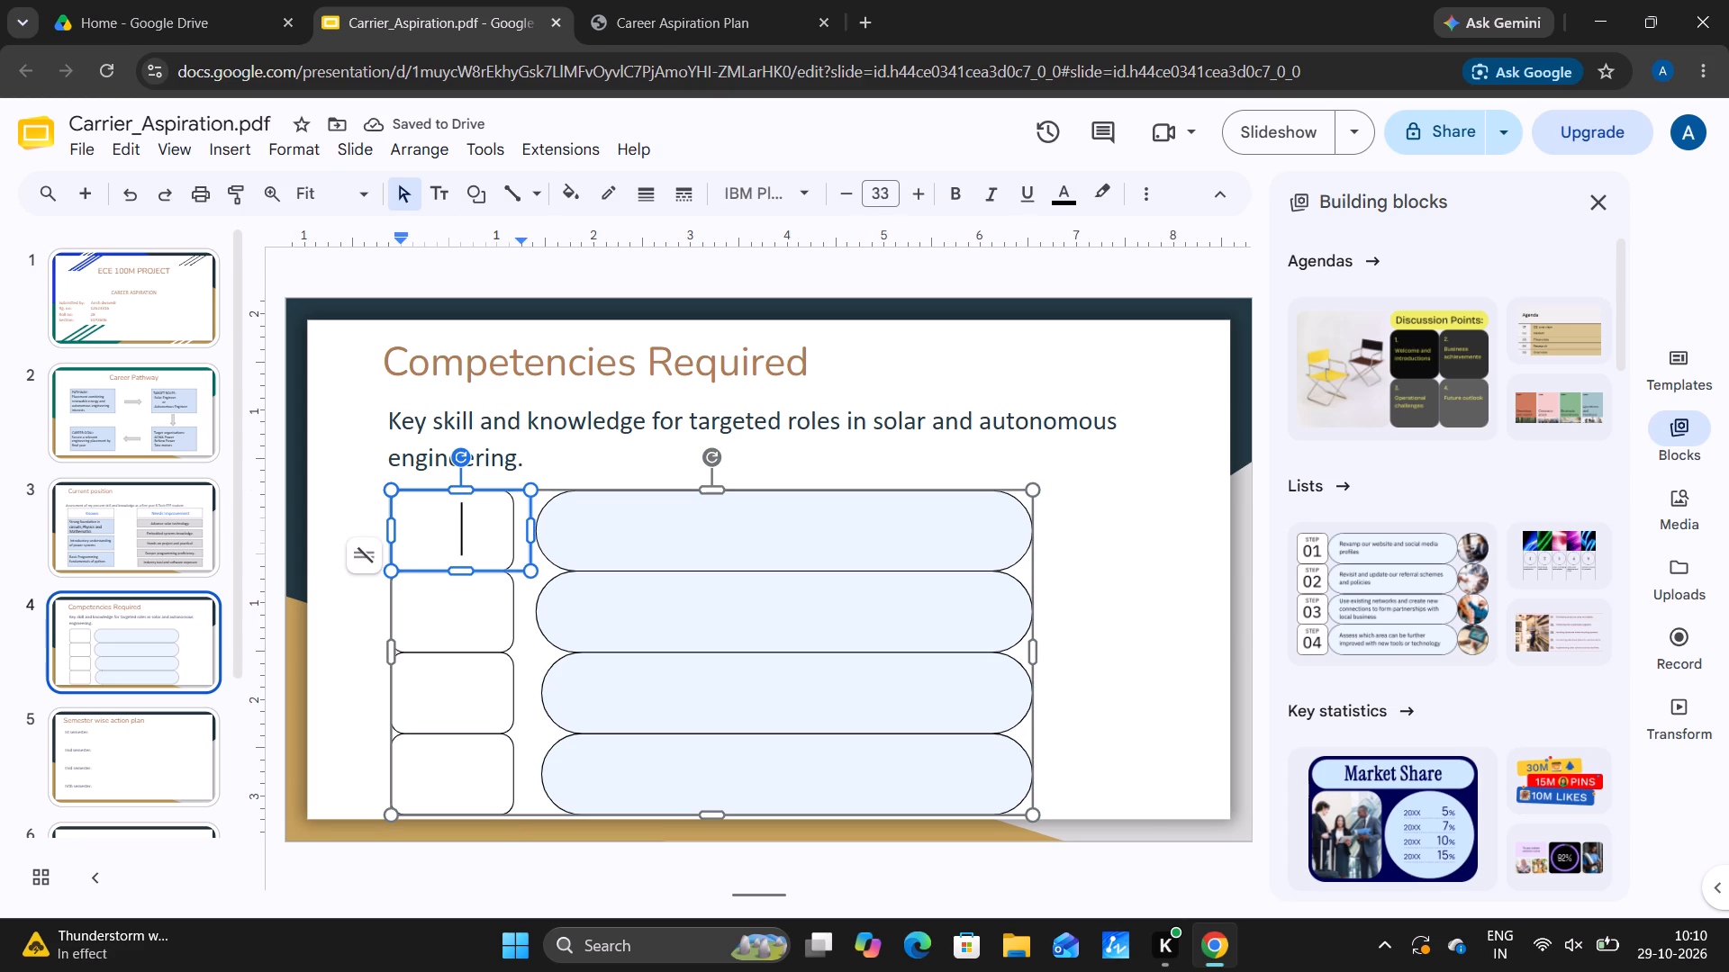
click(511, 540)
drag(527, 534, 511, 533)
click(323, 572)
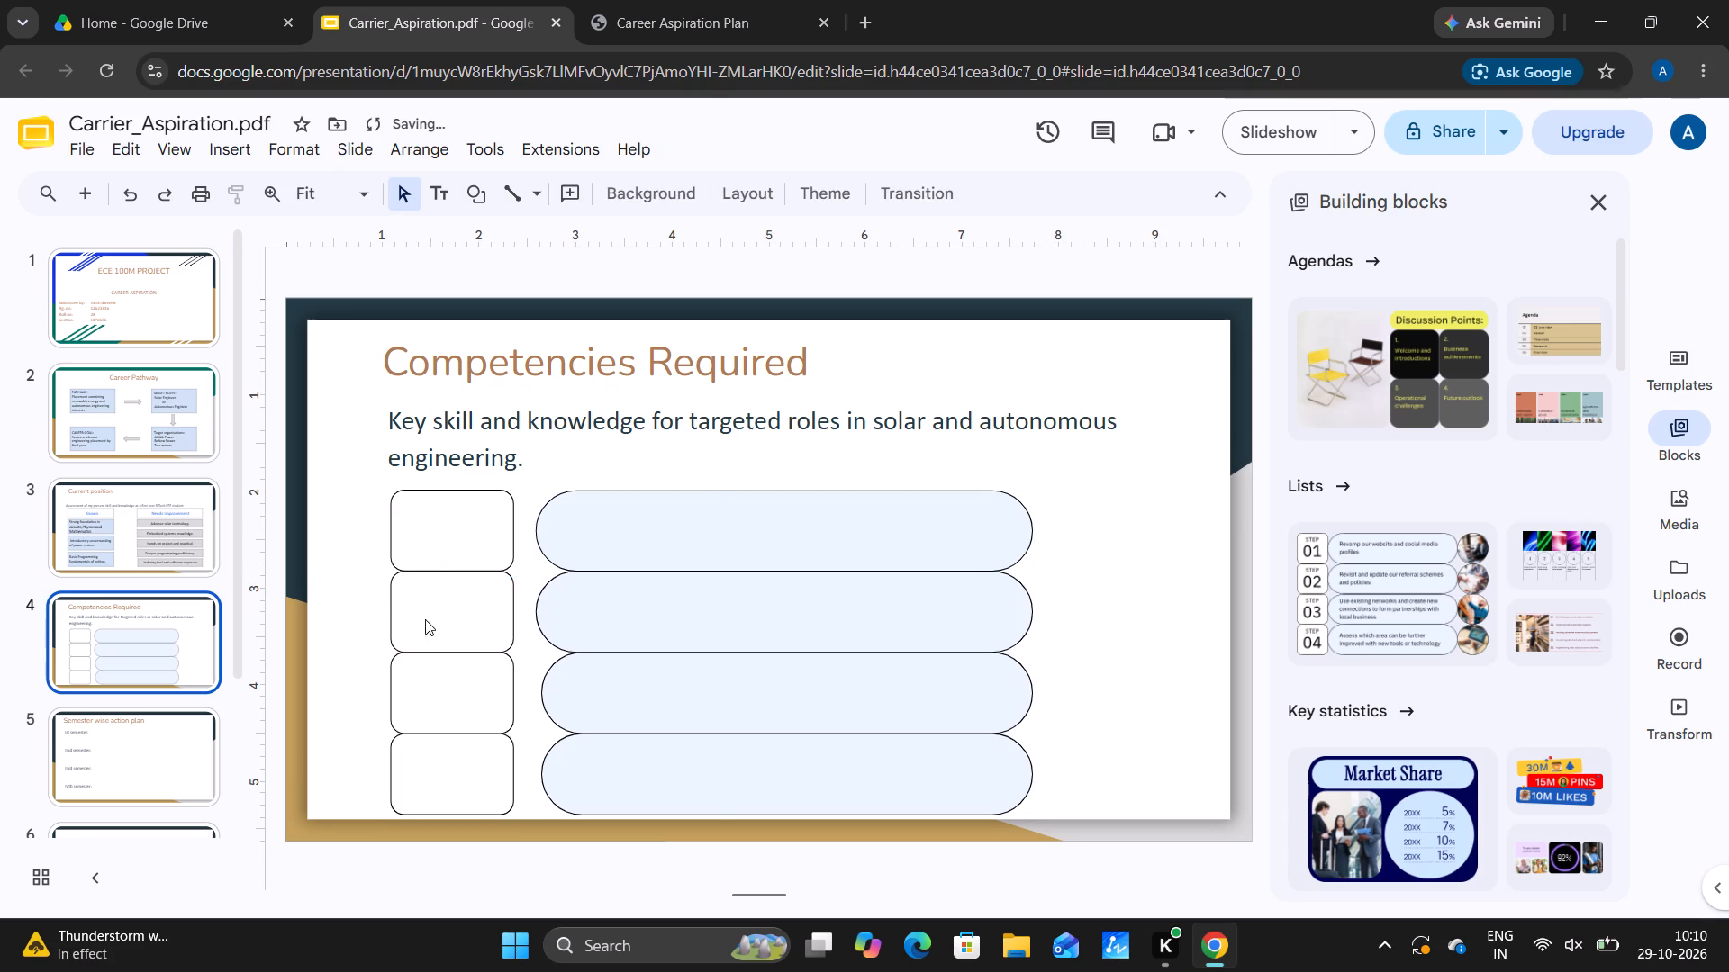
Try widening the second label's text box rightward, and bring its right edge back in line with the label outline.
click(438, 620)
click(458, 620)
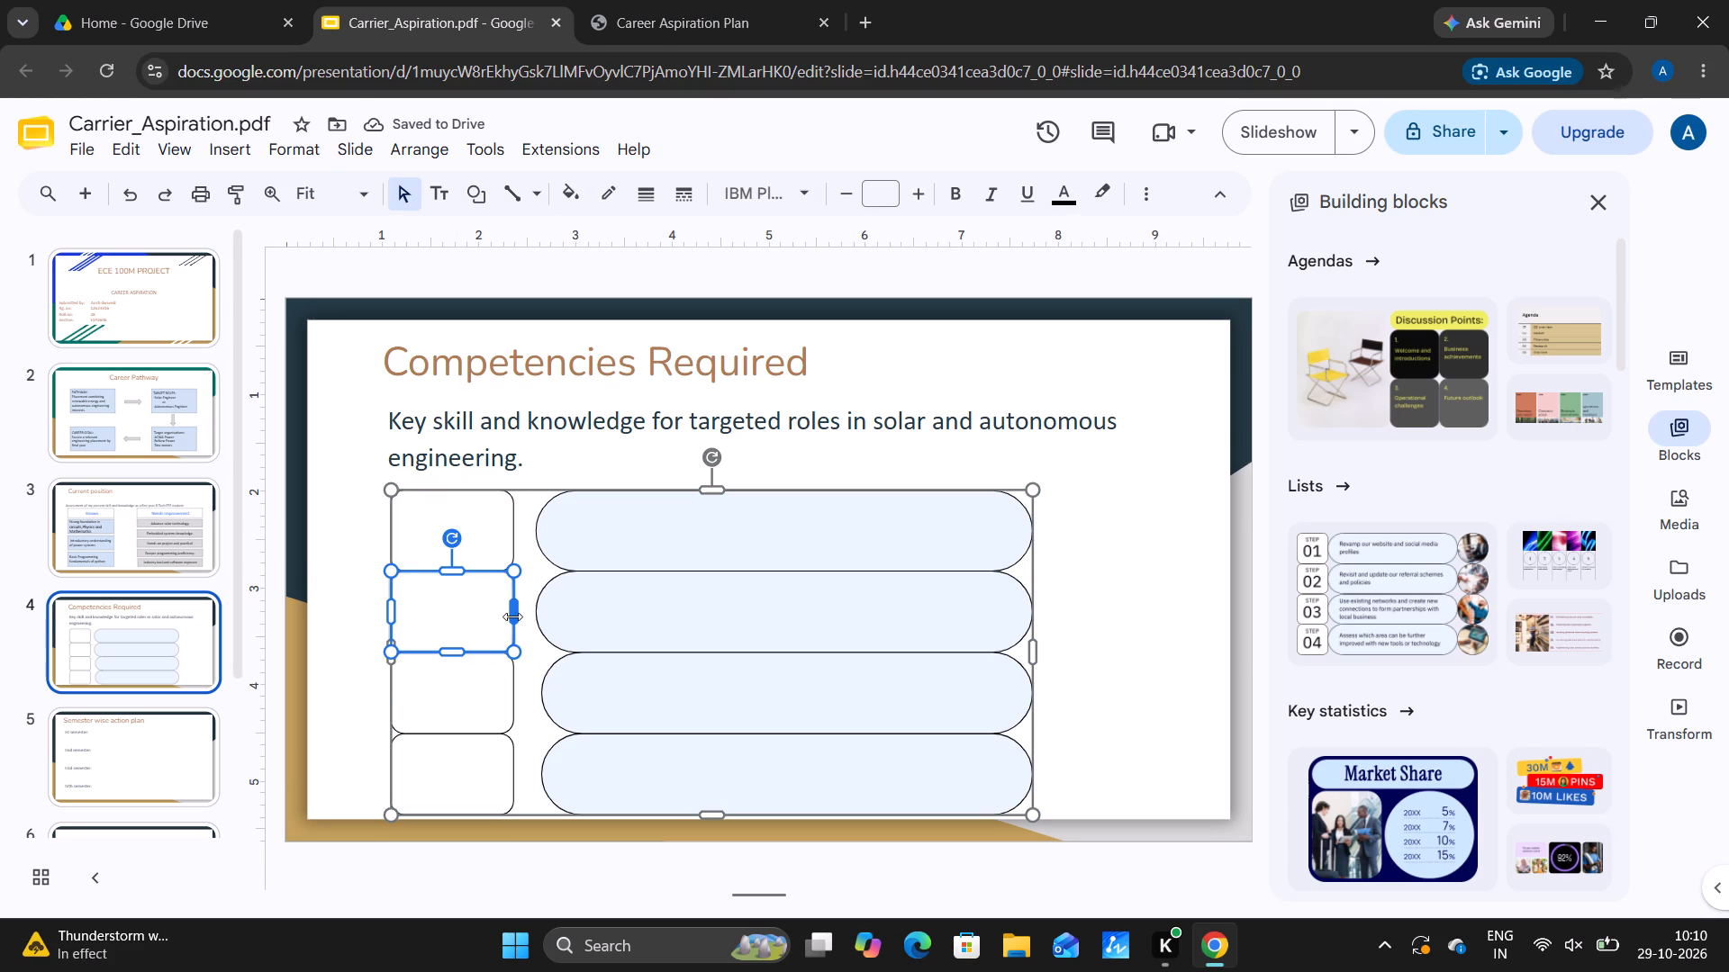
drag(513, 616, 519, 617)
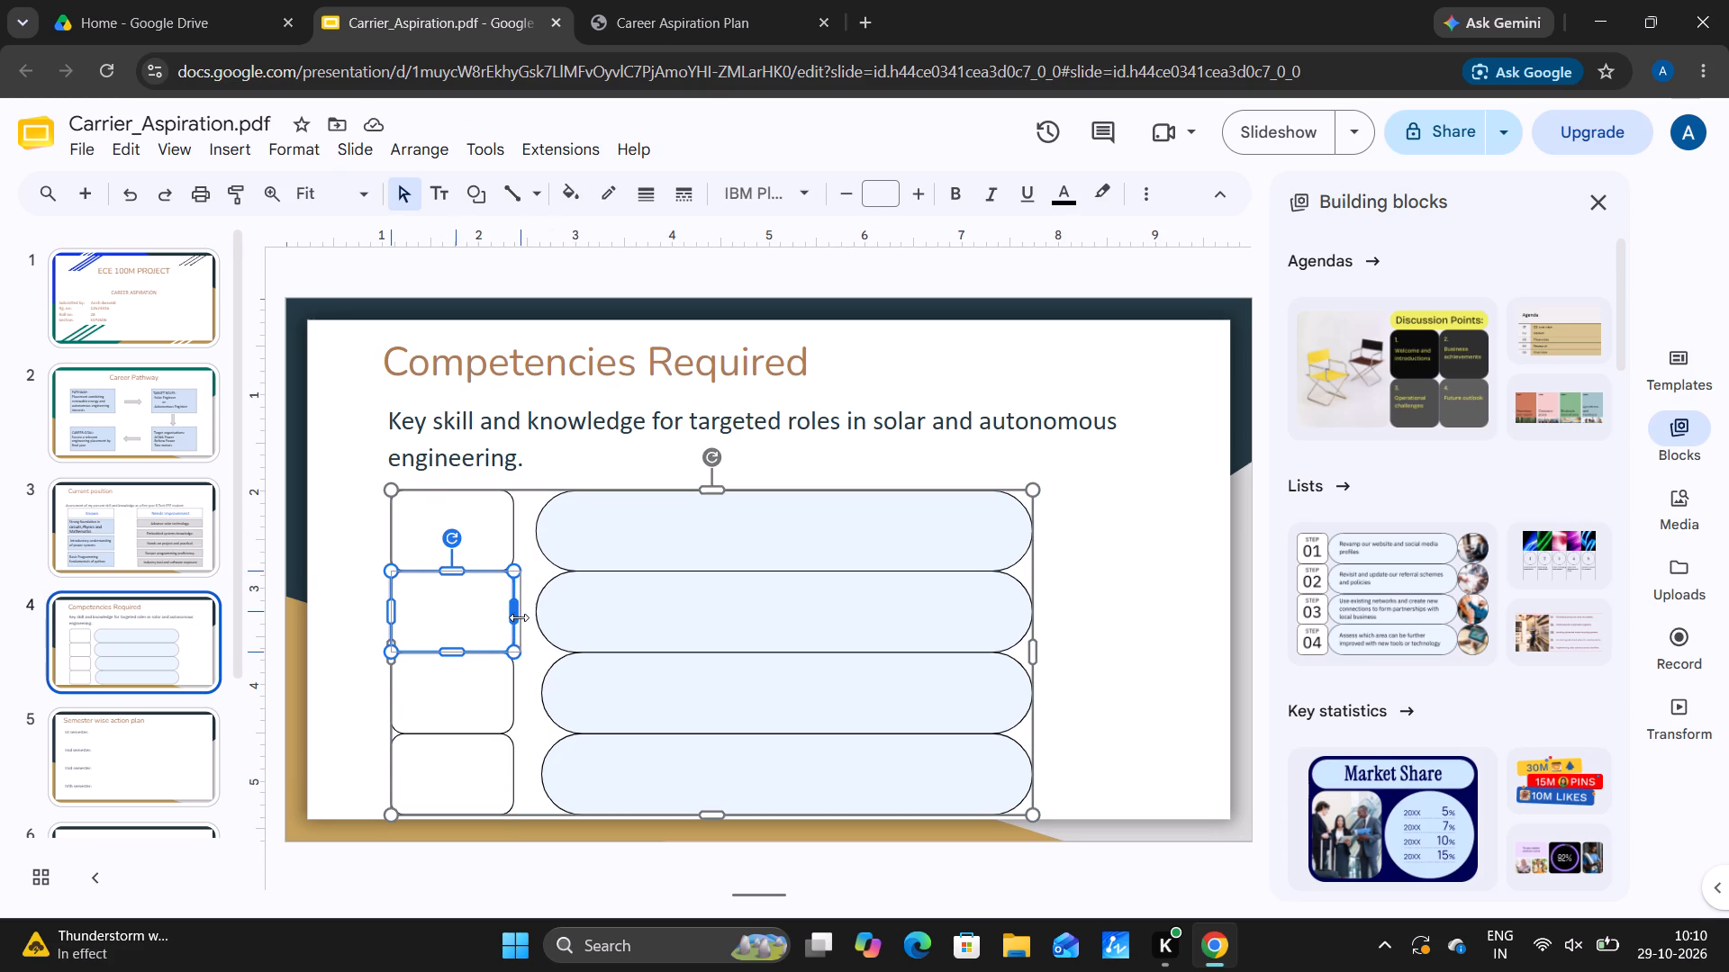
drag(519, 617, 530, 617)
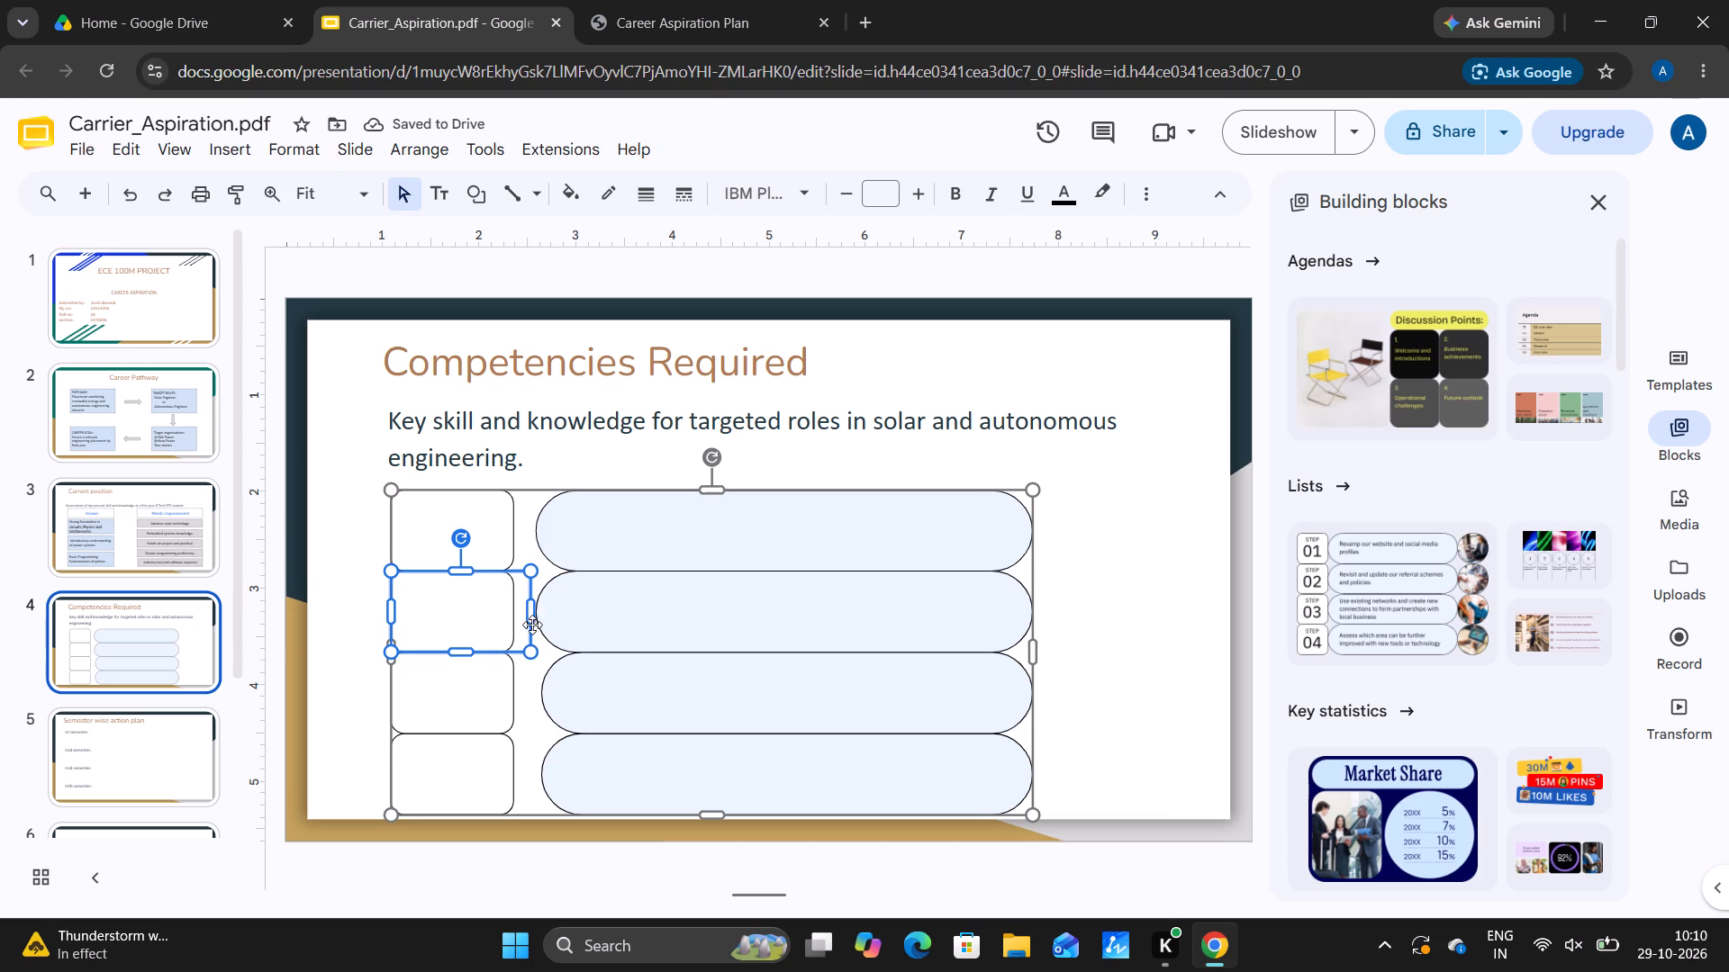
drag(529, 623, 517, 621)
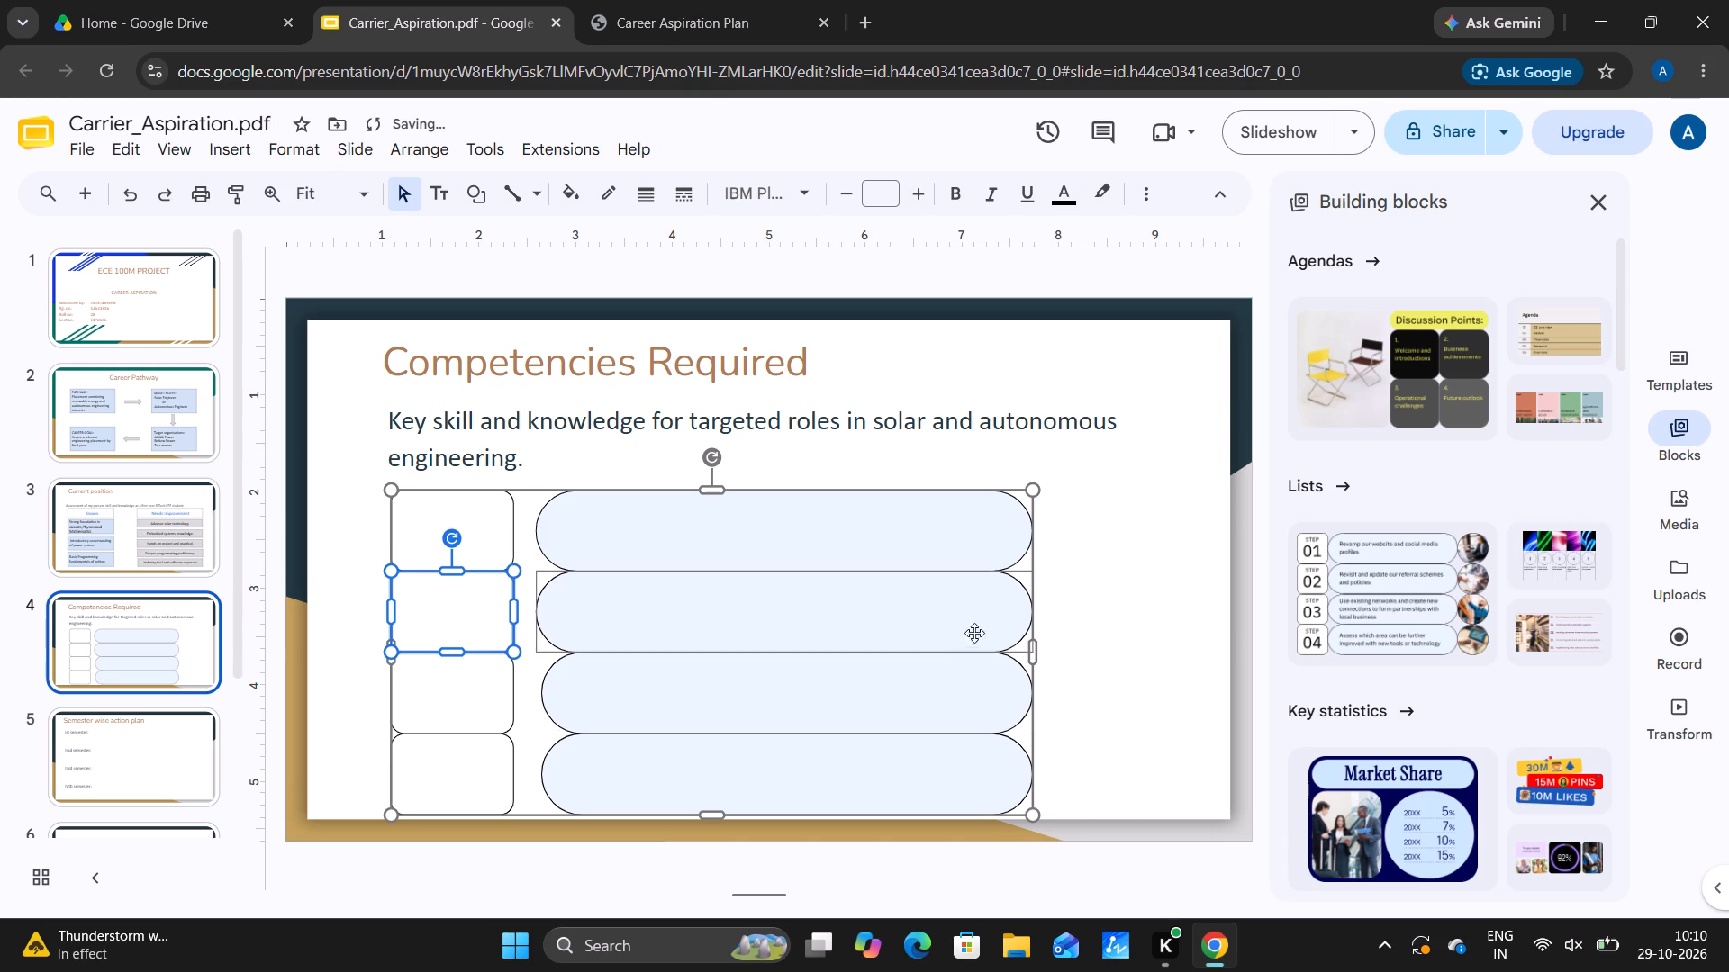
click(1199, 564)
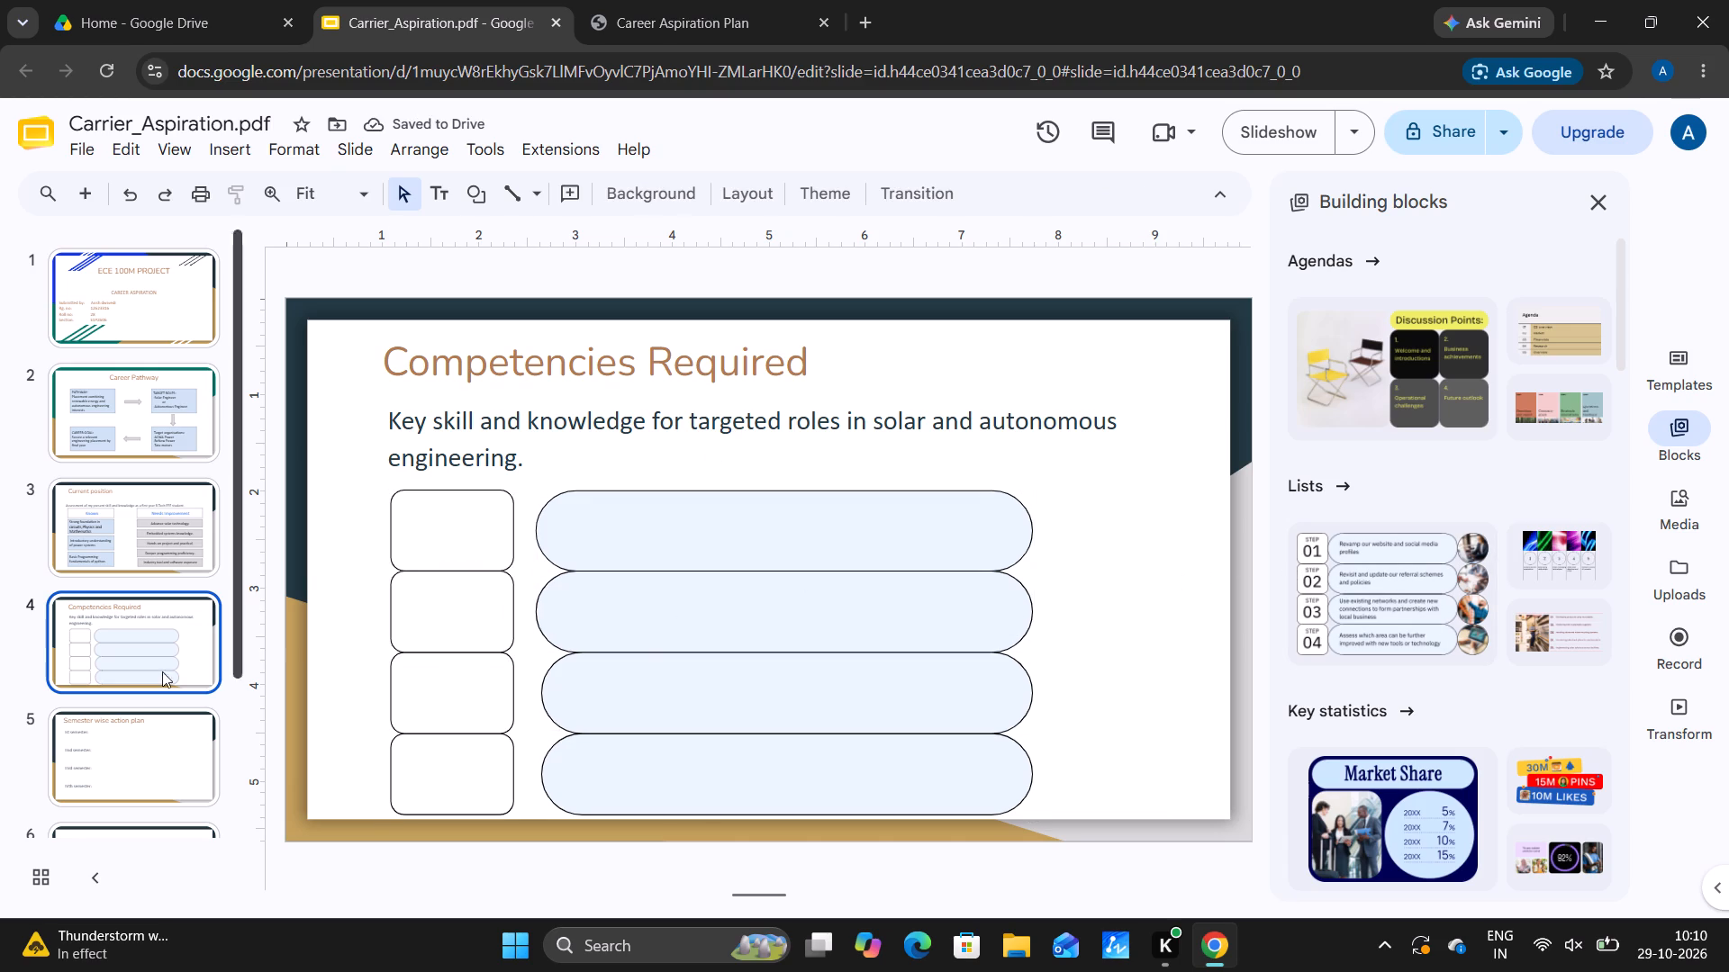